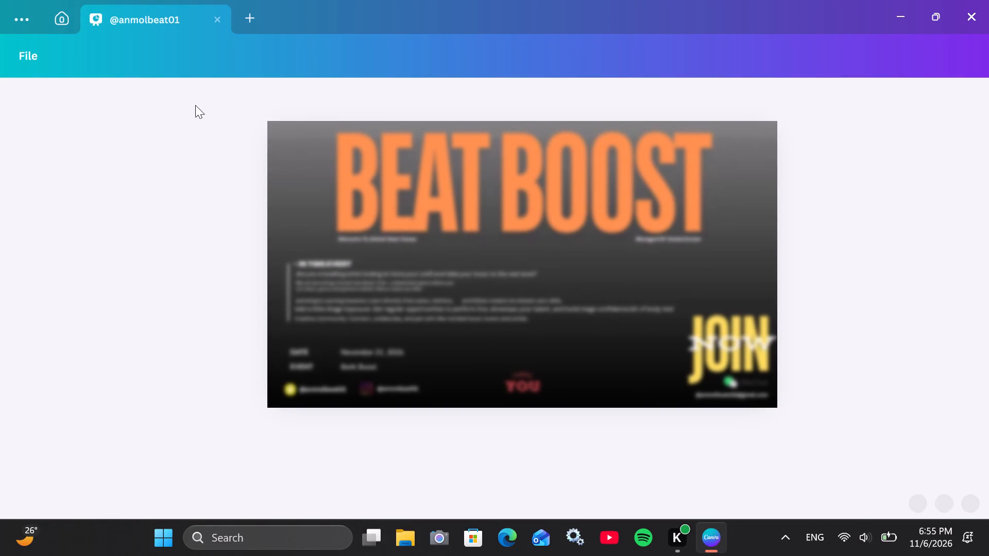
Close the open design and create a new blank presentation.
{"action": "left_click", "coordinate": [216, 21]}
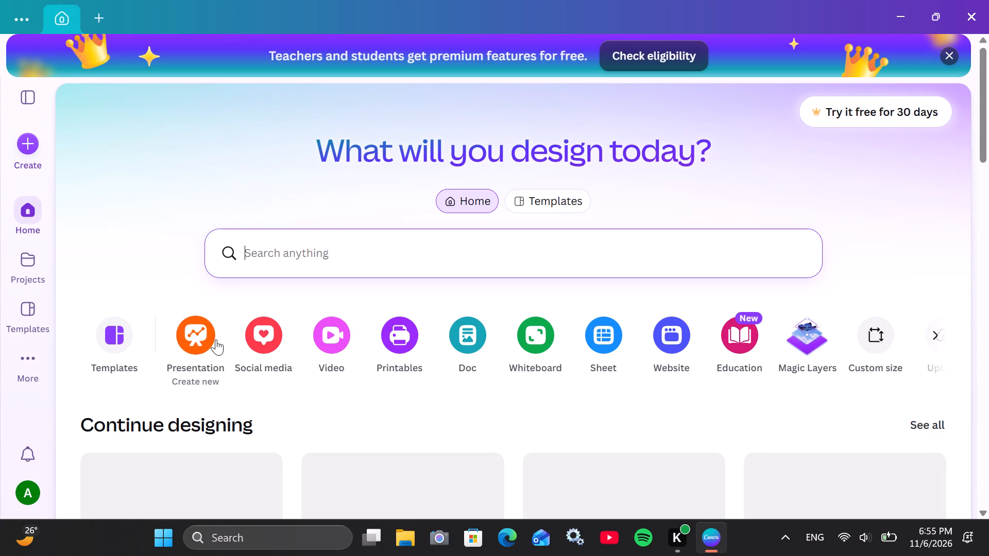
{"action": "left_click", "coordinate": [216, 339]}
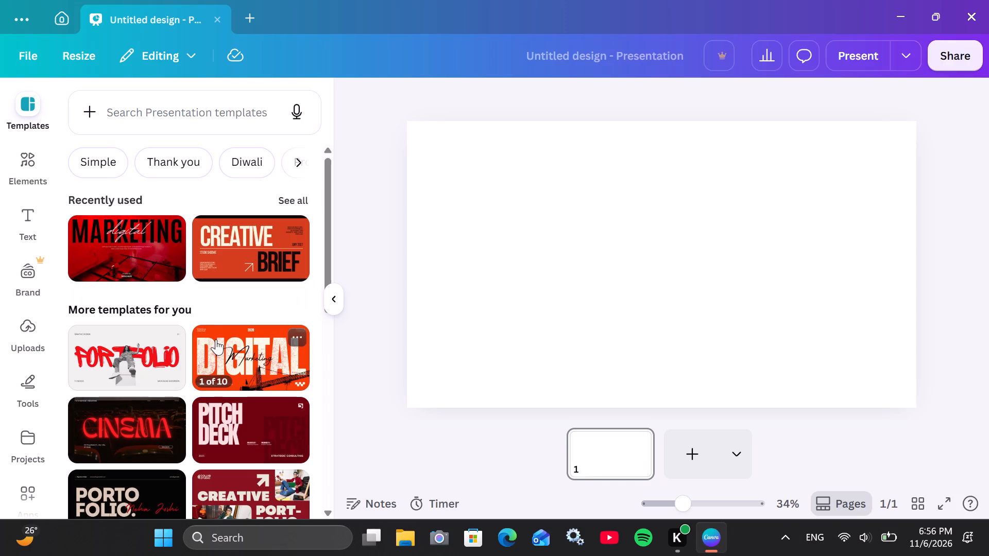
Search the elements library for "wallpaper".
{"action": "left_click", "coordinate": [26, 175]}
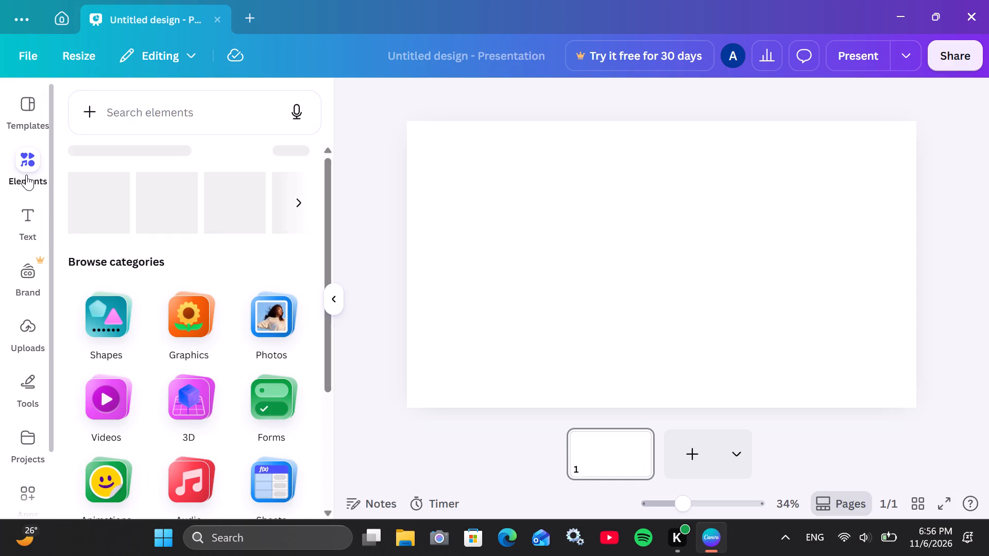
{"action": "left_click", "coordinate": [200, 105]}
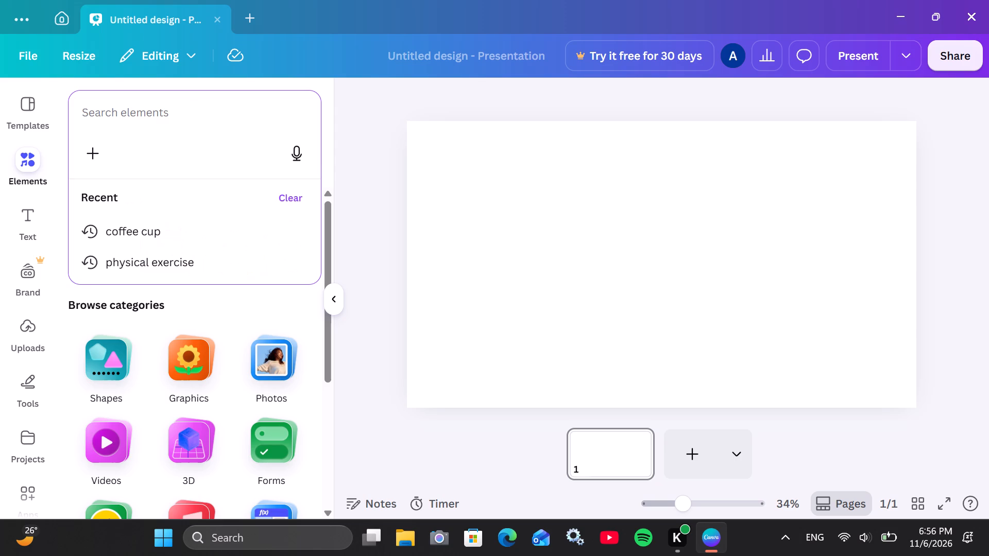
{"action": "type", "text": "wallpao"}
{"action": "key", "text": "BackSpace"}
{"action": "type", "text": "per"}
{"action": "key", "text": "Return"}
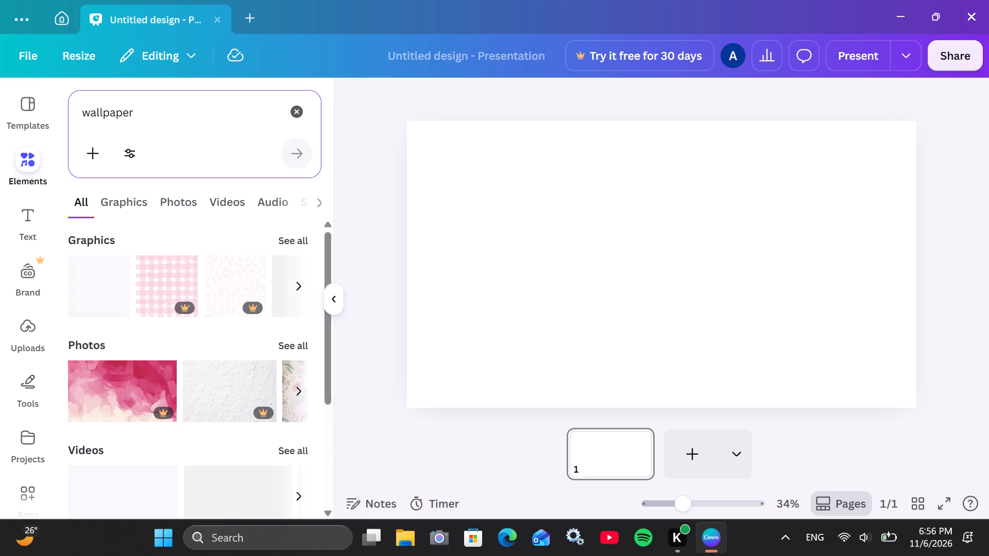
Look through the wallpaper results, including the full set of graphics, for a suitable background.
{"action": "scroll", "coordinate": [235, 255], "scroll_direction": "down", "scroll_amount": 2}
{"action": "scroll", "coordinate": [235, 255], "scroll_direction": "up", "scroll_amount": 3}
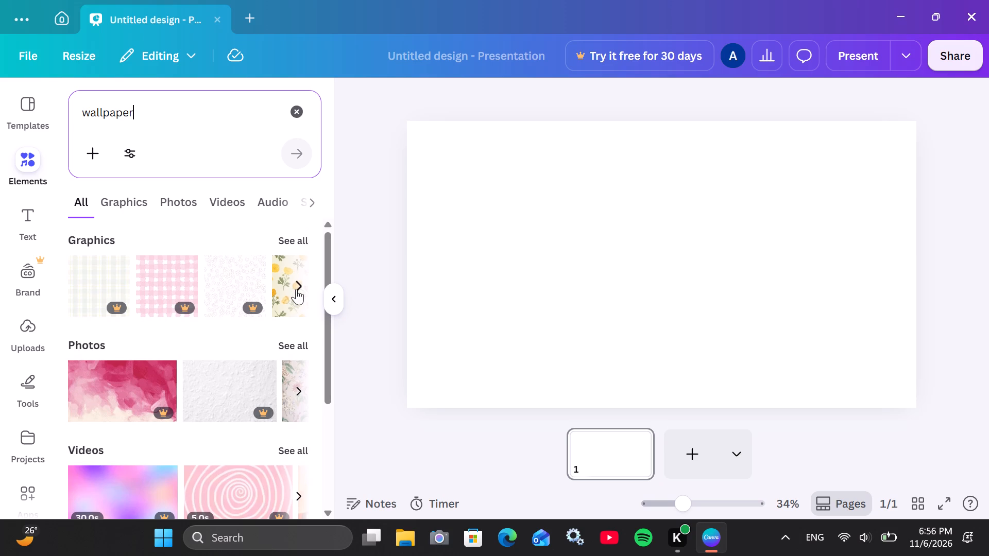
{"action": "scroll", "coordinate": [145, 394], "scroll_direction": "down", "scroll_amount": 4}
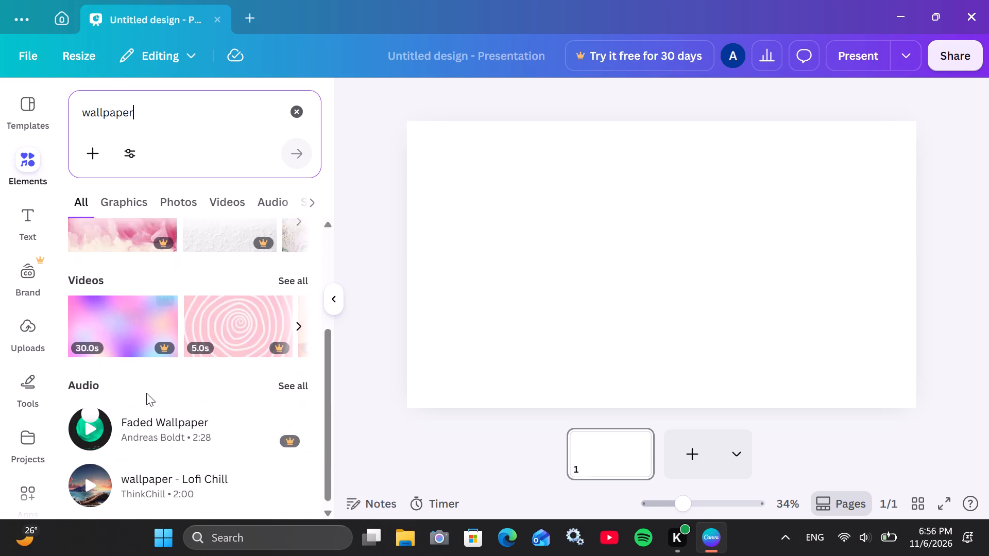
{"action": "scroll", "coordinate": [194, 377], "scroll_direction": "down", "scroll_amount": 3}
{"action": "scroll", "coordinate": [193, 377], "scroll_direction": "up", "scroll_amount": 4}
{"action": "left_click", "coordinate": [295, 282]}
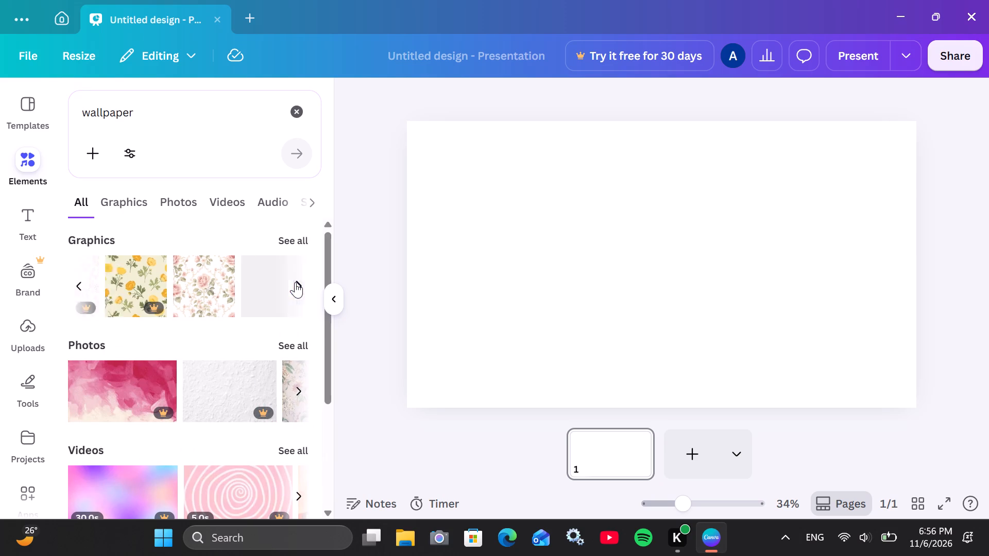
{"action": "left_click", "coordinate": [292, 286]}
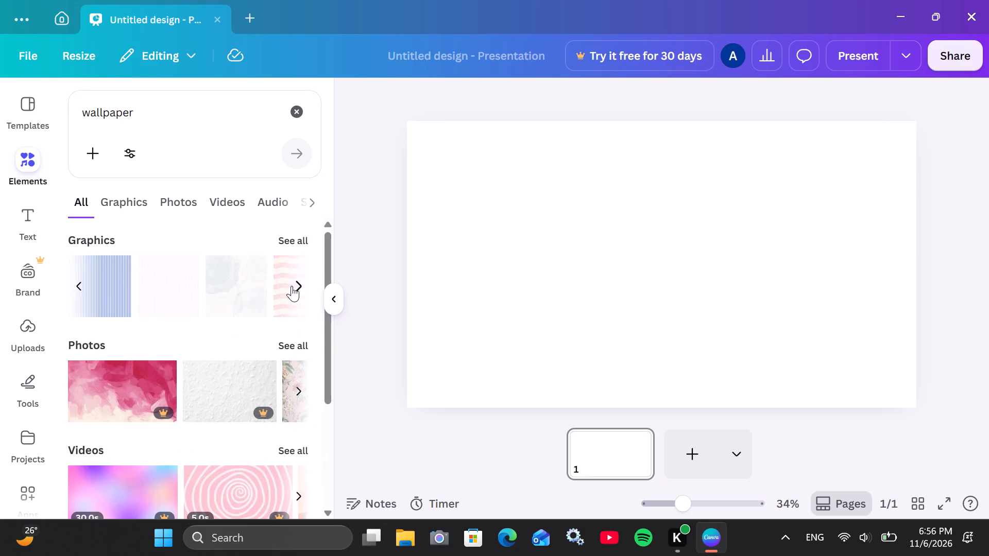
{"action": "left_click", "coordinate": [297, 285]}
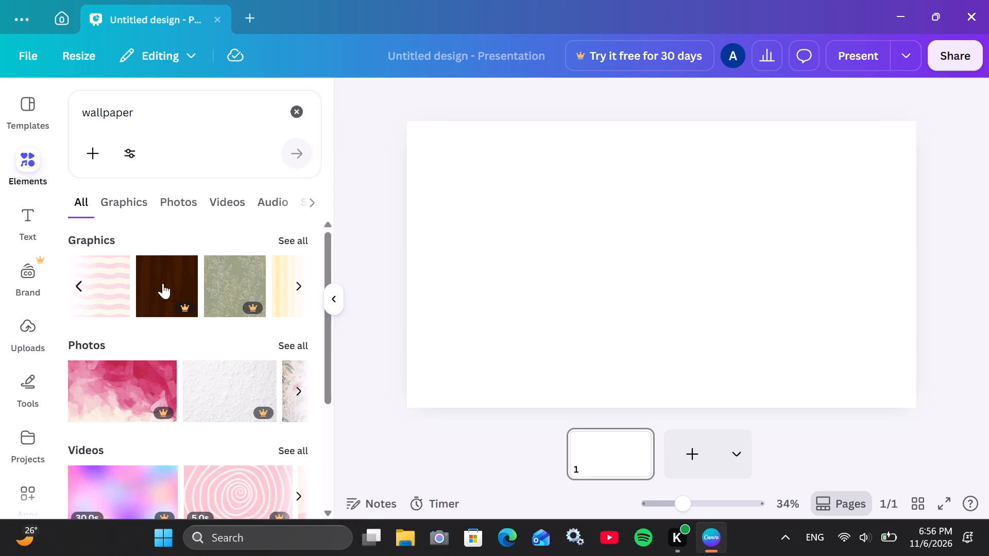
{"action": "left_click", "coordinate": [299, 231]}
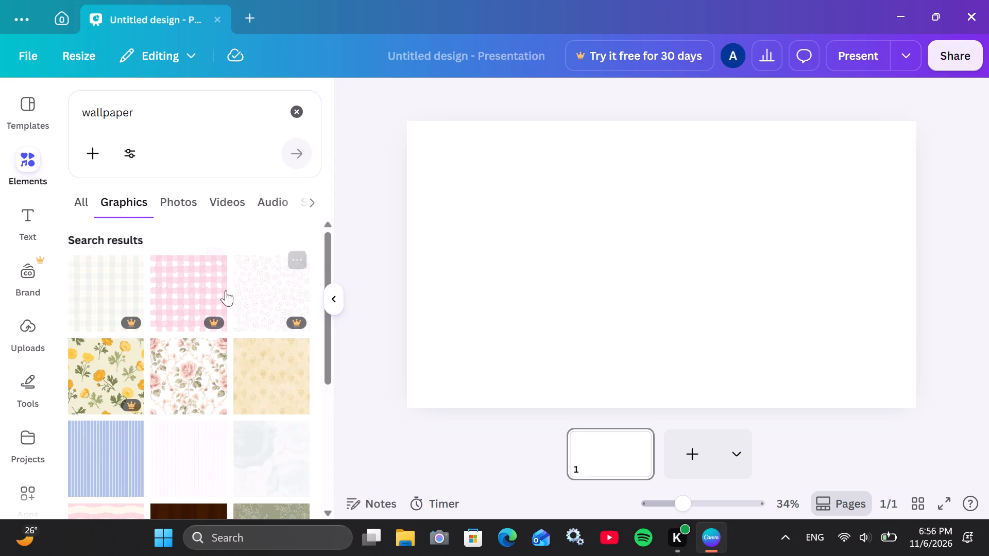
{"action": "scroll", "coordinate": [220, 289], "scroll_direction": "down", "scroll_amount": 2}
Add the scratched grey concrete texture from the wallpaper photo results to the blank page.
{"action": "left_click", "coordinate": [176, 197]}
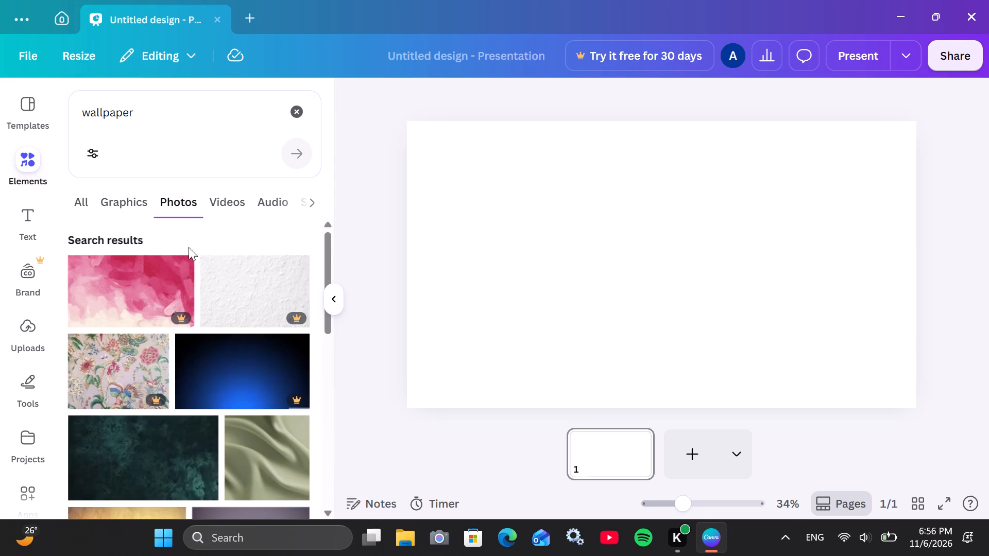
{"action": "scroll", "coordinate": [190, 257], "scroll_direction": "down", "scroll_amount": 3}
{"action": "scroll", "coordinate": [190, 258], "scroll_direction": "up", "scroll_amount": 2}
{"action": "scroll", "coordinate": [190, 258], "scroll_direction": "down", "scroll_amount": 1}
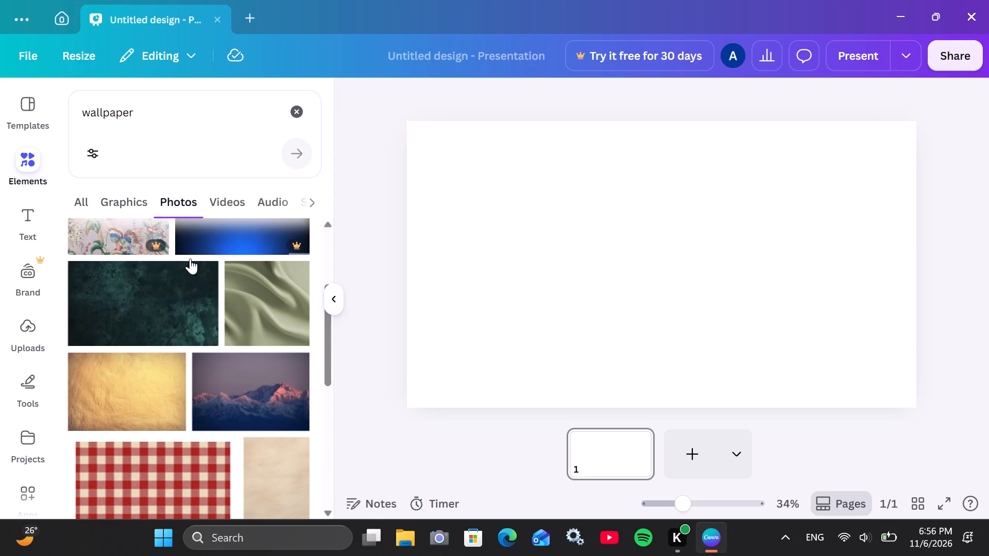
{"action": "scroll", "coordinate": [190, 258], "scroll_direction": "down", "scroll_amount": 2}
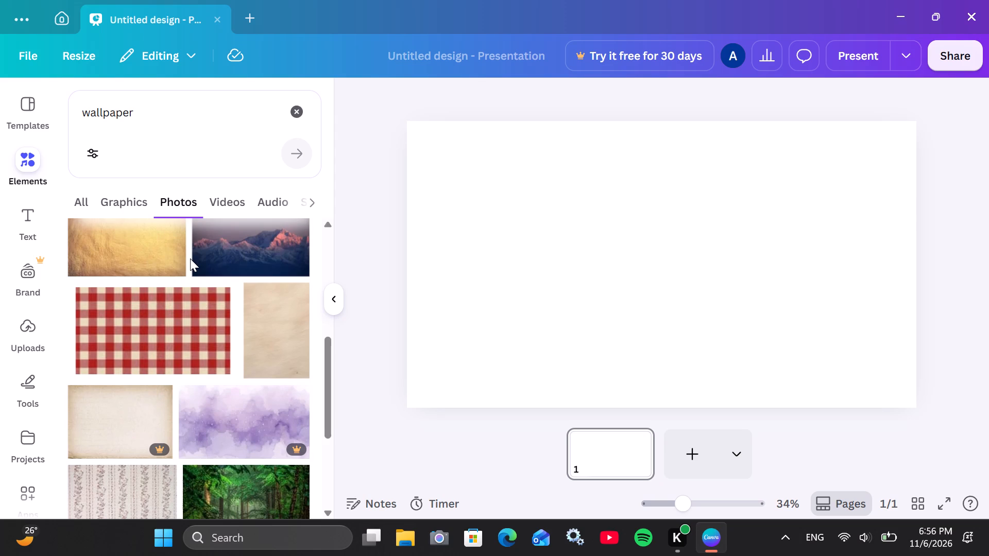
{"action": "scroll", "coordinate": [190, 258], "scroll_direction": "down", "scroll_amount": 4}
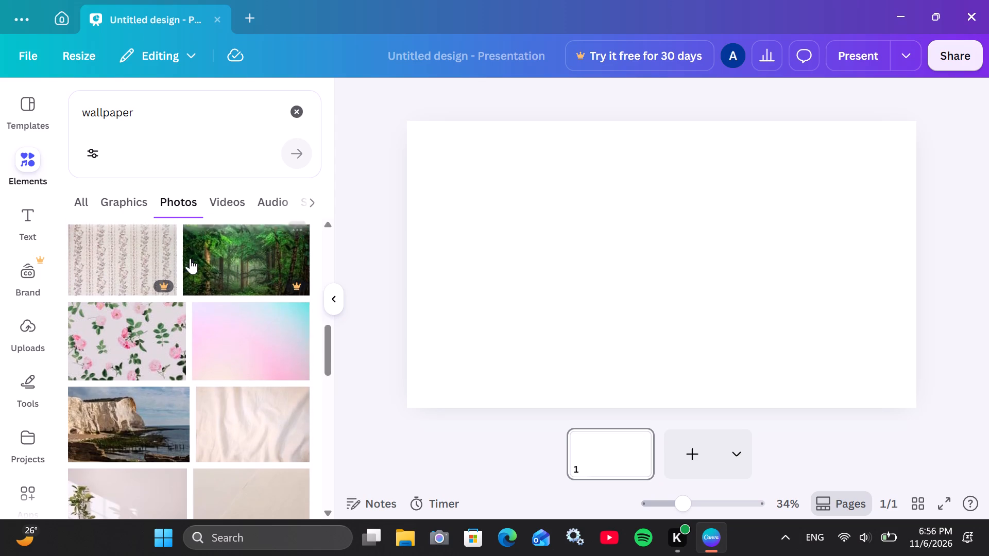
{"action": "scroll", "coordinate": [190, 258], "scroll_direction": "down", "scroll_amount": 1}
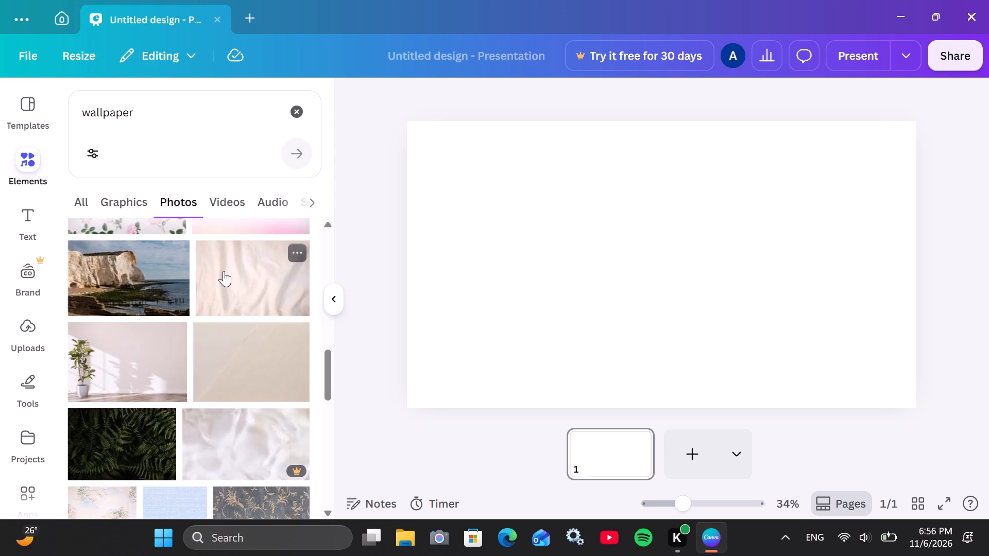
{"action": "scroll", "coordinate": [224, 271], "scroll_direction": "down", "scroll_amount": 4}
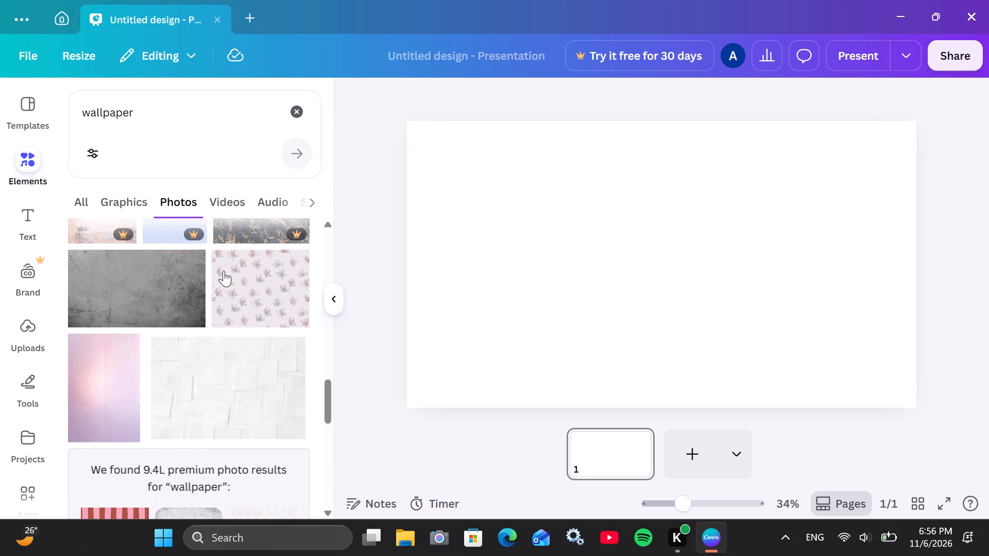
{"action": "left_click", "coordinate": [175, 273]}
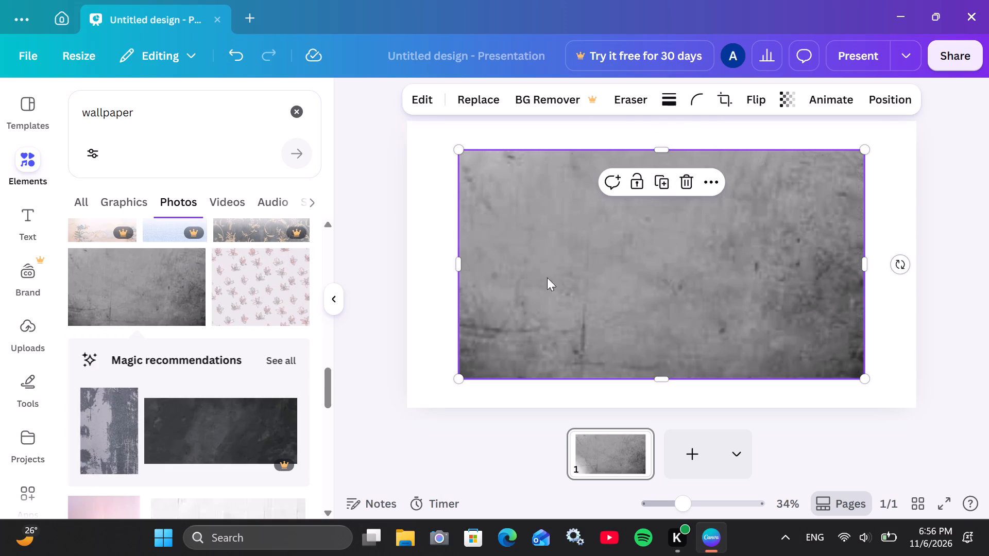
Enlarge the grey texture photo from two opposite corners so it covers the whole page.
{"action": "left_click_drag", "start_coordinate": [459, 155], "coordinate": [398, 127]}
{"action": "left_click_drag", "start_coordinate": [866, 378], "coordinate": [919, 411]}
Browse the remaining wallpaper photos and the full set of wallpaper graphics for further background material.
{"action": "scroll", "coordinate": [197, 378], "scroll_direction": "down", "scroll_amount": 3}
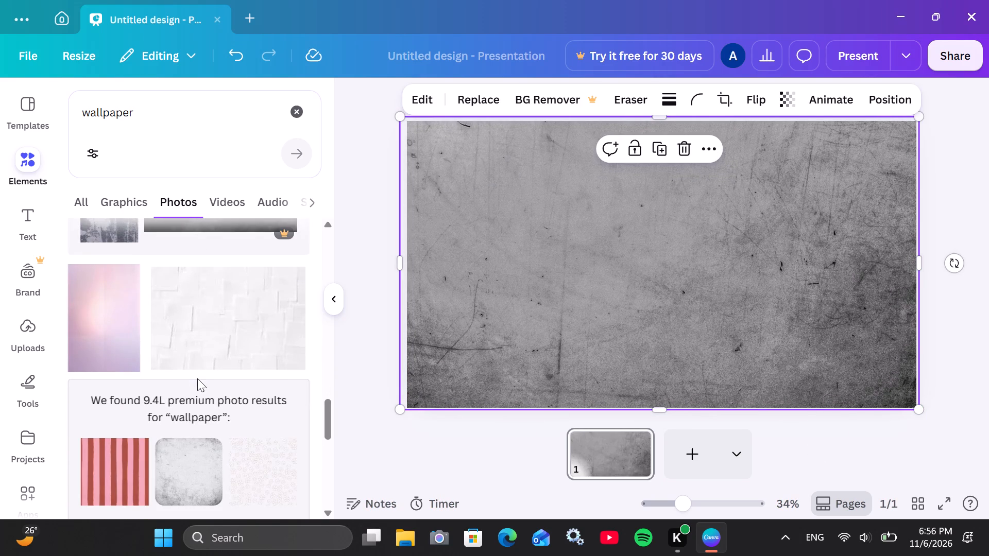
{"action": "scroll", "coordinate": [197, 378], "scroll_direction": "down", "scroll_amount": 5}
{"action": "scroll", "coordinate": [191, 374], "scroll_direction": "up", "scroll_amount": 14}
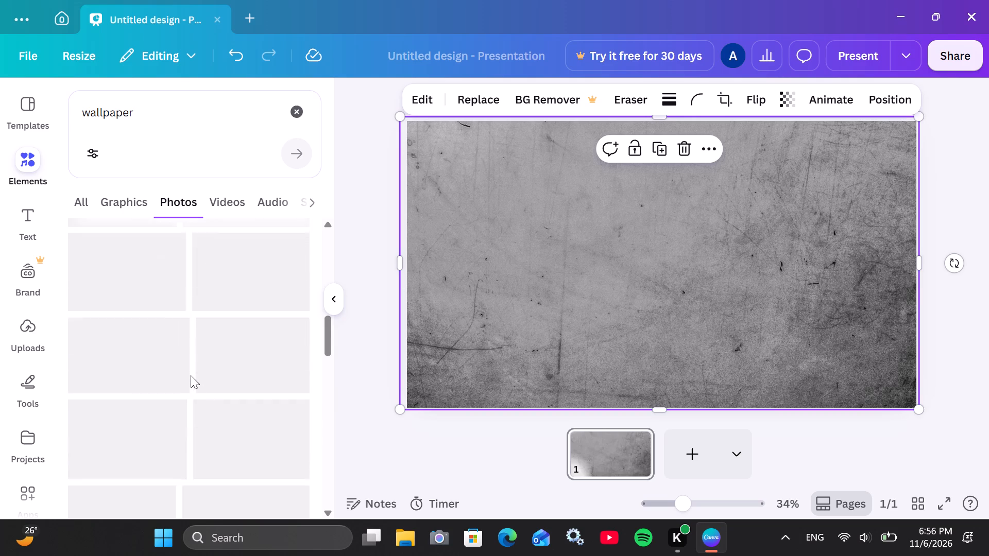
{"action": "scroll", "coordinate": [191, 375], "scroll_direction": "up", "scroll_amount": 9}
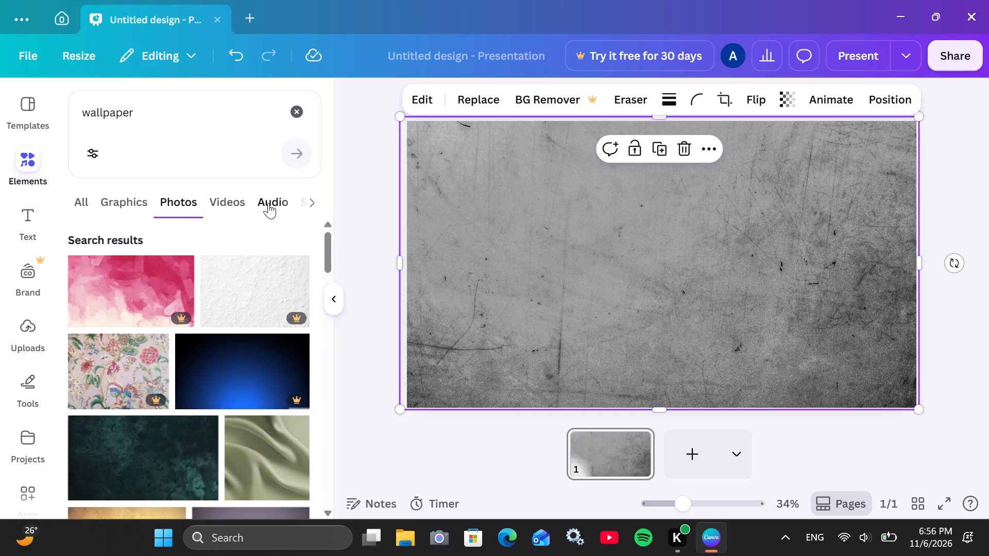
{"action": "left_click", "coordinate": [113, 204]}
{"action": "left_click", "coordinate": [74, 201]}
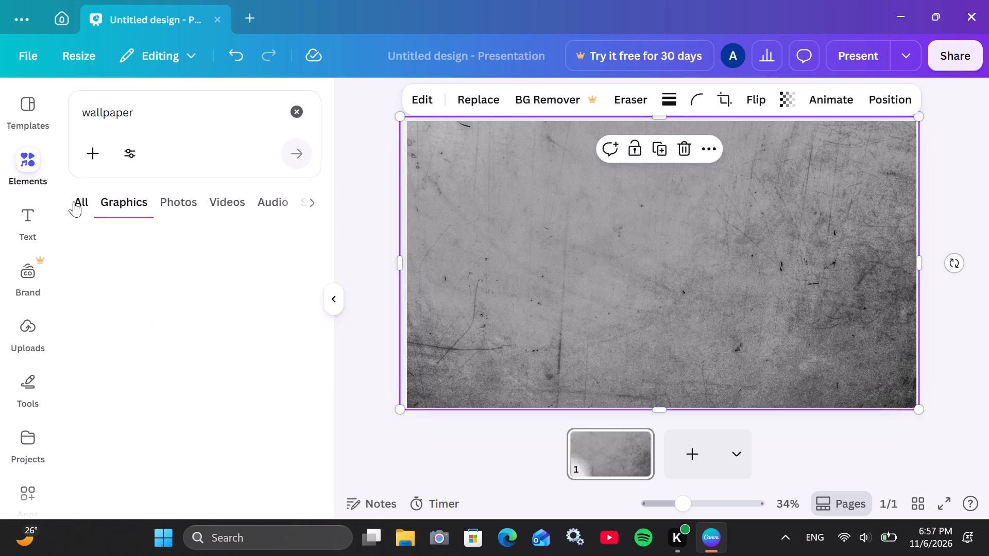
{"action": "scroll", "coordinate": [207, 305], "scroll_direction": "down", "scroll_amount": 8}
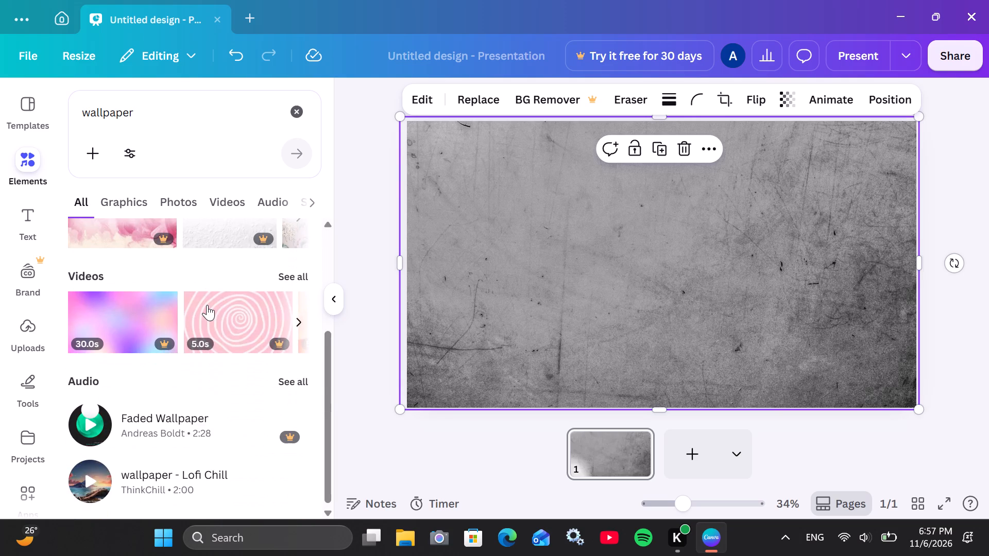
{"action": "scroll", "coordinate": [207, 305], "scroll_direction": "up", "scroll_amount": 6}
{"action": "left_click", "coordinate": [288, 238]}
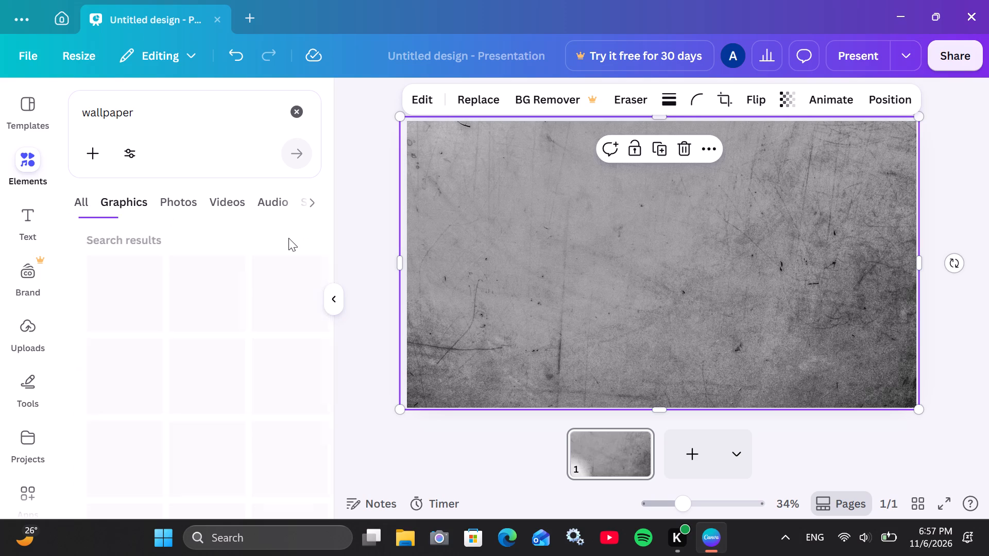
{"action": "scroll", "coordinate": [214, 305], "scroll_direction": "down", "scroll_amount": 9}
{"action": "scroll", "coordinate": [208, 303], "scroll_direction": "up", "scroll_amount": 2}
{"action": "scroll", "coordinate": [208, 303], "scroll_direction": "down", "scroll_amount": 2}
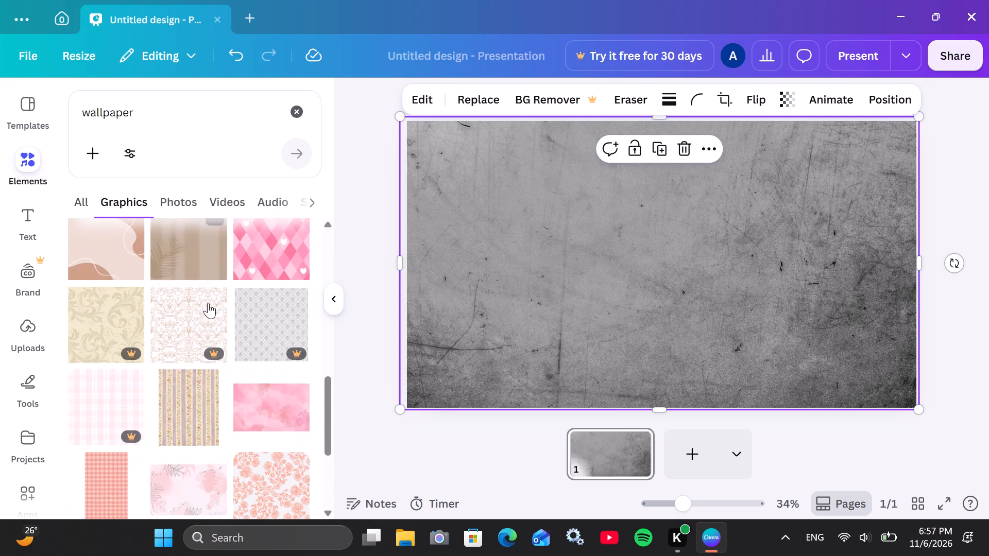
{"action": "scroll", "coordinate": [208, 303], "scroll_direction": "down", "scroll_amount": 4}
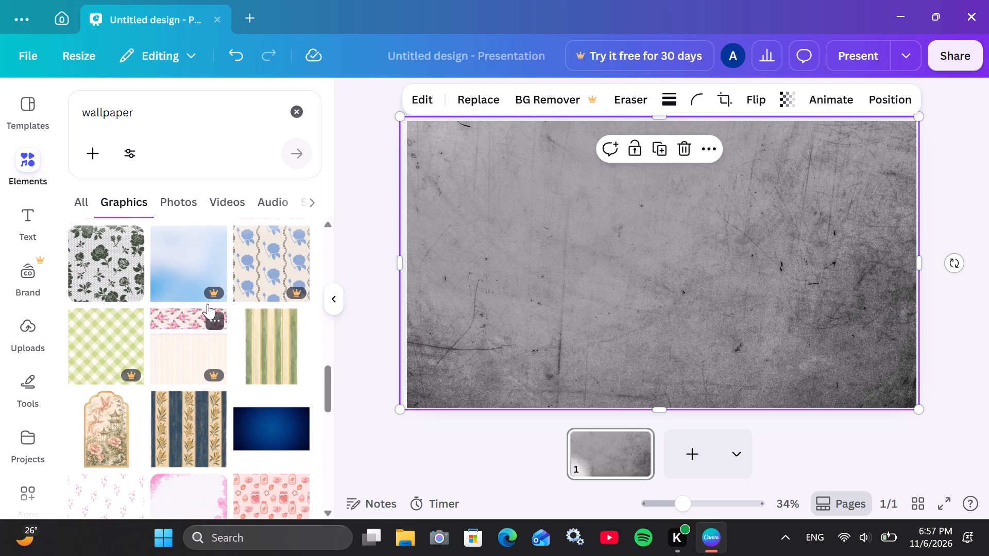
{"action": "scroll", "coordinate": [208, 304], "scroll_direction": "down", "scroll_amount": 5}
{"action": "scroll", "coordinate": [208, 304], "scroll_direction": "up", "scroll_amount": 1}
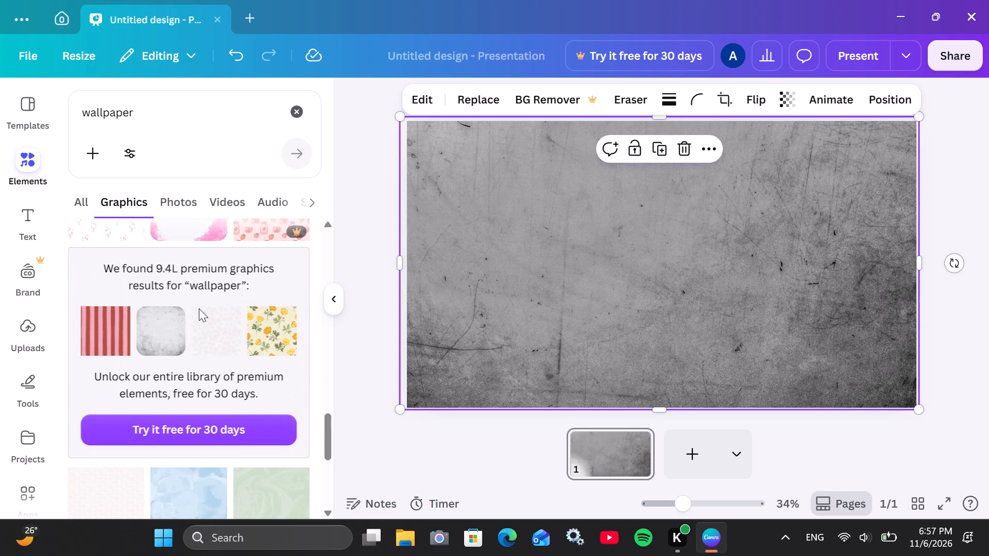
{"action": "scroll", "coordinate": [171, 328], "scroll_direction": "down", "scroll_amount": 2}
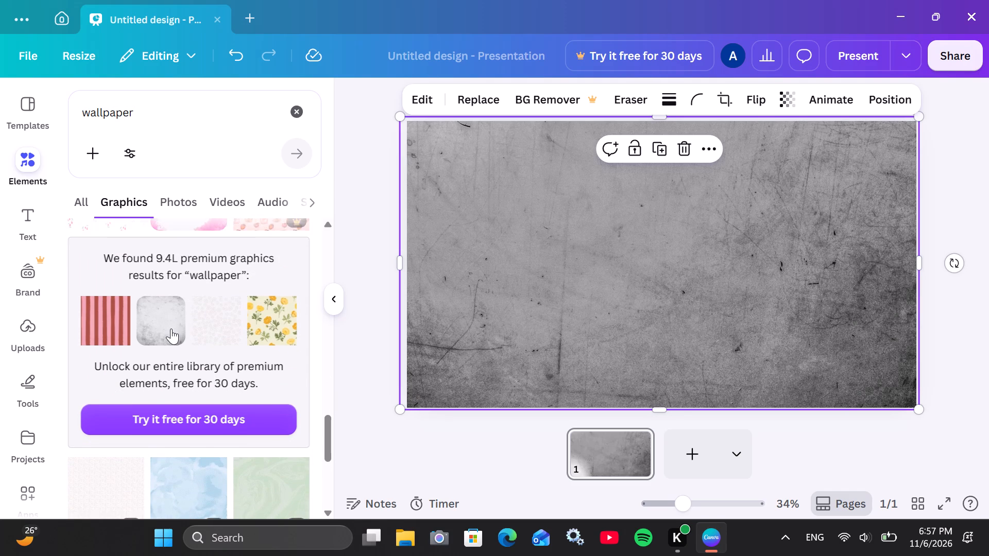
{"action": "scroll", "coordinate": [171, 328], "scroll_direction": "down", "scroll_amount": 2}
Look through the ready-made text styles and font combinations.
{"action": "left_click", "coordinate": [18, 226]}
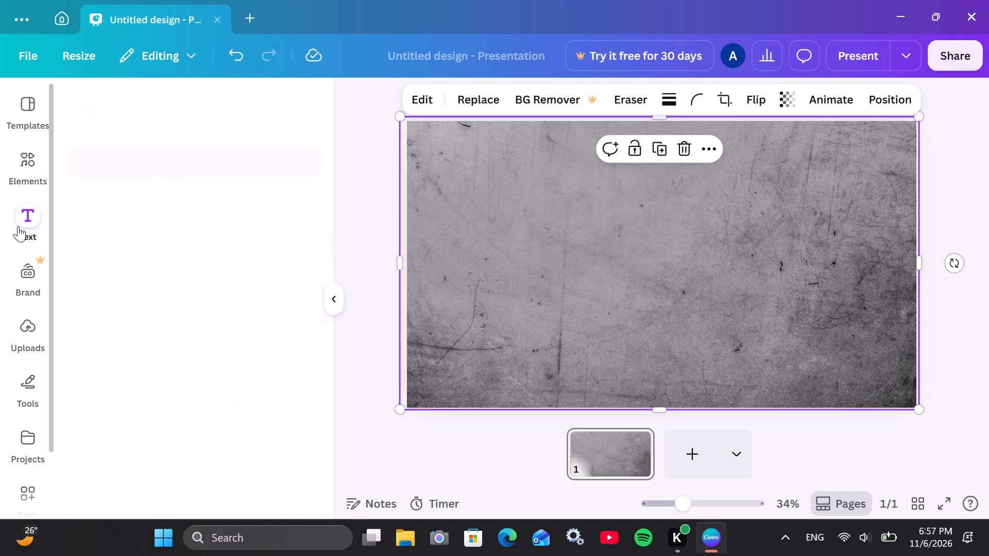
{"action": "scroll", "coordinate": [215, 337], "scroll_direction": "down", "scroll_amount": 7}
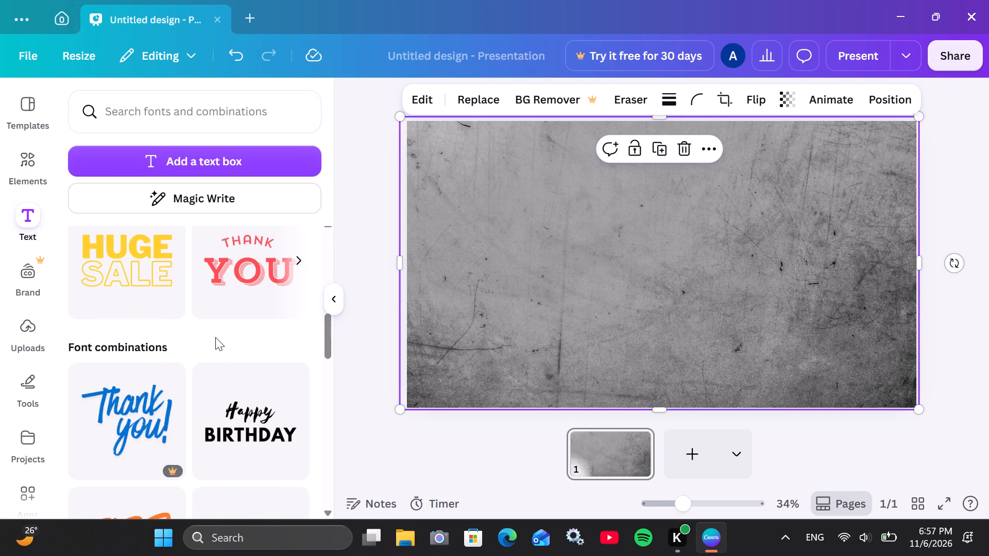
{"action": "scroll", "coordinate": [215, 337], "scroll_direction": "up", "scroll_amount": 2}
{"action": "scroll", "coordinate": [211, 339], "scroll_direction": "down", "scroll_amount": 4}
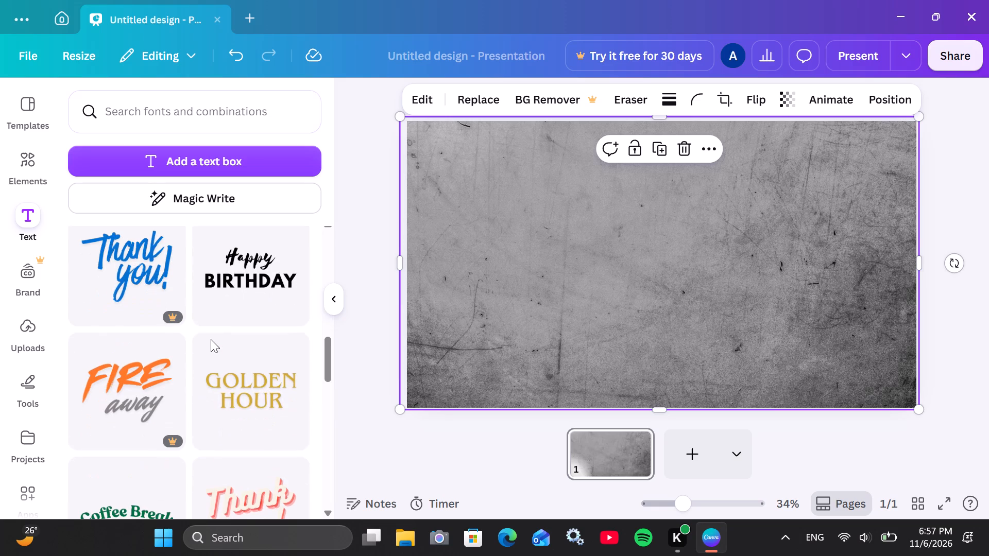
Clear the wallpaper search in the elements library and open the full set of featured graphics.
{"action": "left_click", "coordinate": [22, 182]}
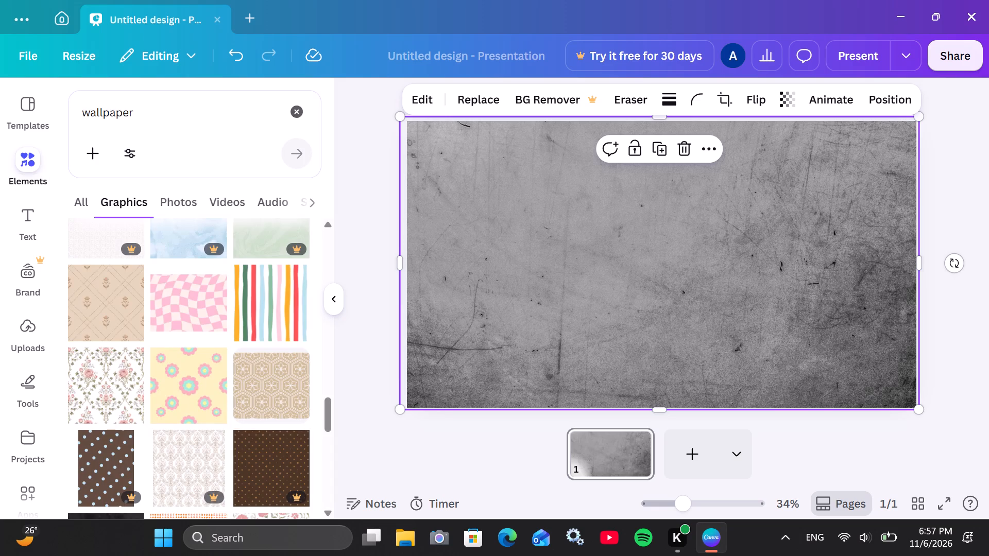
{"action": "left_click", "coordinate": [302, 113]}
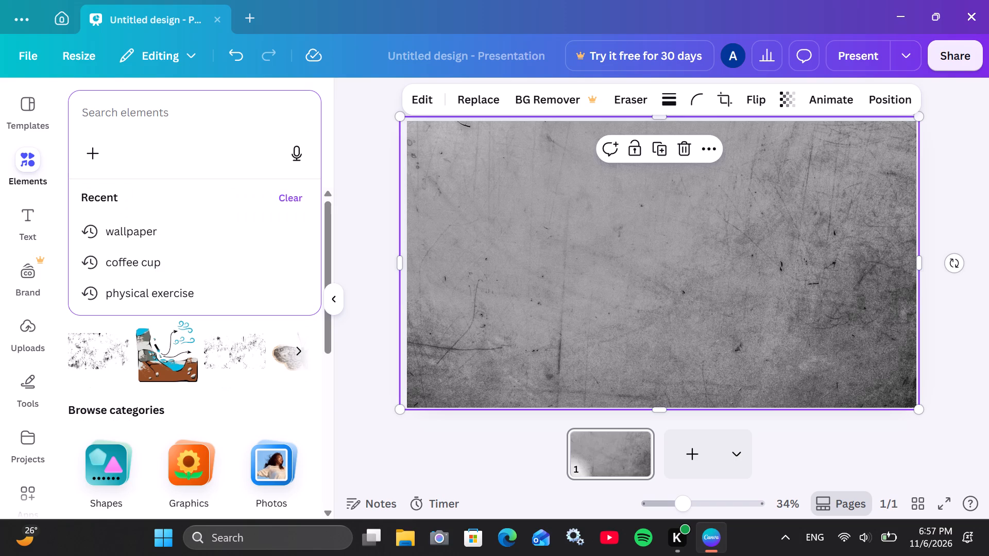
{"action": "left_click", "coordinate": [220, 472]}
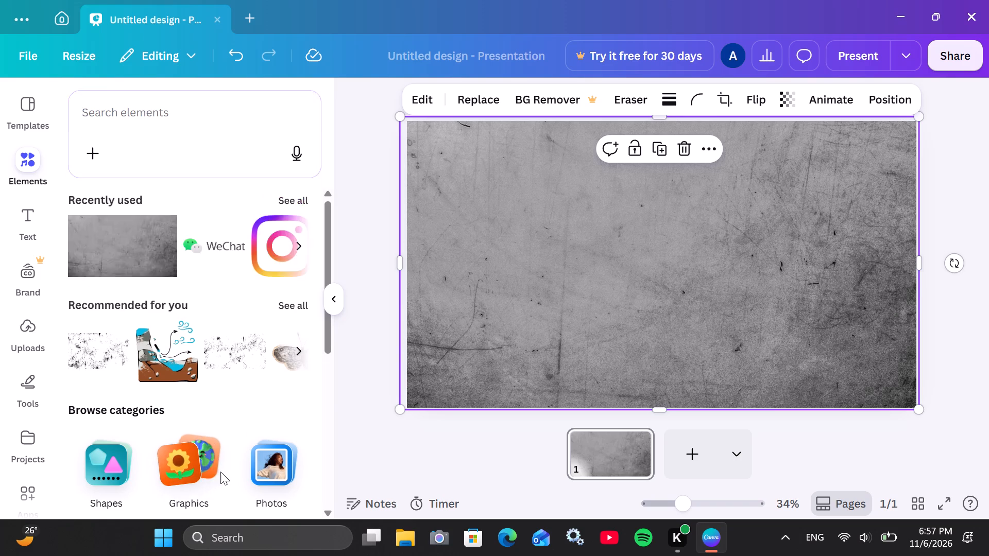
{"action": "scroll", "coordinate": [176, 356], "scroll_direction": "down", "scroll_amount": 4}
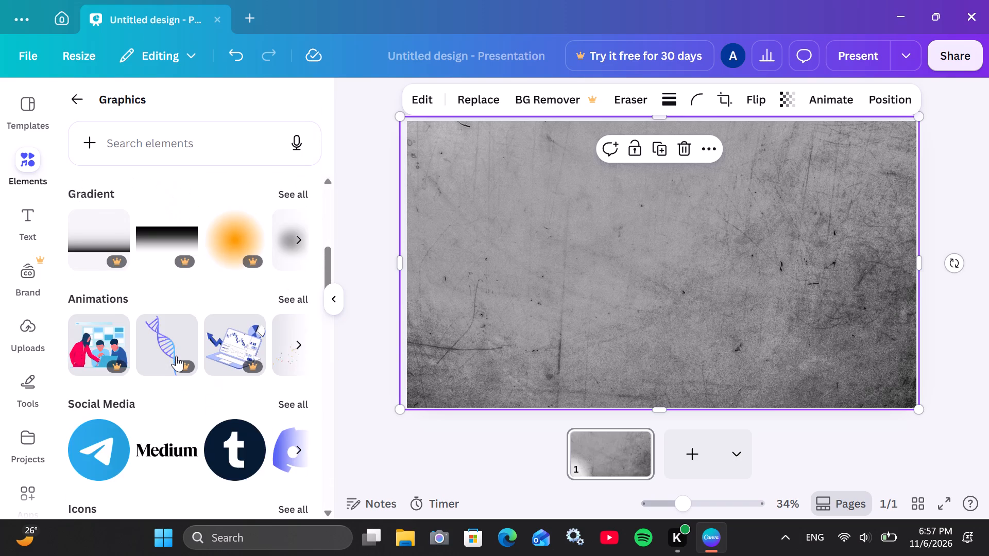
{"action": "scroll", "coordinate": [176, 356], "scroll_direction": "up", "scroll_amount": 3}
{"action": "left_click", "coordinate": [293, 323]}
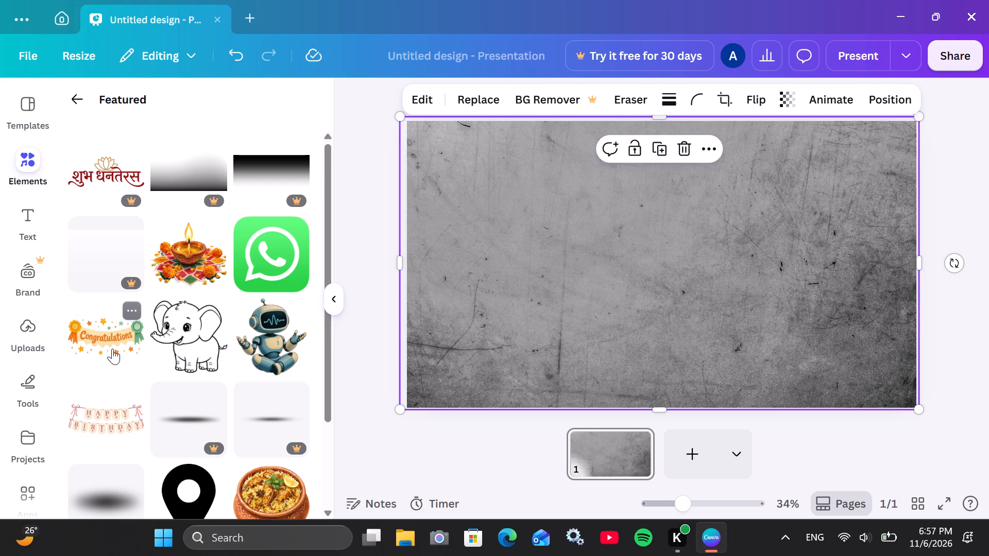
Add the pair of pink watercolour hearts from the featured graphics to the page.
{"action": "scroll", "coordinate": [112, 349], "scroll_direction": "down", "scroll_amount": 3}
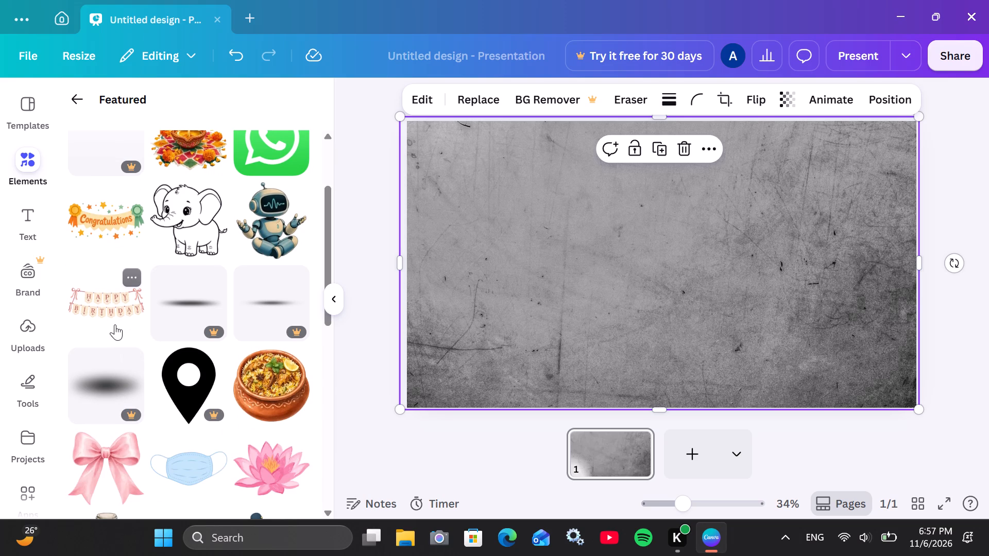
{"action": "scroll", "coordinate": [146, 333], "scroll_direction": "down", "scroll_amount": 3}
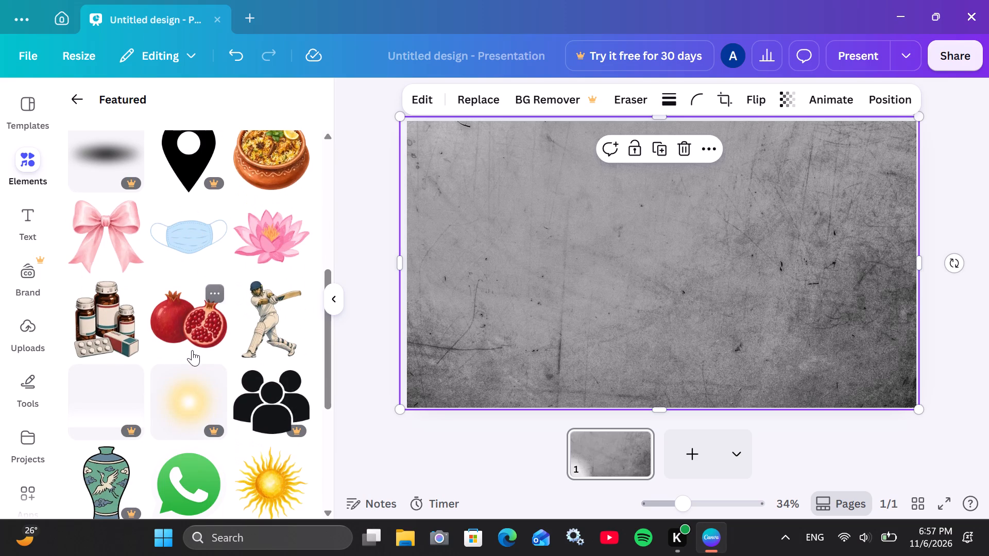
{"action": "scroll", "coordinate": [192, 350], "scroll_direction": "down", "scroll_amount": 5}
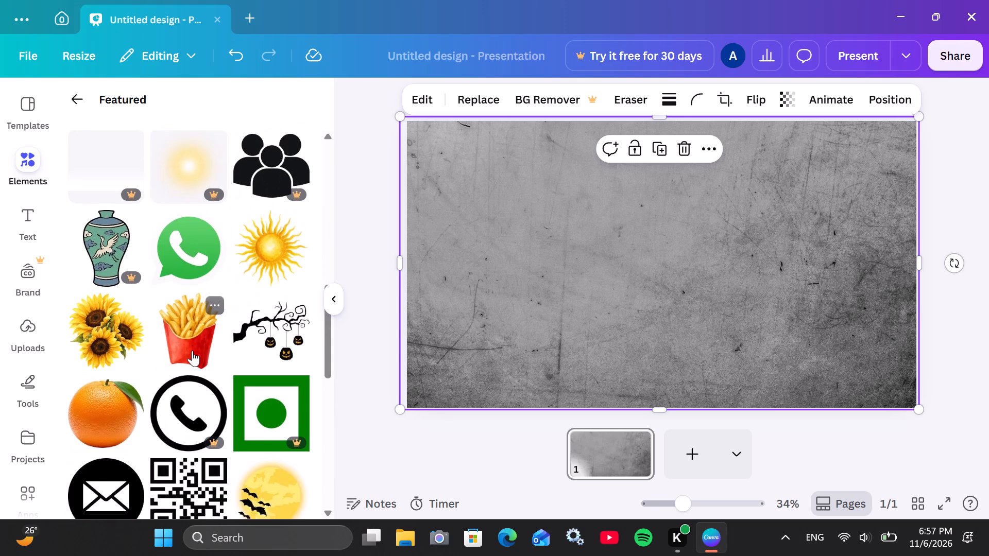
{"action": "scroll", "coordinate": [192, 351], "scroll_direction": "down", "scroll_amount": 8}
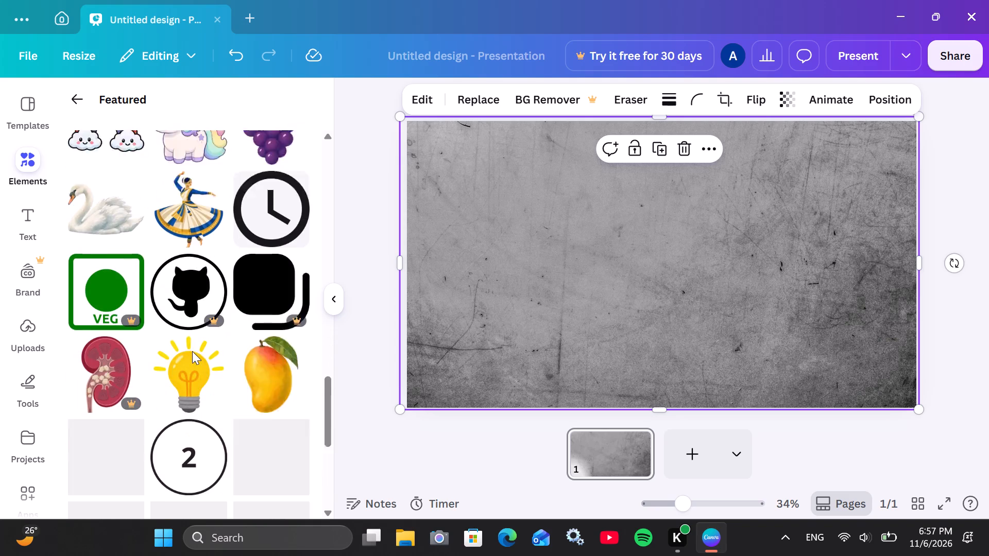
{"action": "scroll", "coordinate": [192, 351], "scroll_direction": "down", "scroll_amount": 6}
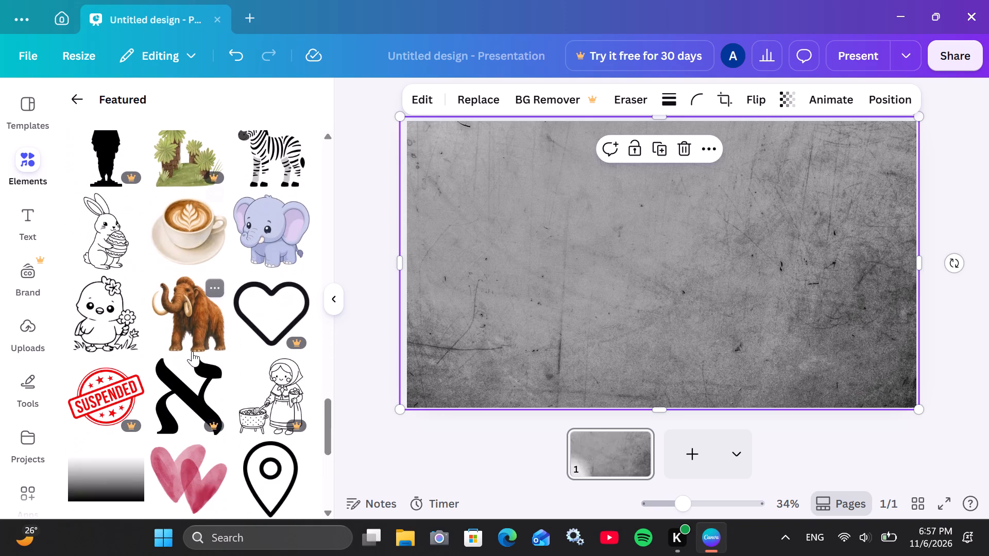
{"action": "scroll", "coordinate": [192, 351], "scroll_direction": "down", "scroll_amount": 3}
{"action": "left_click", "coordinate": [189, 264]}
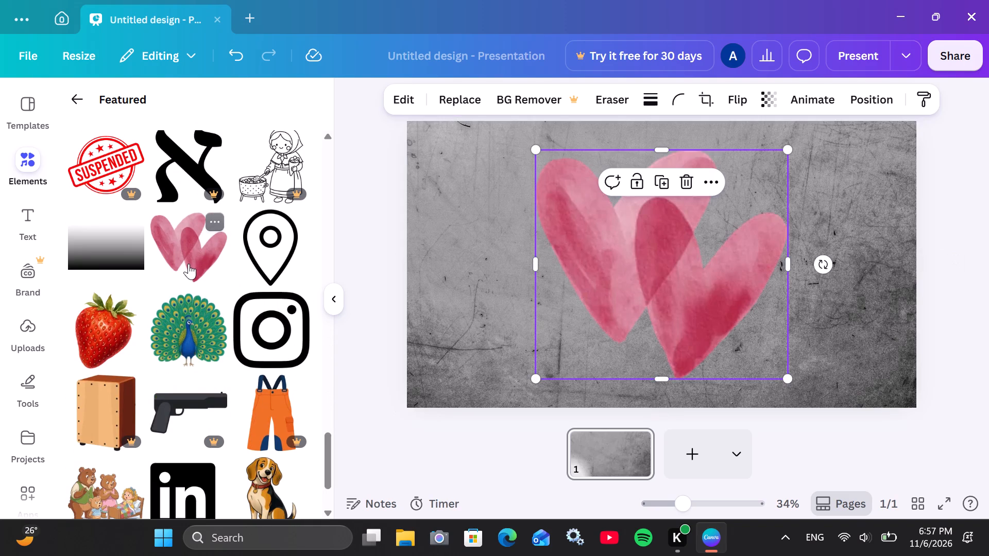
Shrink the pink hearts to a small accent and place them near the page's upper-left corner.
{"action": "left_click_drag", "start_coordinate": [789, 376], "coordinate": [657, 328]}
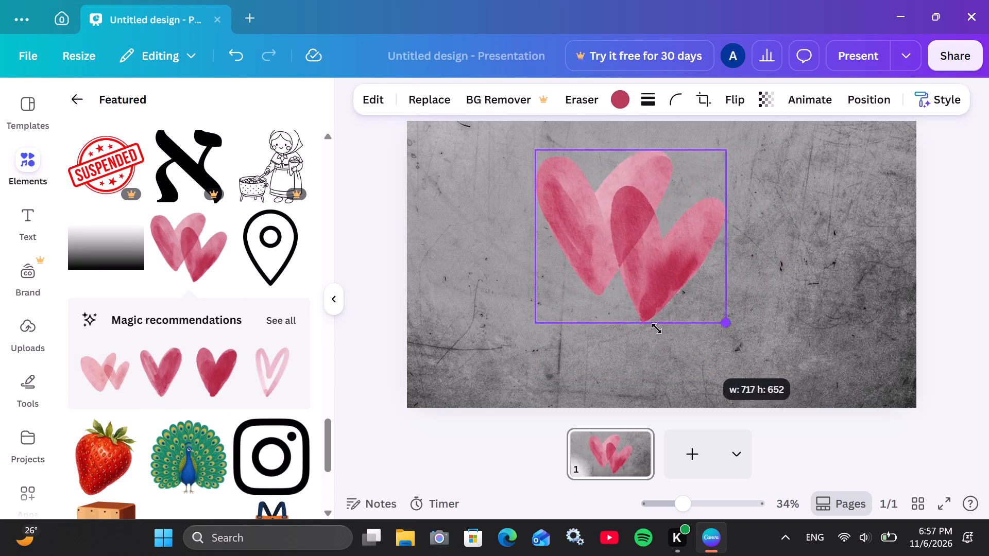
{"action": "left_click_drag", "start_coordinate": [657, 328], "coordinate": [524, 243]}
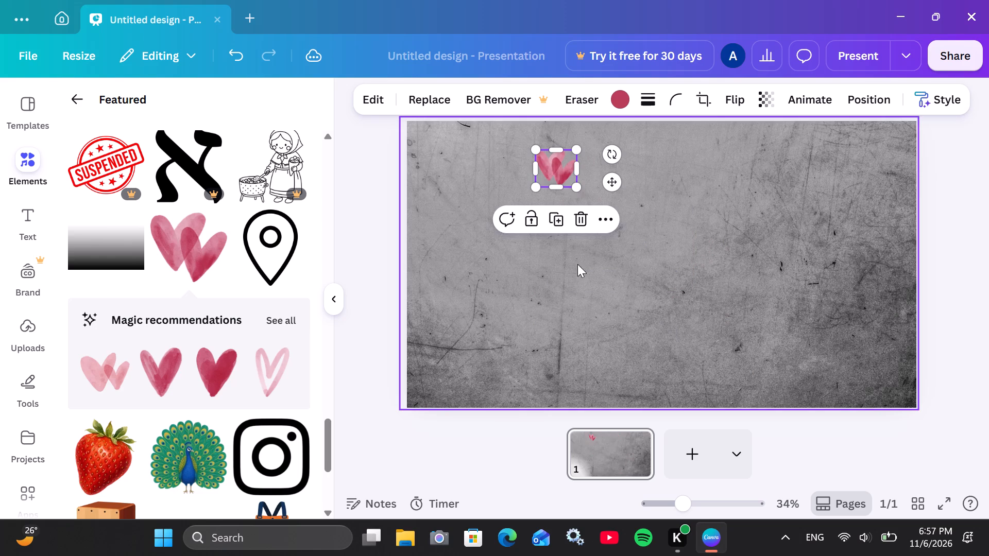
{"action": "left_click_drag", "start_coordinate": [562, 170], "coordinate": [452, 162]}
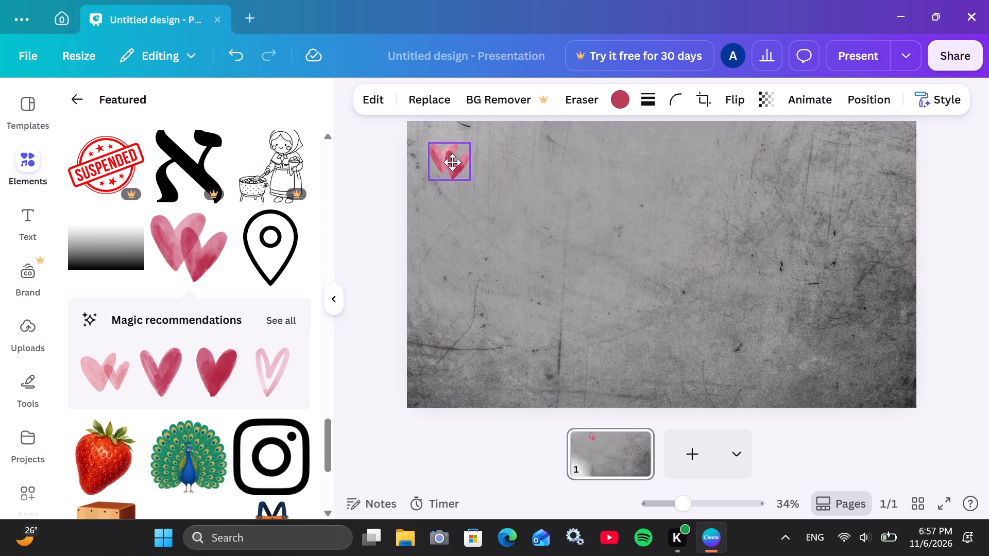
{"action": "left_click_drag", "start_coordinate": [452, 162], "coordinate": [436, 158]}
{"action": "left_click_drag", "start_coordinate": [428, 158], "coordinate": [445, 162]}
{"action": "left_click", "coordinate": [471, 267]}
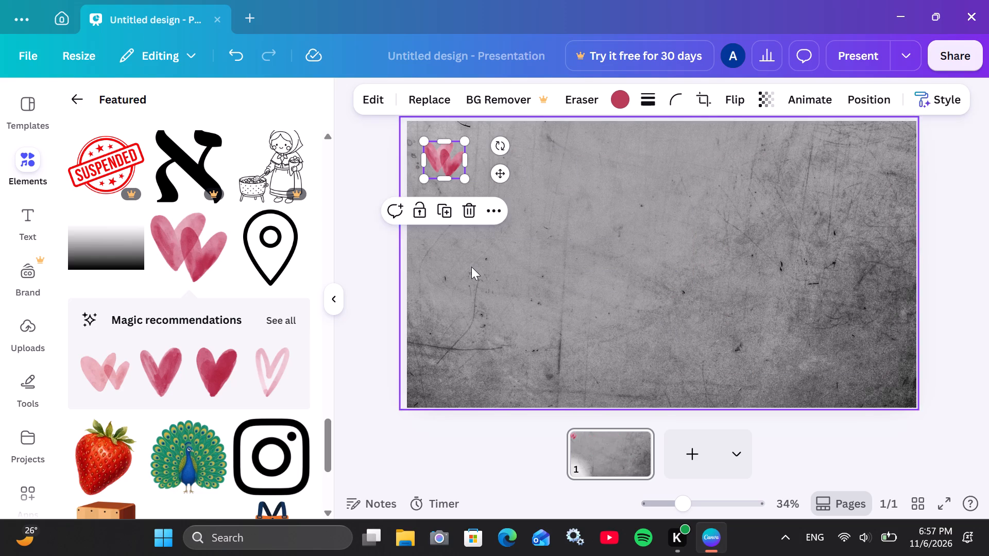
Search the graphics for wallpaper and add the pale blue-white watercolour texture to the page.
{"action": "scroll", "coordinate": [270, 292], "scroll_direction": "up", "scroll_amount": 20}
{"action": "scroll", "coordinate": [270, 292], "scroll_direction": "up", "scroll_amount": 2}
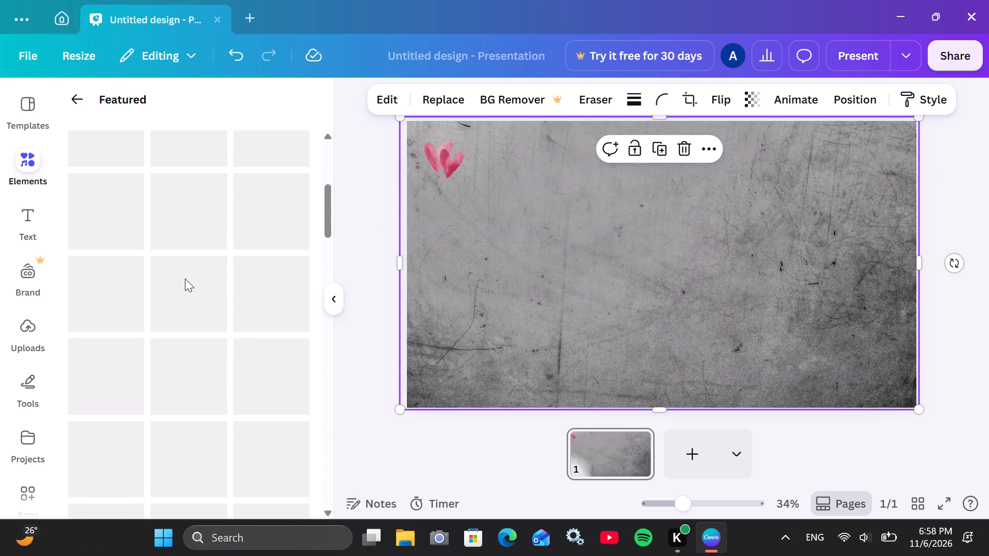
{"action": "scroll", "coordinate": [185, 279], "scroll_direction": "up", "scroll_amount": 18}
{"action": "left_click", "coordinate": [82, 99]}
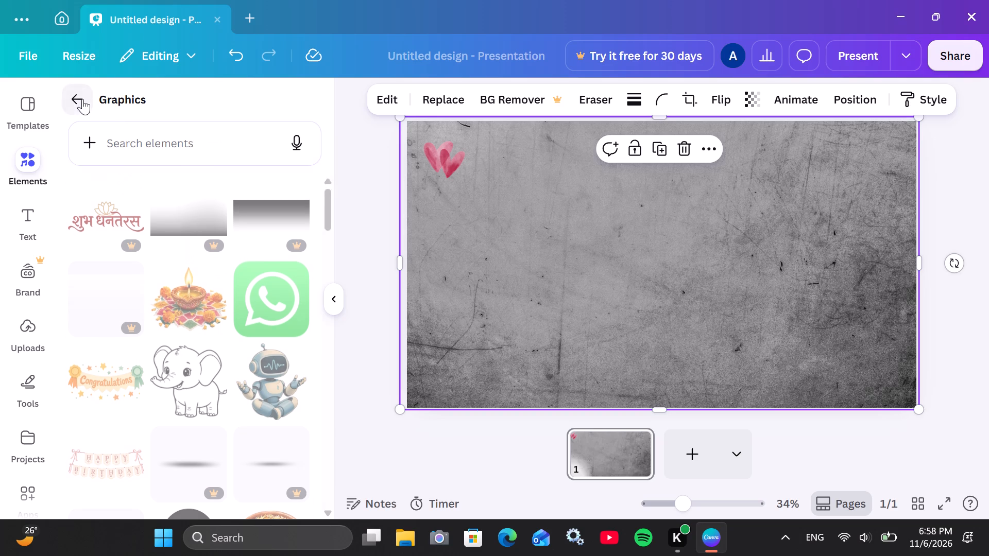
{"action": "left_click", "coordinate": [170, 133]}
{"action": "left_click", "coordinate": [173, 155]}
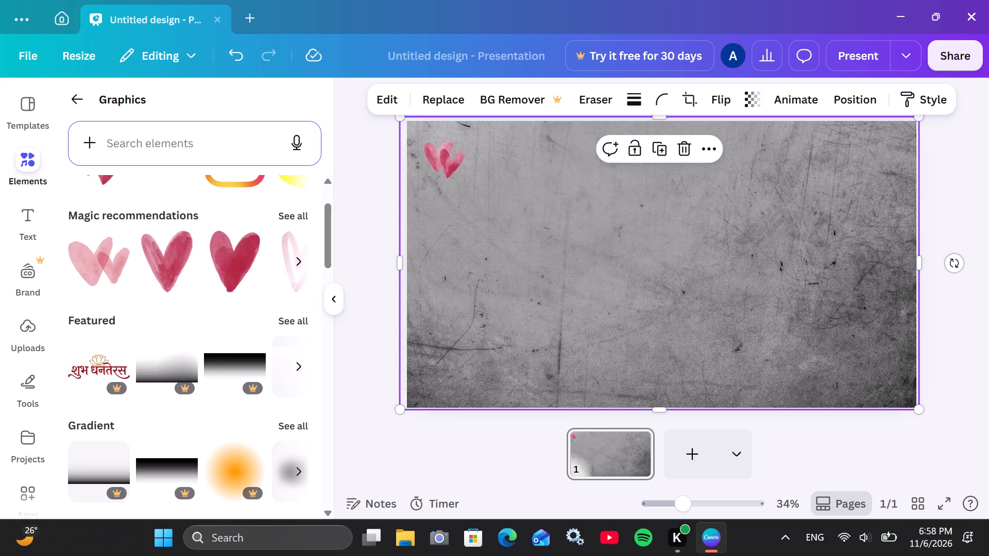
{"action": "type", "text": "wa"}
{"action": "left_click", "coordinate": [144, 136]}
{"action": "left_click", "coordinate": [131, 257]}
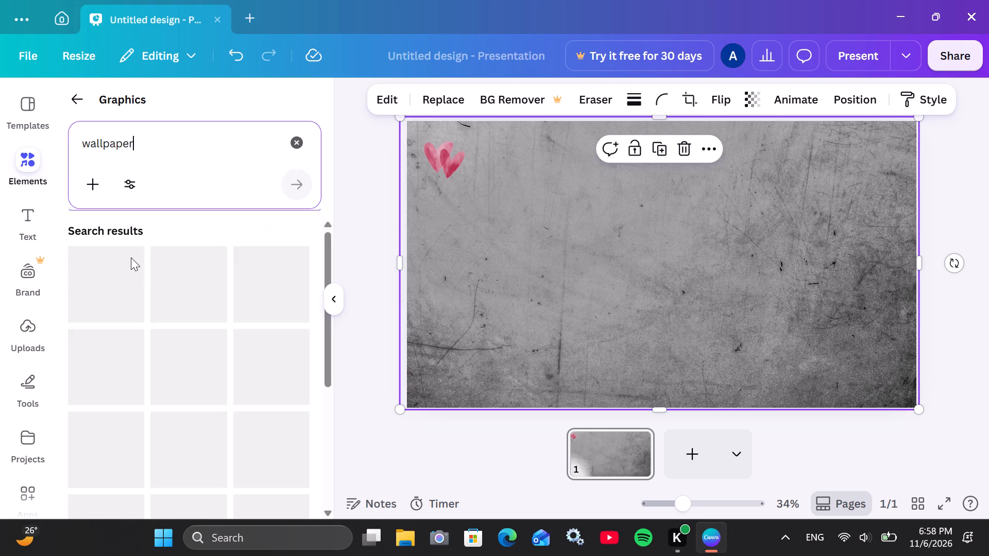
{"action": "scroll", "coordinate": [284, 322], "scroll_direction": "down", "scroll_amount": 3}
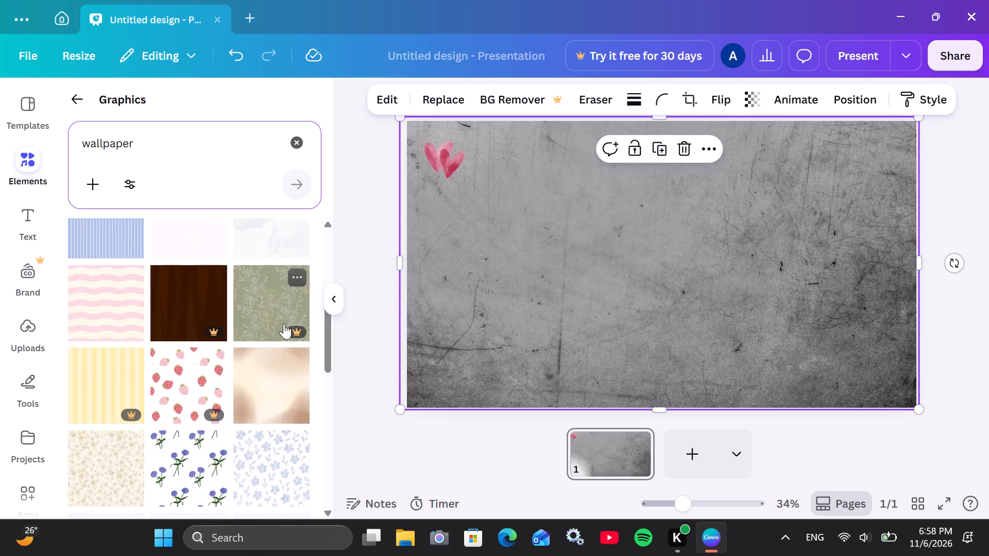
{"action": "scroll", "coordinate": [282, 324], "scroll_direction": "up", "scroll_amount": 2}
{"action": "scroll", "coordinate": [281, 326], "scroll_direction": "down", "scroll_amount": 1}
{"action": "left_click", "coordinate": [280, 327]}
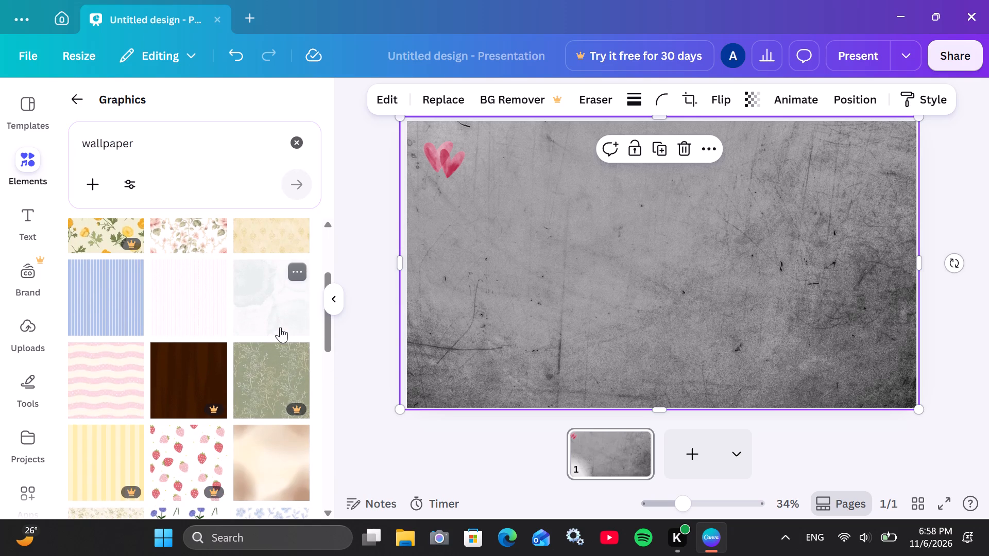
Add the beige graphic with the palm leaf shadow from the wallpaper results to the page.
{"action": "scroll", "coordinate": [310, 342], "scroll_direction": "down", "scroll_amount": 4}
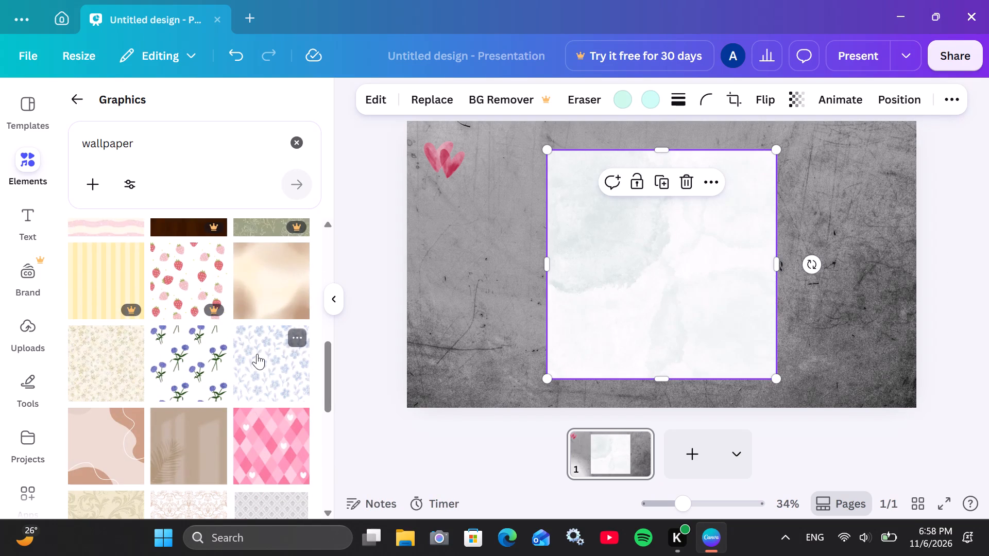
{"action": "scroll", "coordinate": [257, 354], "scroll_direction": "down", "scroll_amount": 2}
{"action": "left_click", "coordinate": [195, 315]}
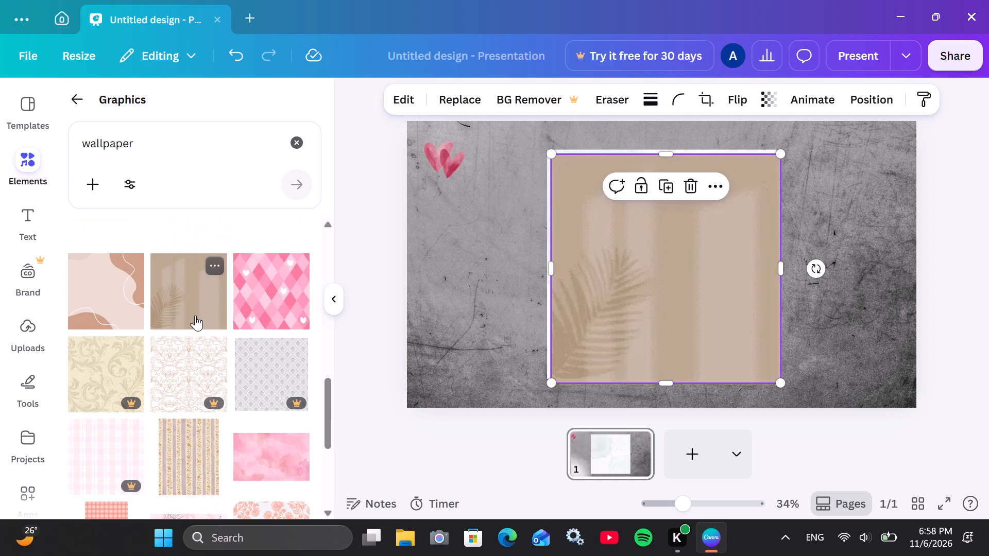
Add the pink splash border graphic from the wallpaper results and place it left of the page's centre.
{"action": "scroll", "coordinate": [195, 315], "scroll_direction": "down", "scroll_amount": 5}
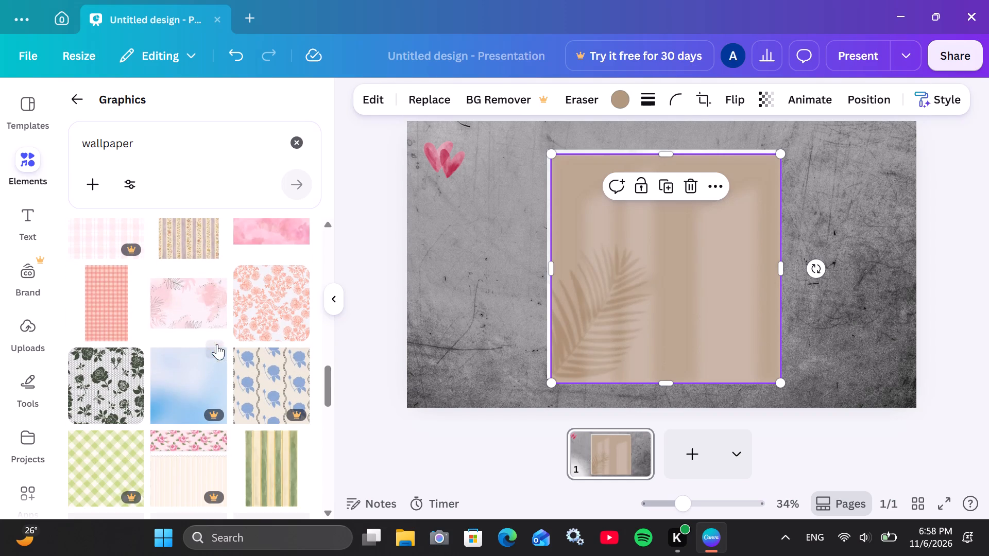
{"action": "scroll", "coordinate": [217, 345], "scroll_direction": "down", "scroll_amount": 8}
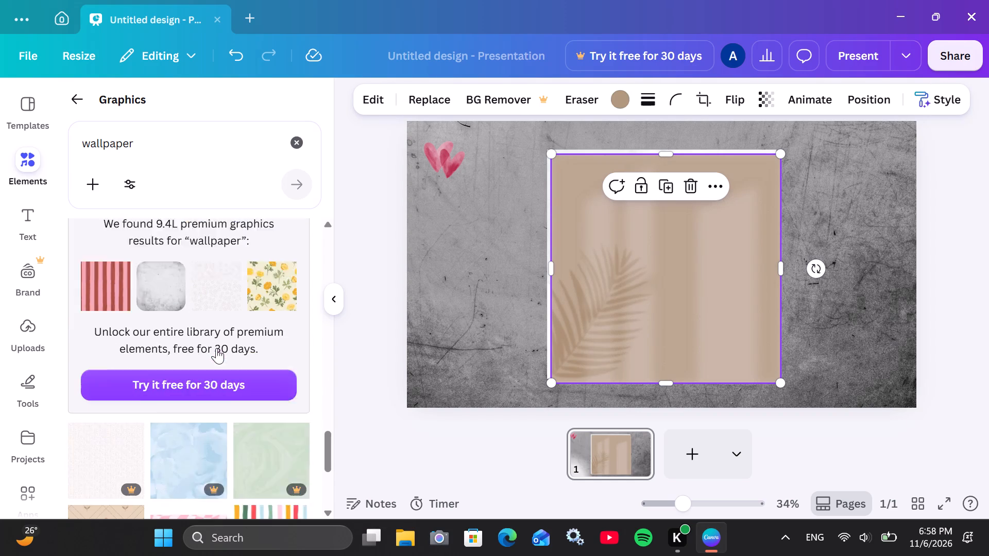
{"action": "scroll", "coordinate": [216, 349], "scroll_direction": "up", "scroll_amount": 4}
{"action": "scroll", "coordinate": [216, 349], "scroll_direction": "down", "scroll_amount": 1}
{"action": "scroll", "coordinate": [216, 349], "scroll_direction": "up", "scroll_amount": 1}
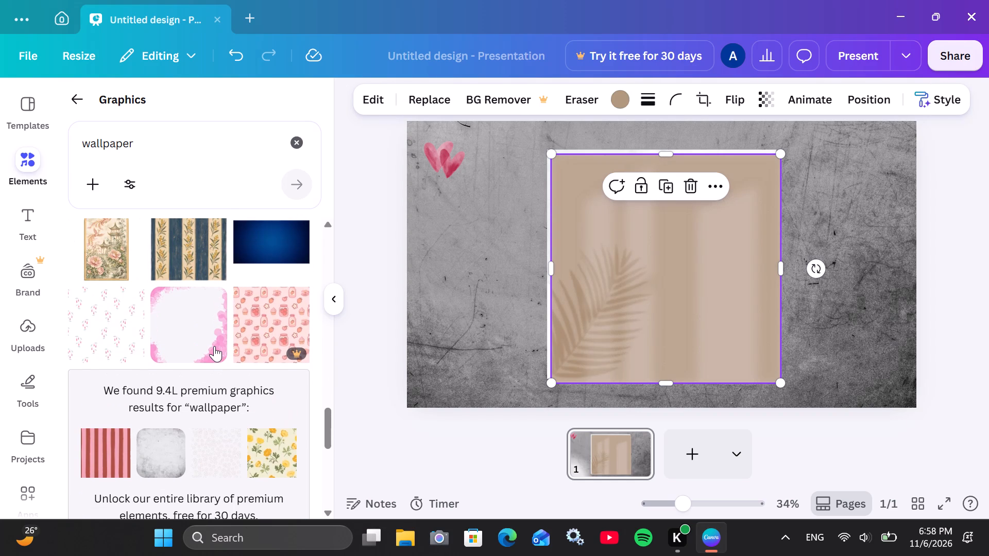
{"action": "left_click", "coordinate": [214, 346]}
{"action": "left_click_drag", "start_coordinate": [649, 307], "coordinate": [622, 350]}
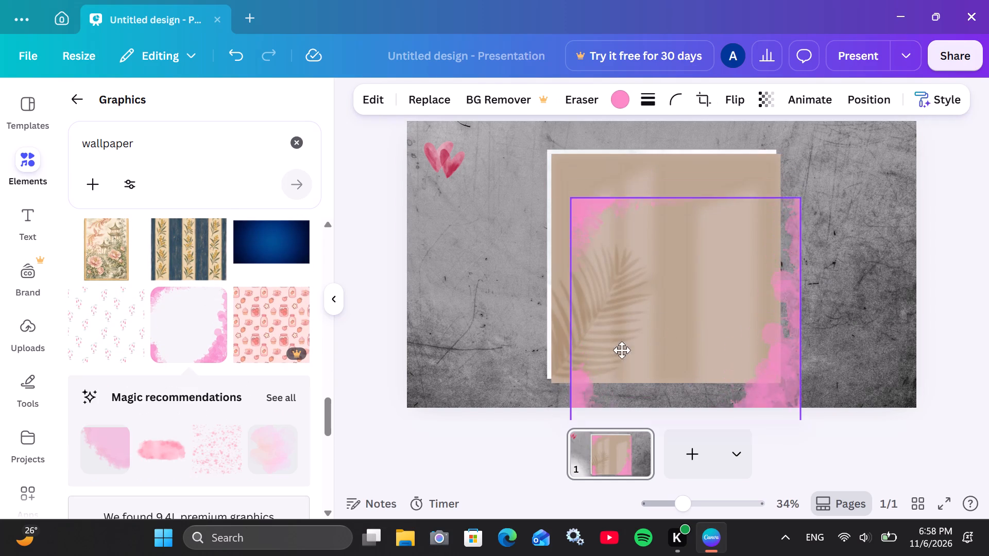
{"action": "left_click_drag", "start_coordinate": [622, 350], "coordinate": [570, 303]}
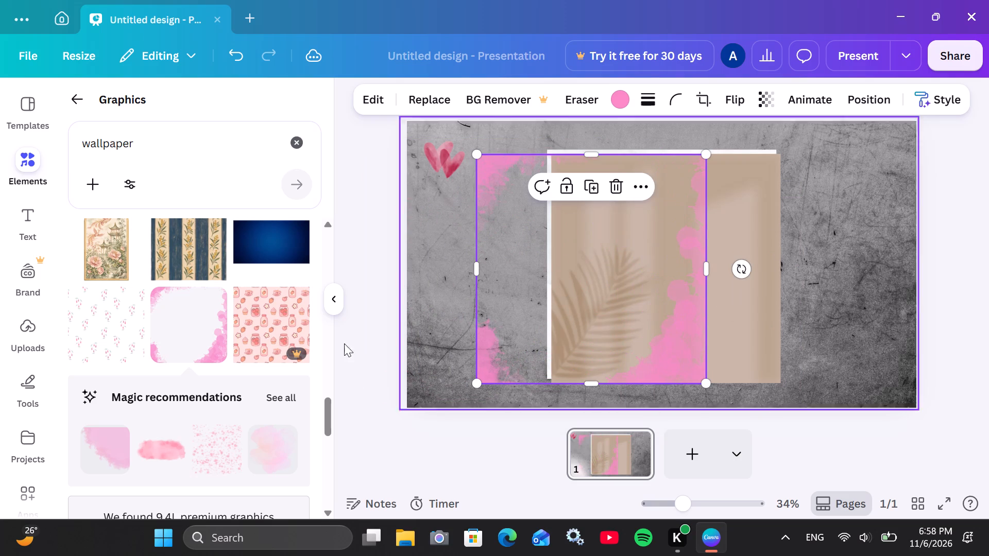
Move the pink splash border past the page's left edge so only its right-hand strip overlaps the page.
{"action": "scroll", "coordinate": [308, 352], "scroll_direction": "down", "scroll_amount": 3}
{"action": "scroll", "coordinate": [260, 360], "scroll_direction": "down", "scroll_amount": 3}
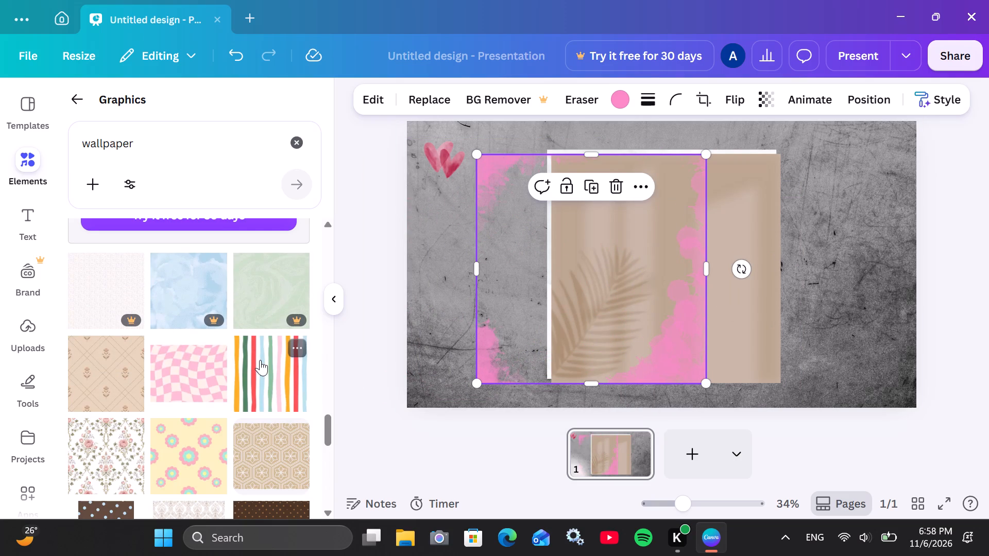
{"action": "scroll", "coordinate": [260, 360], "scroll_direction": "down", "scroll_amount": 1}
{"action": "left_click_drag", "start_coordinate": [500, 290], "coordinate": [511, 311]}
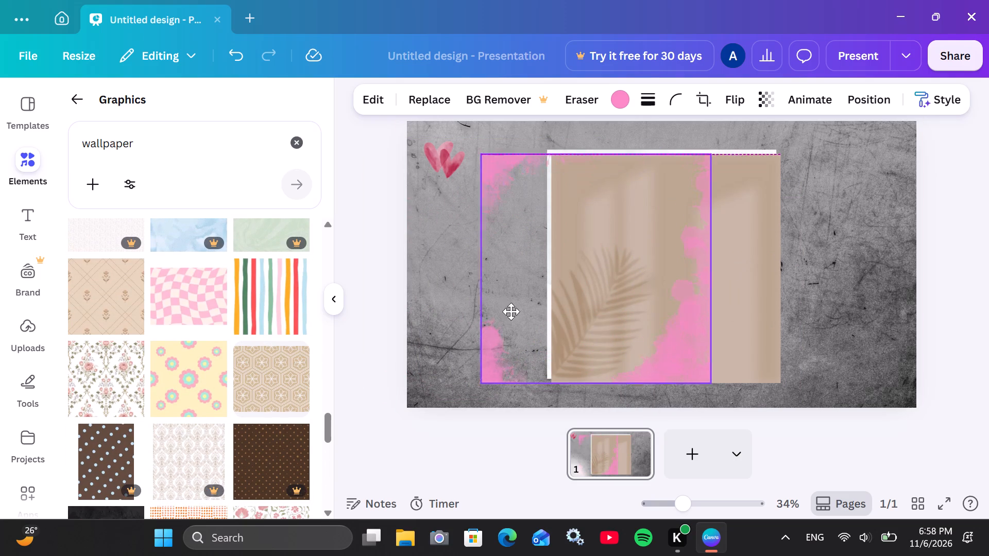
{"action": "left_click_drag", "start_coordinate": [511, 311], "coordinate": [271, 320]}
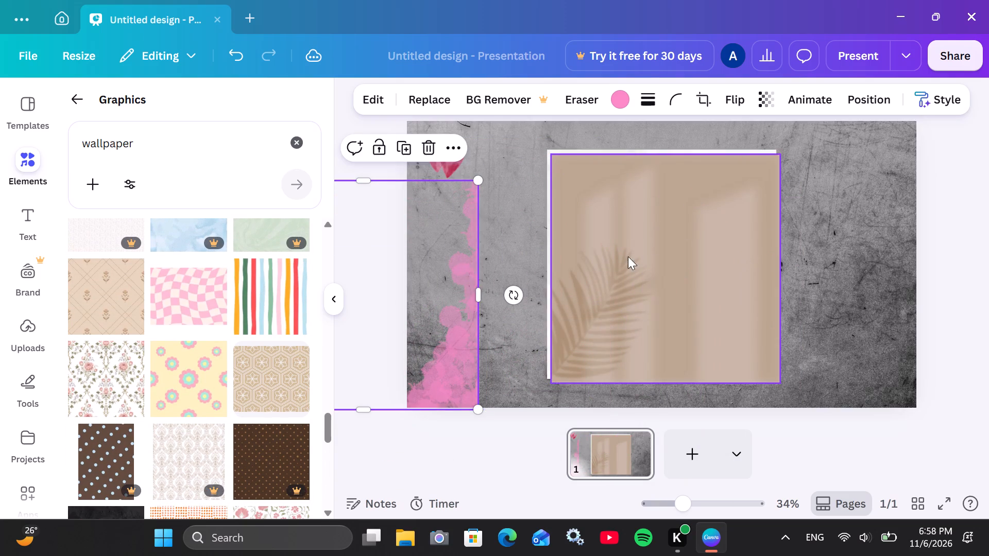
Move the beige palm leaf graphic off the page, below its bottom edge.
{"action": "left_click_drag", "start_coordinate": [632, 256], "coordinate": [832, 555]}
Enlarge and stretch the pale watercolour texture until it covers the whole page, overlapping the page edges.
{"action": "left_click_drag", "start_coordinate": [709, 257], "coordinate": [598, 266]}
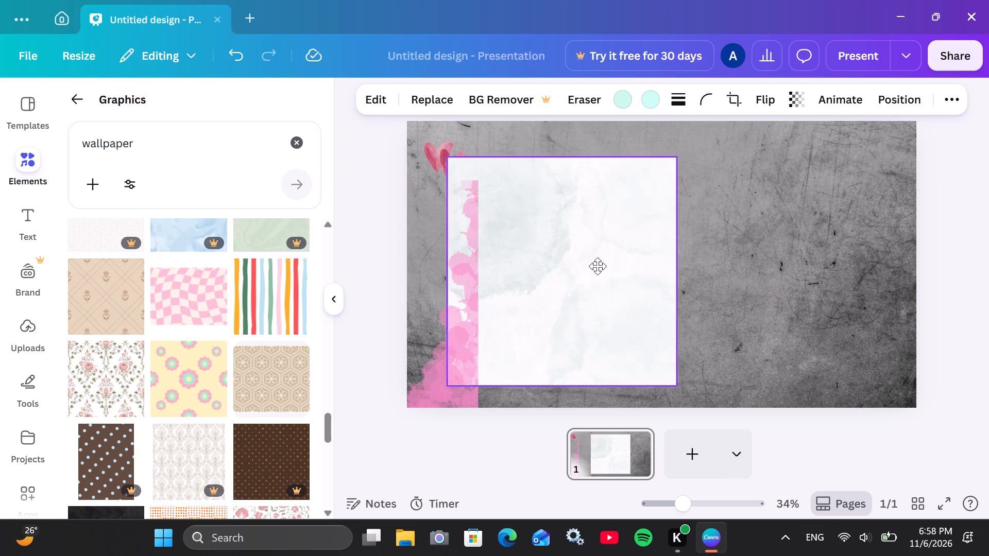
{"action": "left_click_drag", "start_coordinate": [598, 266], "coordinate": [680, 257]}
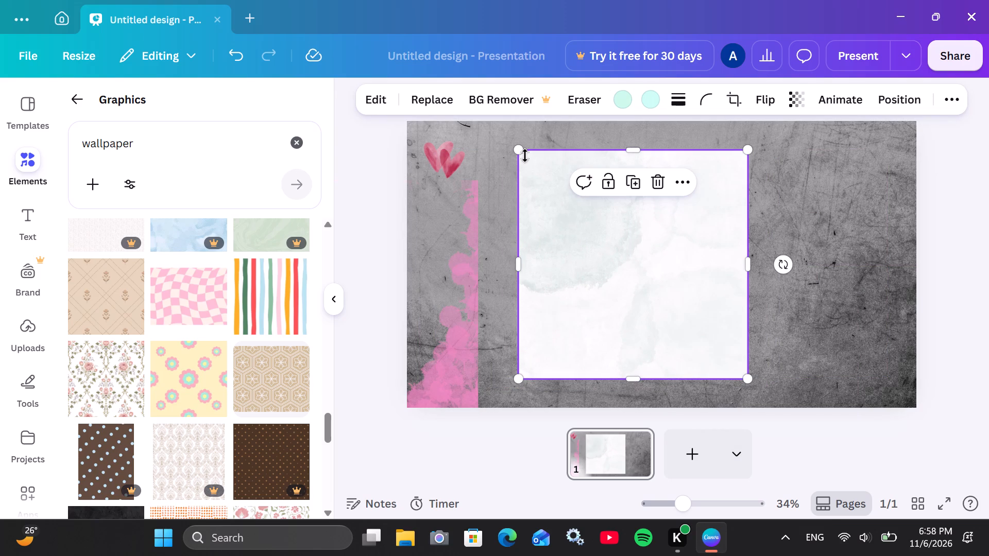
{"action": "left_click_drag", "start_coordinate": [520, 152], "coordinate": [318, 123]}
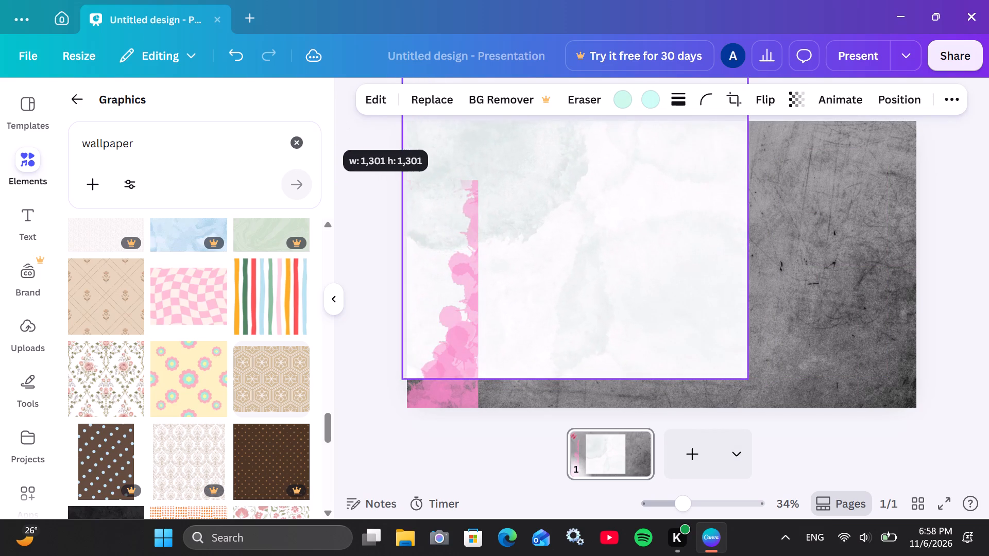
{"action": "left_click_drag", "start_coordinate": [318, 123], "coordinate": [298, 151]}
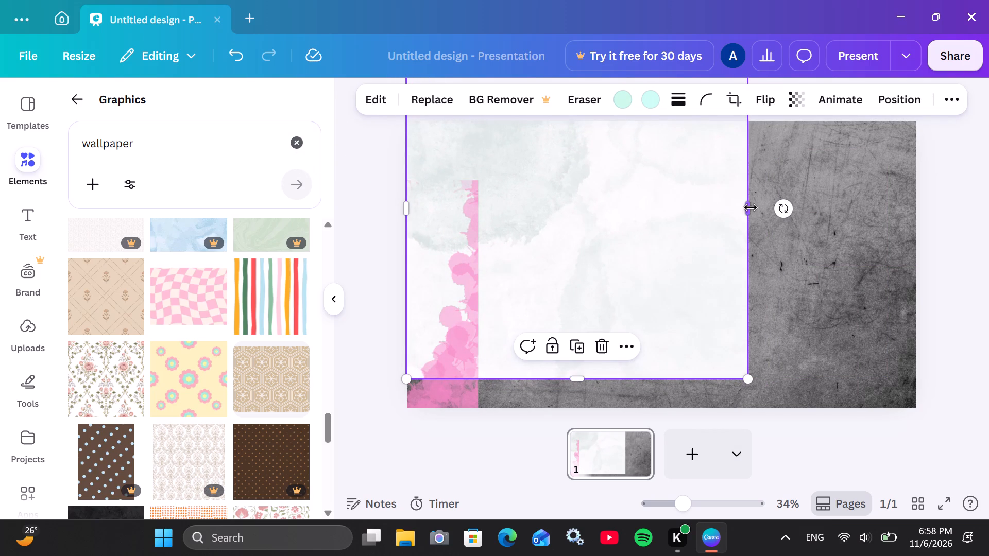
{"action": "left_click_drag", "start_coordinate": [749, 208], "coordinate": [893, 224]}
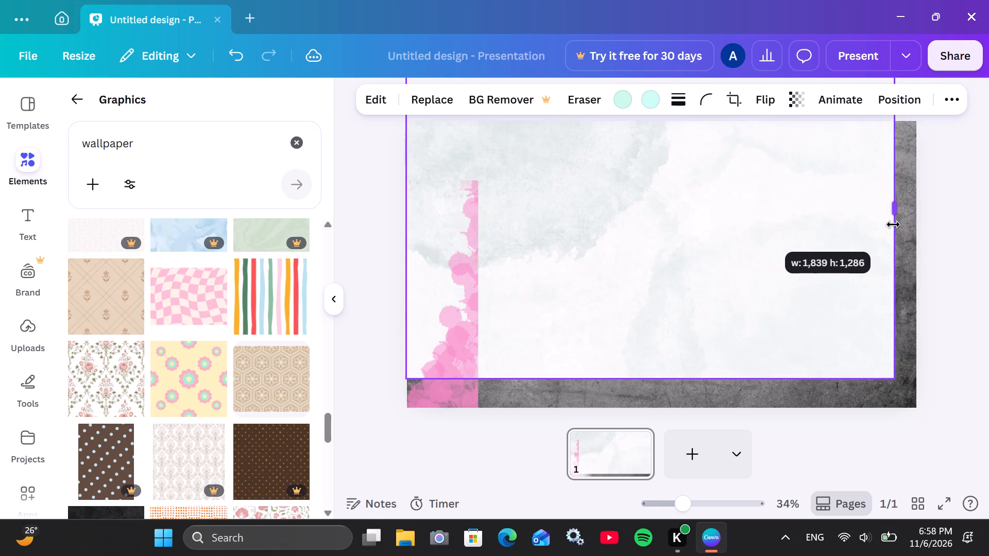
{"action": "left_click_drag", "start_coordinate": [893, 224], "coordinate": [918, 222]}
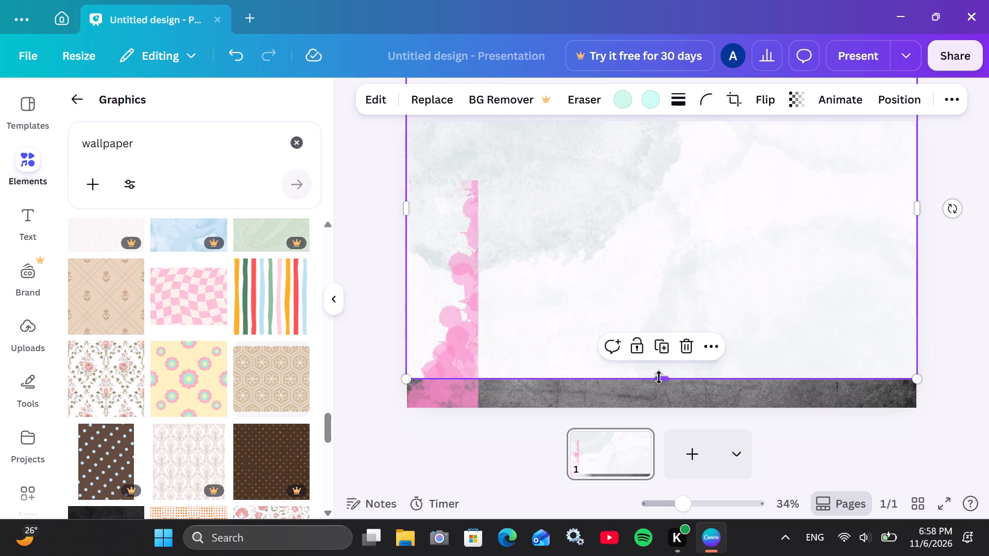
{"action": "left_click_drag", "start_coordinate": [659, 377], "coordinate": [661, 445]}
{"action": "left_click", "coordinate": [433, 289]}
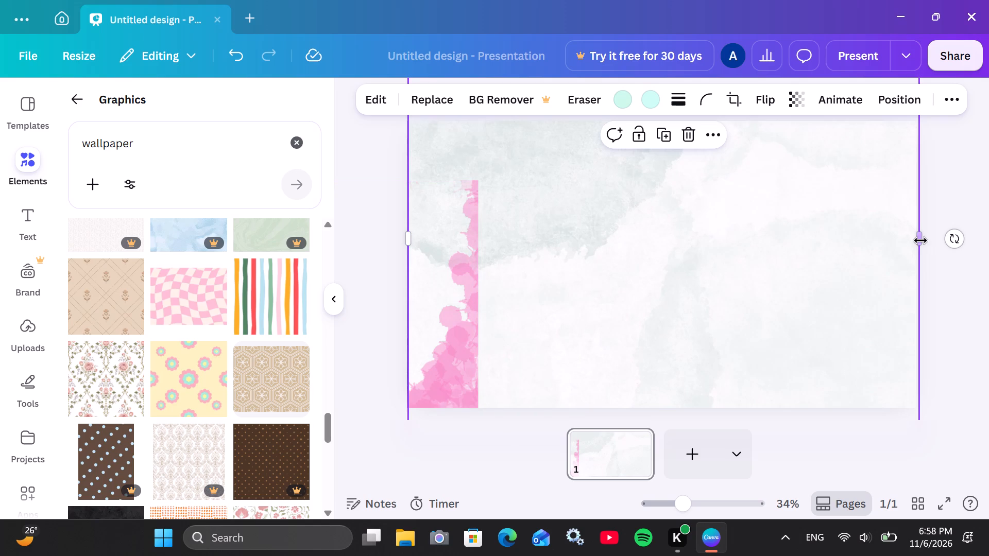
{"action": "left_click_drag", "start_coordinate": [920, 240], "coordinate": [945, 240]}
{"action": "left_click_drag", "start_coordinate": [849, 239], "coordinate": [832, 242]}
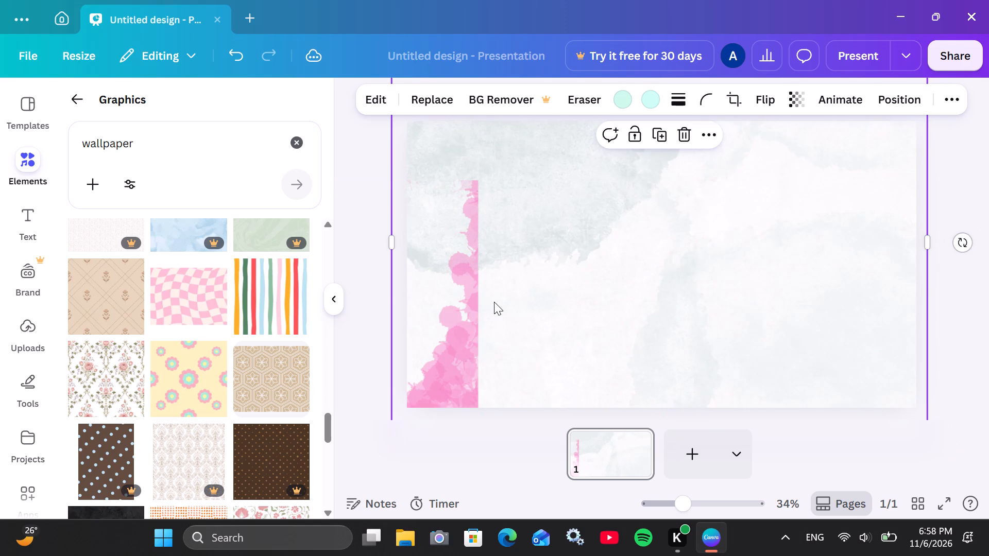
Bring the pink splash border back onto the page and enlarge and stretch it to the page's full width.
{"action": "left_click", "coordinate": [458, 307]}
{"action": "left_click_drag", "start_coordinate": [458, 307], "coordinate": [728, 266]}
{"action": "scroll", "coordinate": [833, 272], "scroll_direction": "up", "scroll_amount": 2}
{"action": "left_click_drag", "start_coordinate": [523, 145], "coordinate": [482, 138]}
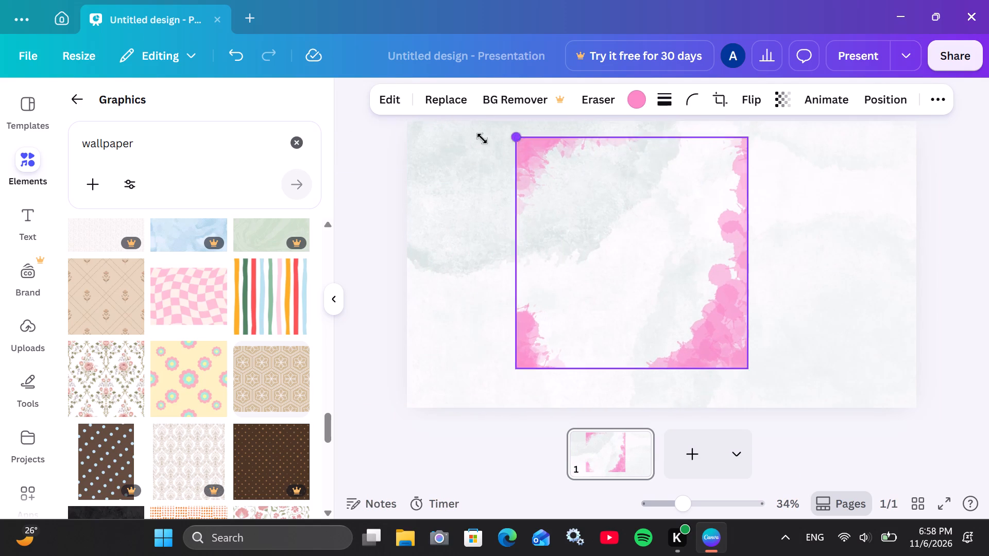
{"action": "left_click_drag", "start_coordinate": [482, 138], "coordinate": [437, 136]}
{"action": "left_click_drag", "start_coordinate": [471, 363], "coordinate": [372, 398]}
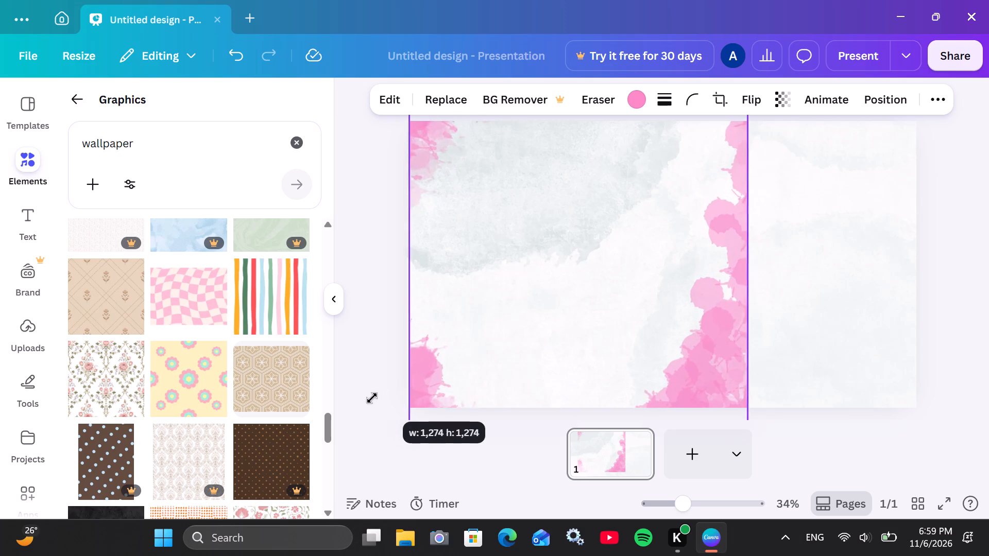
{"action": "left_click_drag", "start_coordinate": [372, 398], "coordinate": [375, 401]}
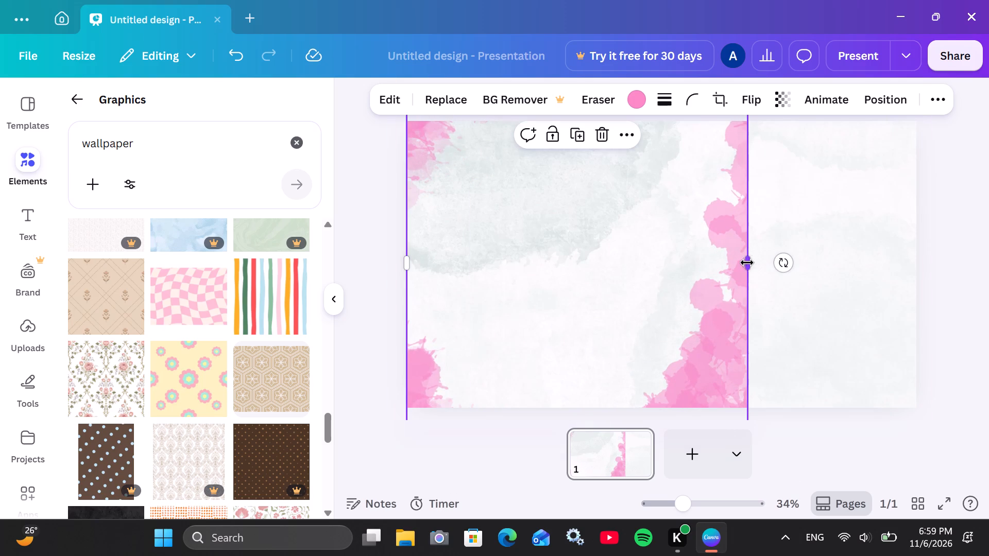
{"action": "left_click_drag", "start_coordinate": [746, 262], "coordinate": [905, 272]}
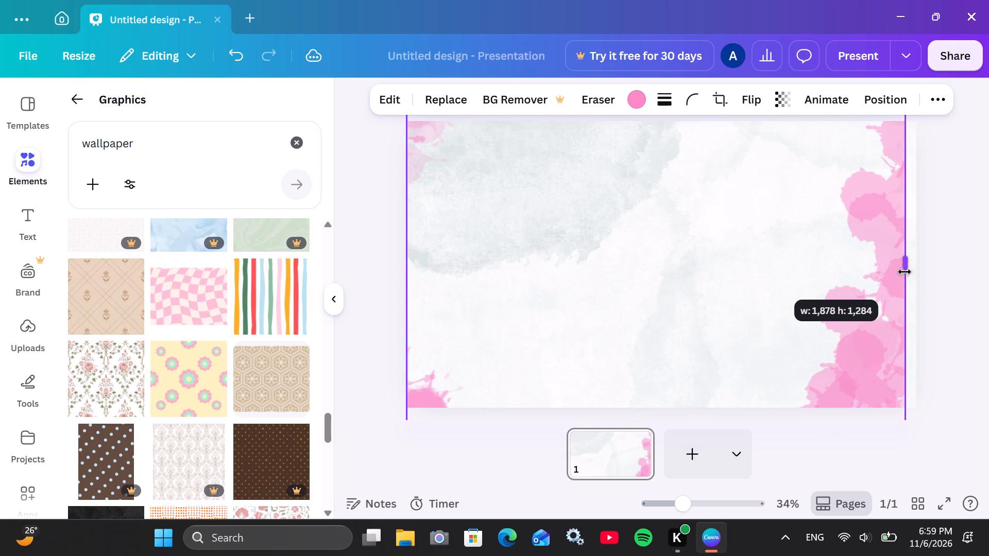
{"action": "left_click_drag", "start_coordinate": [905, 272], "coordinate": [912, 272]}
Shift the stretched pink splash border vertically until its splashes frame the page's left corners and right edge.
{"action": "scroll", "coordinate": [658, 251], "scroll_direction": "up", "scroll_amount": 2}
{"action": "left_click_drag", "start_coordinate": [650, 253], "coordinate": [651, 314]}
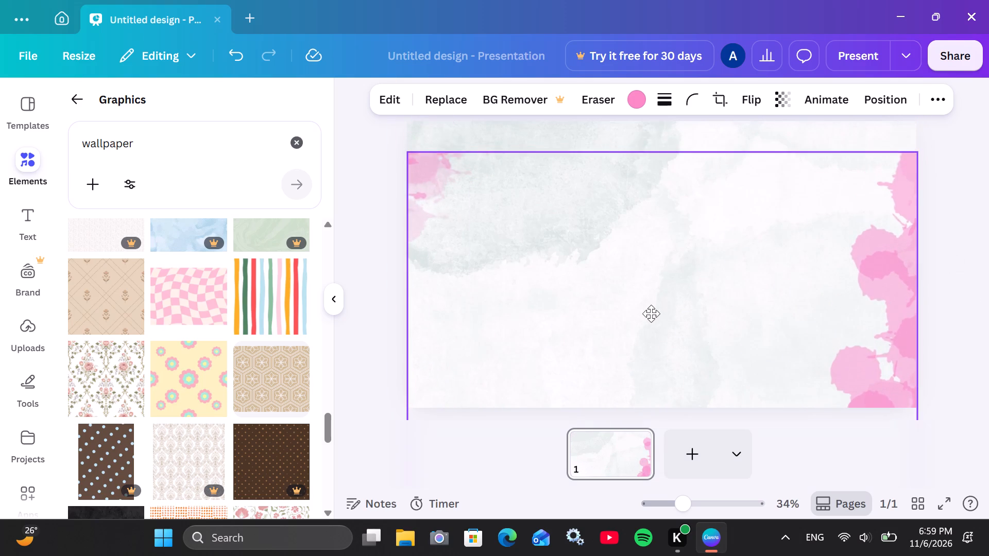
{"action": "left_click_drag", "start_coordinate": [651, 314], "coordinate": [653, 213]}
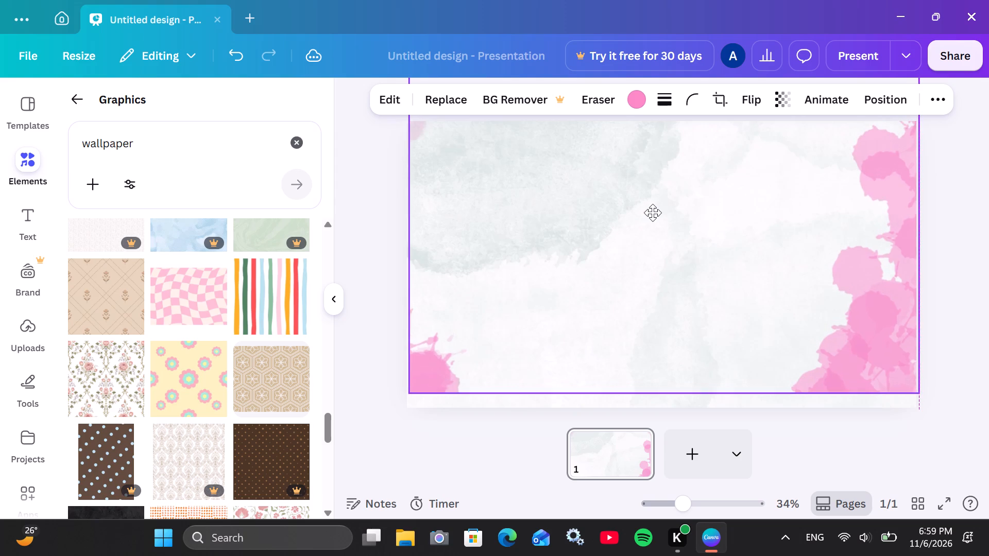
{"action": "left_click_drag", "start_coordinate": [653, 213], "coordinate": [644, 312]}
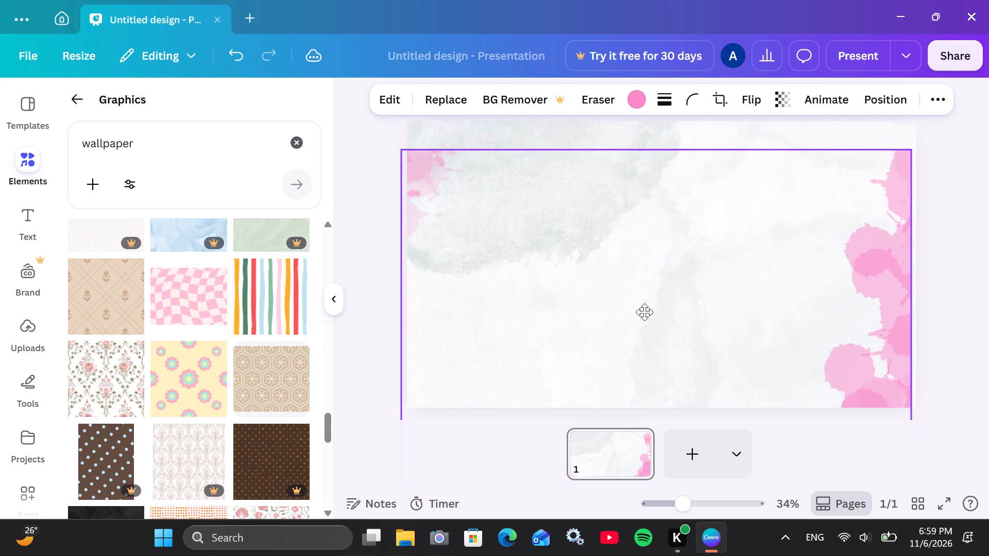
{"action": "left_click_drag", "start_coordinate": [644, 312], "coordinate": [652, 278]}
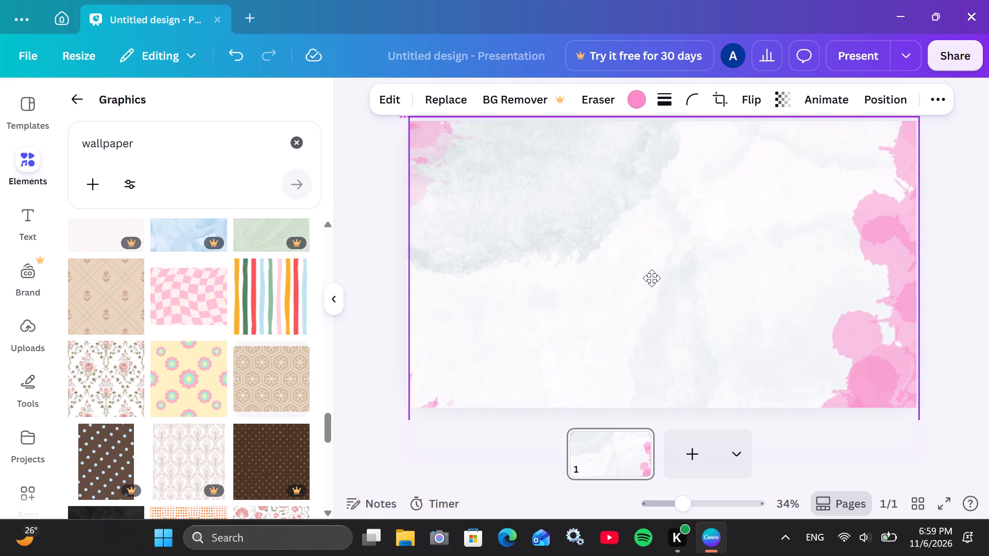
{"action": "left_click_drag", "start_coordinate": [652, 278], "coordinate": [652, 270]}
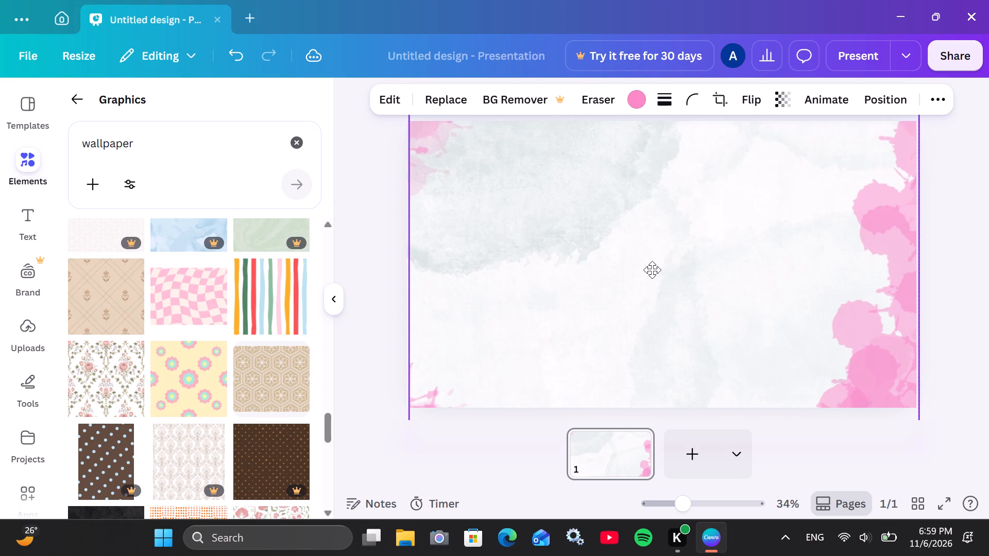
{"action": "left_click_drag", "start_coordinate": [652, 270], "coordinate": [654, 270]}
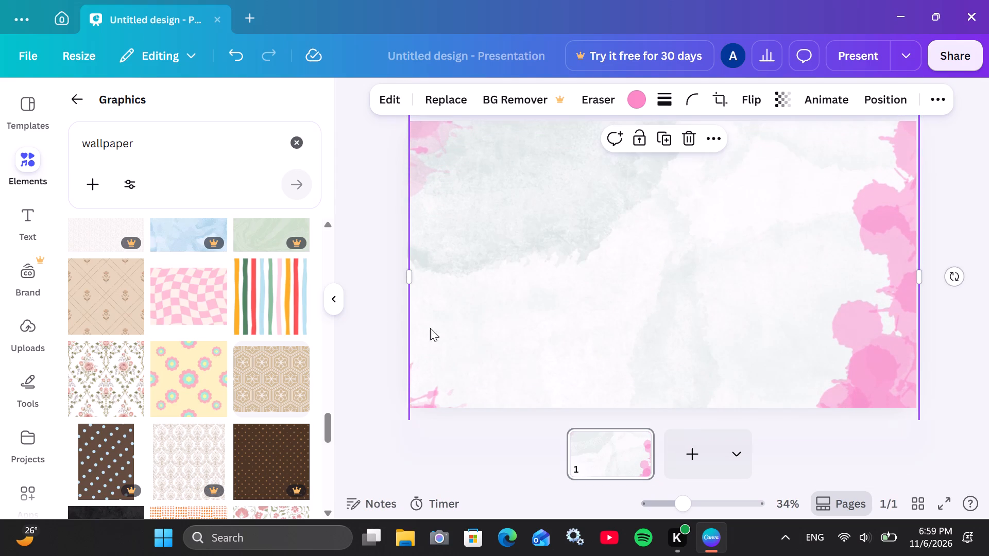
{"action": "left_click", "coordinate": [355, 299]}
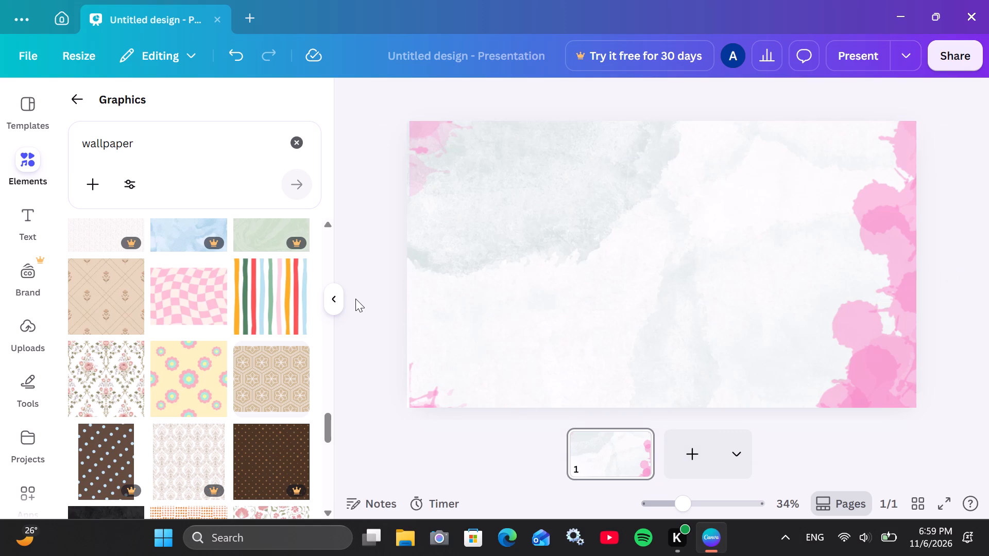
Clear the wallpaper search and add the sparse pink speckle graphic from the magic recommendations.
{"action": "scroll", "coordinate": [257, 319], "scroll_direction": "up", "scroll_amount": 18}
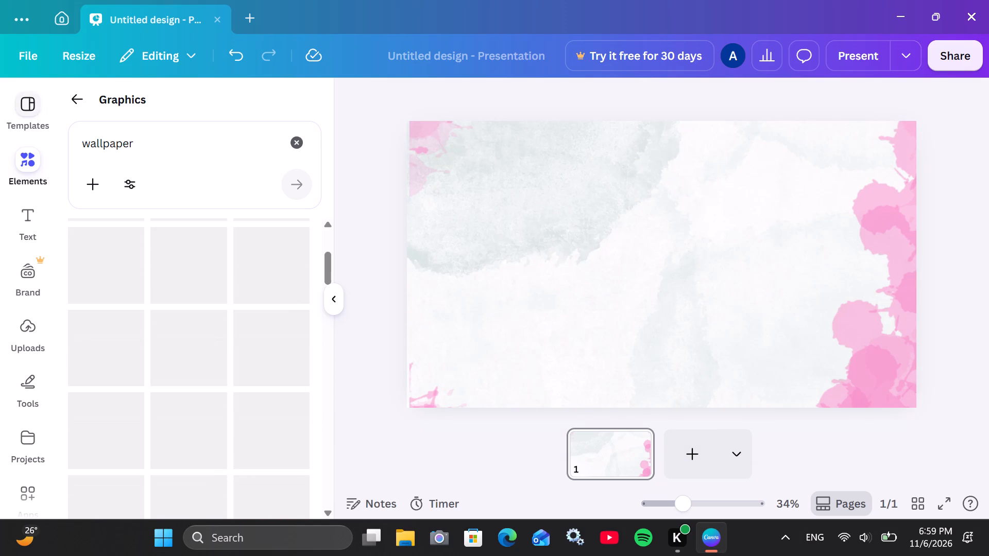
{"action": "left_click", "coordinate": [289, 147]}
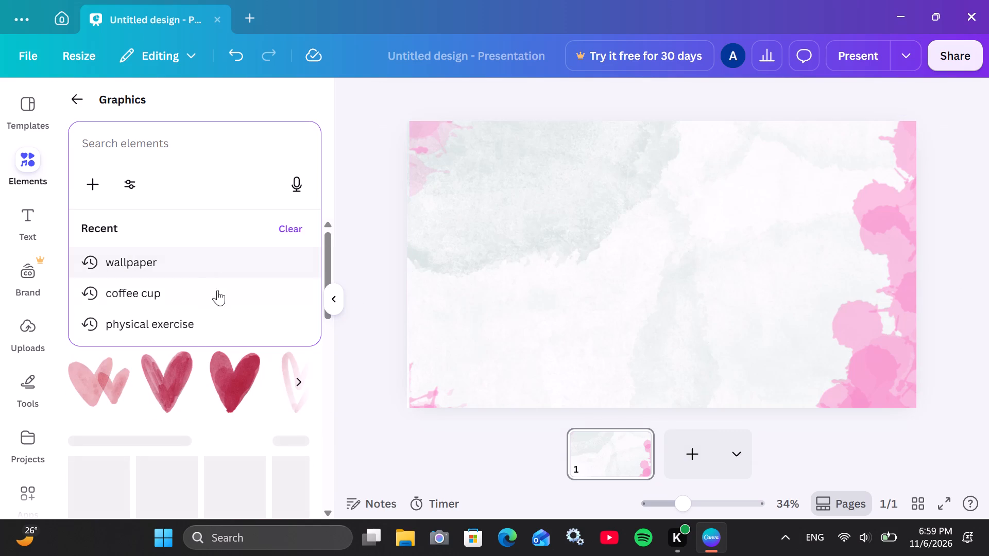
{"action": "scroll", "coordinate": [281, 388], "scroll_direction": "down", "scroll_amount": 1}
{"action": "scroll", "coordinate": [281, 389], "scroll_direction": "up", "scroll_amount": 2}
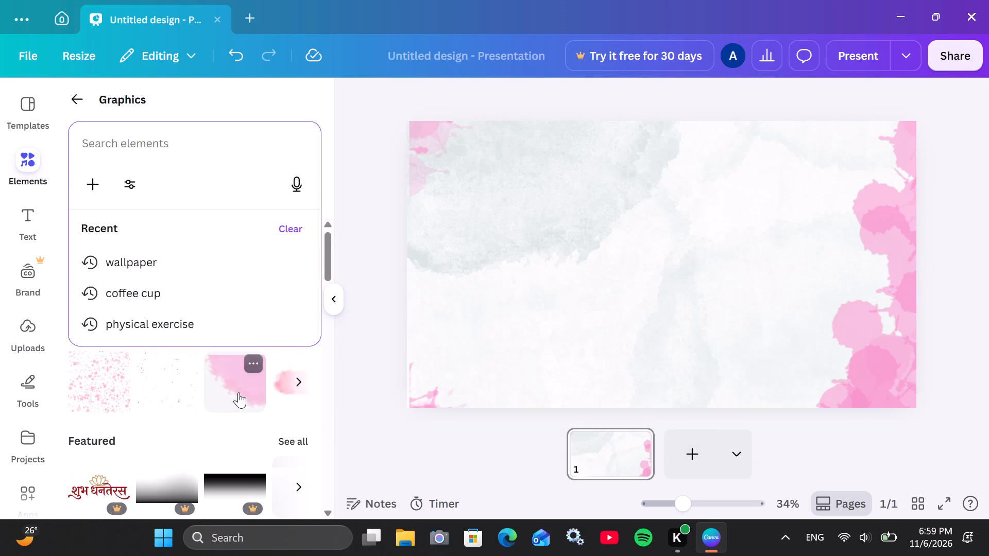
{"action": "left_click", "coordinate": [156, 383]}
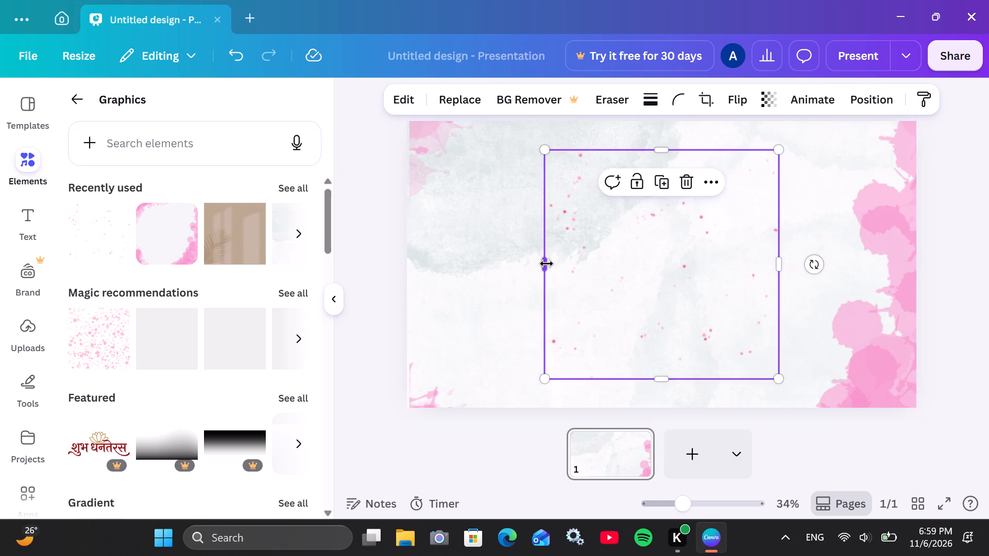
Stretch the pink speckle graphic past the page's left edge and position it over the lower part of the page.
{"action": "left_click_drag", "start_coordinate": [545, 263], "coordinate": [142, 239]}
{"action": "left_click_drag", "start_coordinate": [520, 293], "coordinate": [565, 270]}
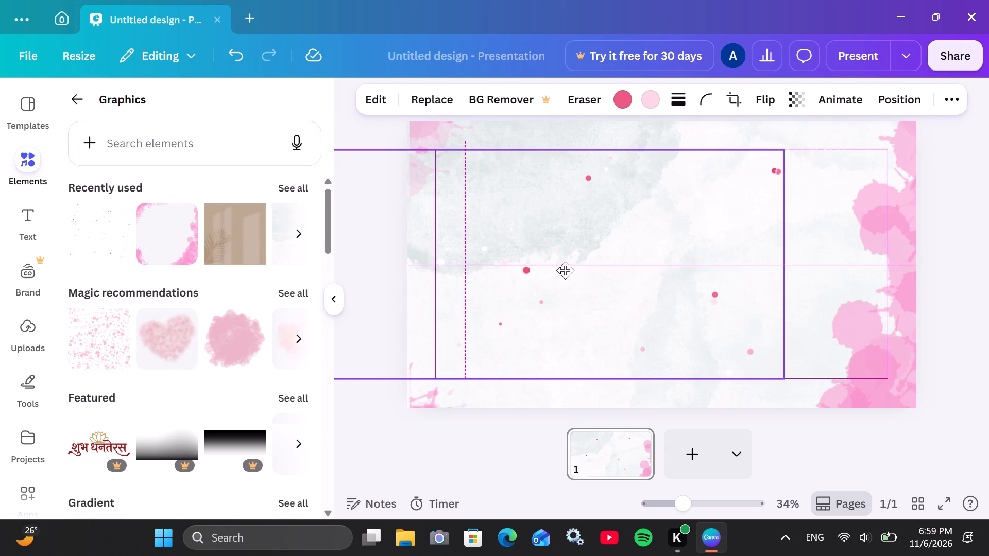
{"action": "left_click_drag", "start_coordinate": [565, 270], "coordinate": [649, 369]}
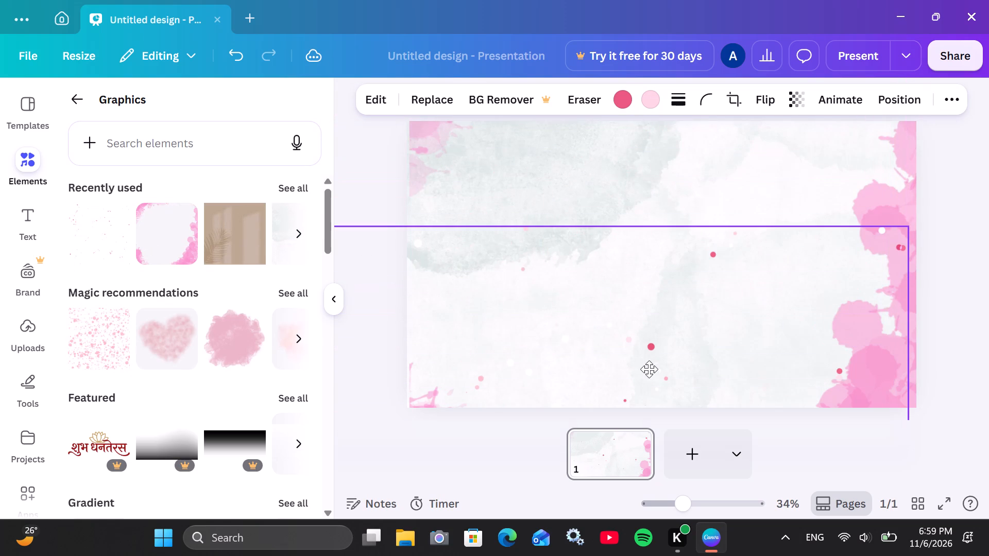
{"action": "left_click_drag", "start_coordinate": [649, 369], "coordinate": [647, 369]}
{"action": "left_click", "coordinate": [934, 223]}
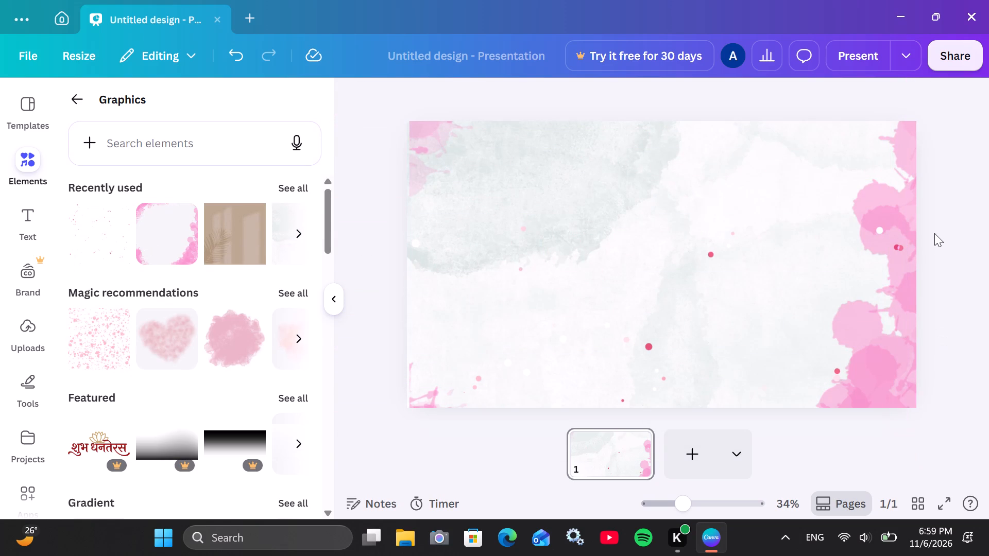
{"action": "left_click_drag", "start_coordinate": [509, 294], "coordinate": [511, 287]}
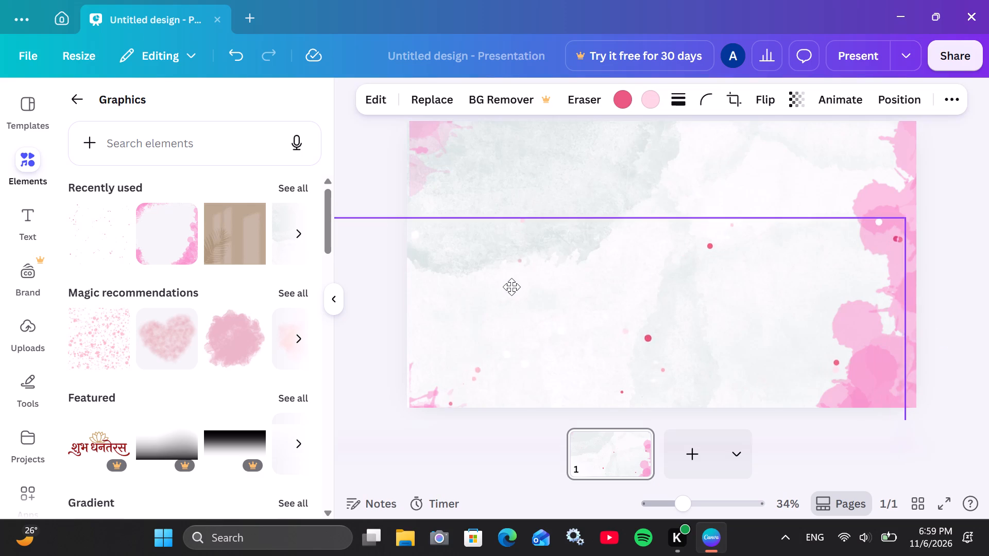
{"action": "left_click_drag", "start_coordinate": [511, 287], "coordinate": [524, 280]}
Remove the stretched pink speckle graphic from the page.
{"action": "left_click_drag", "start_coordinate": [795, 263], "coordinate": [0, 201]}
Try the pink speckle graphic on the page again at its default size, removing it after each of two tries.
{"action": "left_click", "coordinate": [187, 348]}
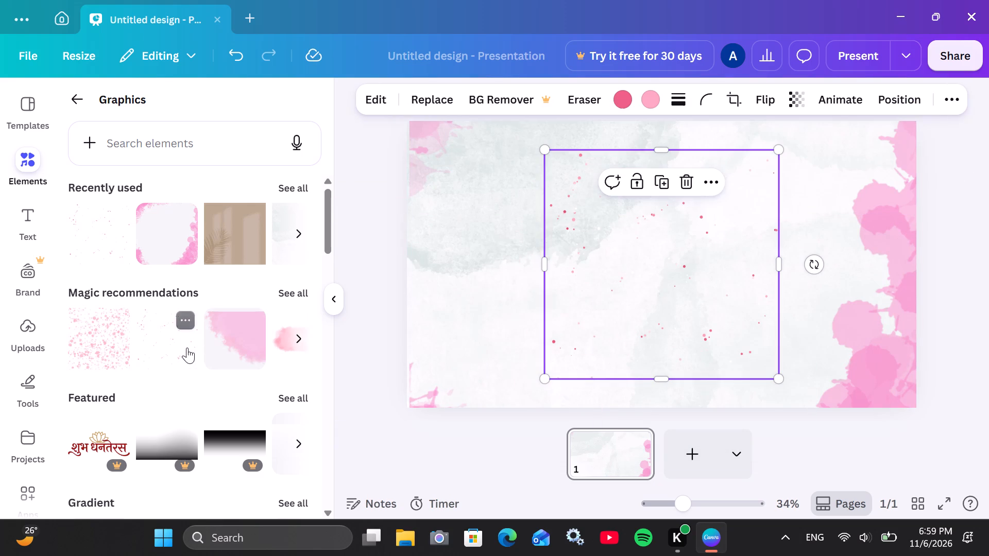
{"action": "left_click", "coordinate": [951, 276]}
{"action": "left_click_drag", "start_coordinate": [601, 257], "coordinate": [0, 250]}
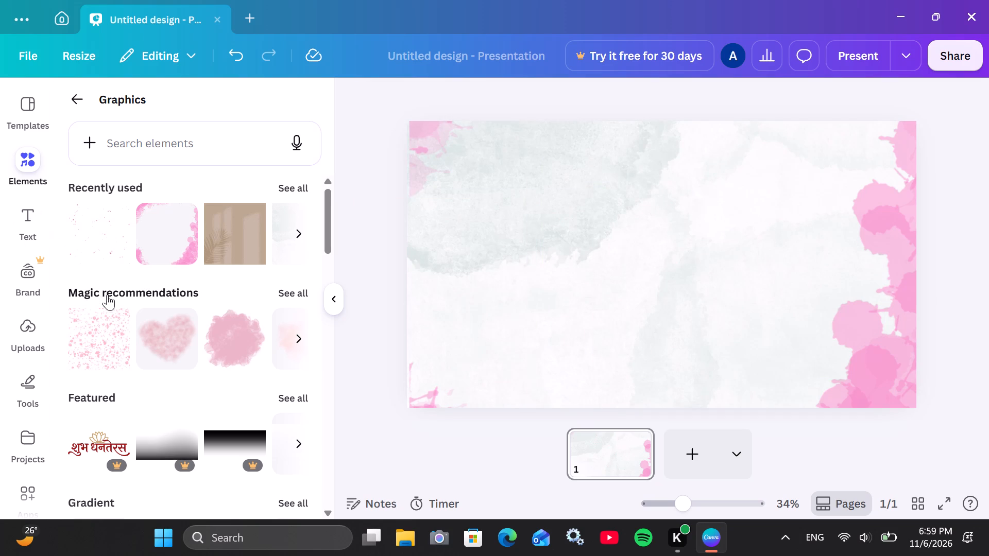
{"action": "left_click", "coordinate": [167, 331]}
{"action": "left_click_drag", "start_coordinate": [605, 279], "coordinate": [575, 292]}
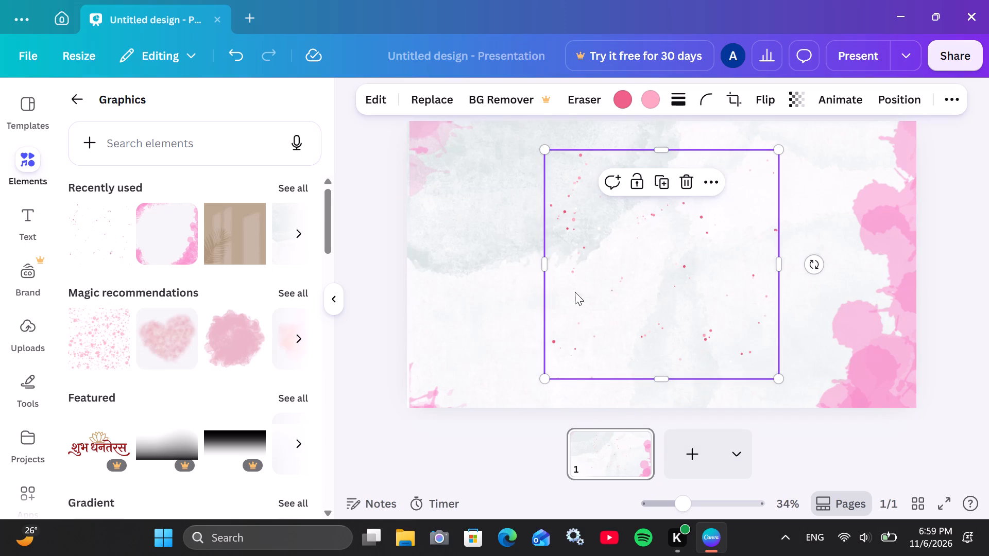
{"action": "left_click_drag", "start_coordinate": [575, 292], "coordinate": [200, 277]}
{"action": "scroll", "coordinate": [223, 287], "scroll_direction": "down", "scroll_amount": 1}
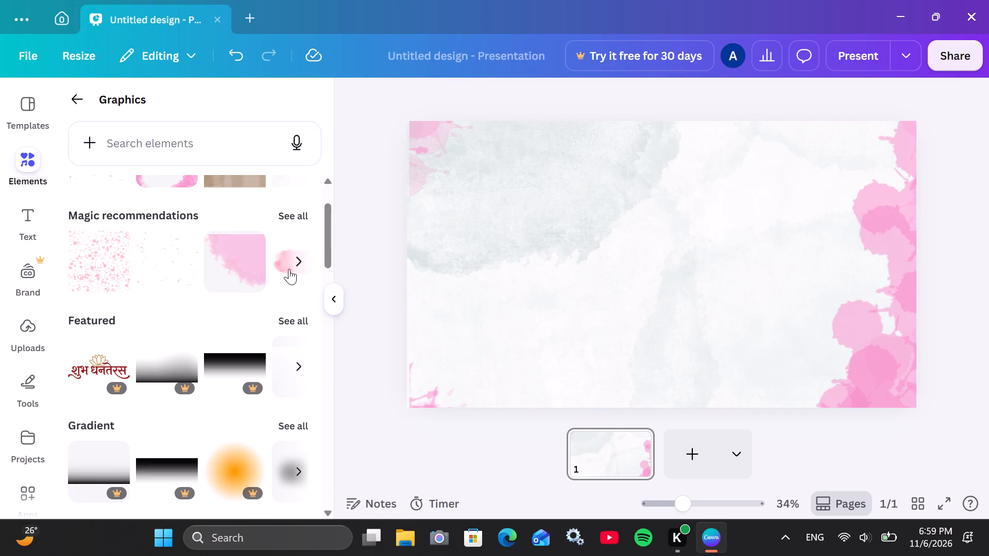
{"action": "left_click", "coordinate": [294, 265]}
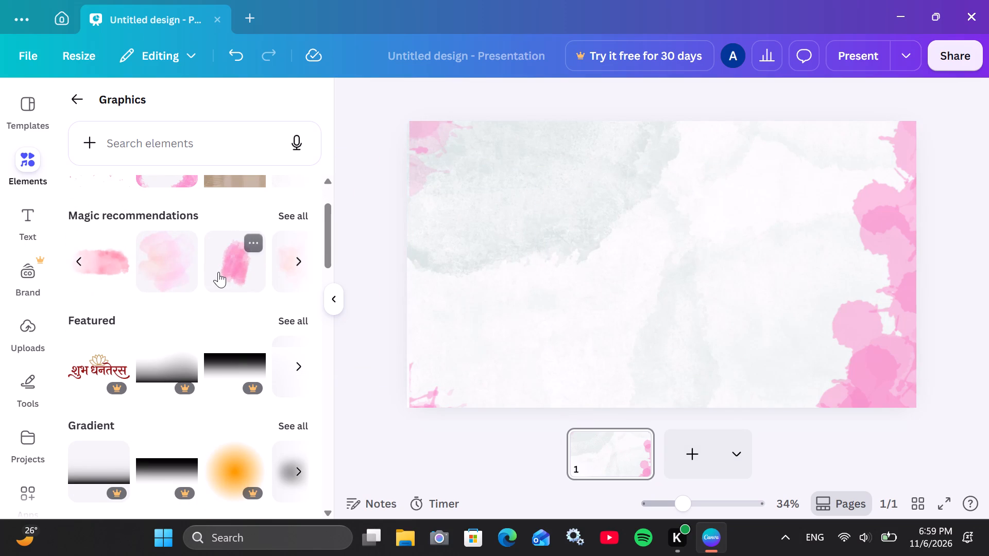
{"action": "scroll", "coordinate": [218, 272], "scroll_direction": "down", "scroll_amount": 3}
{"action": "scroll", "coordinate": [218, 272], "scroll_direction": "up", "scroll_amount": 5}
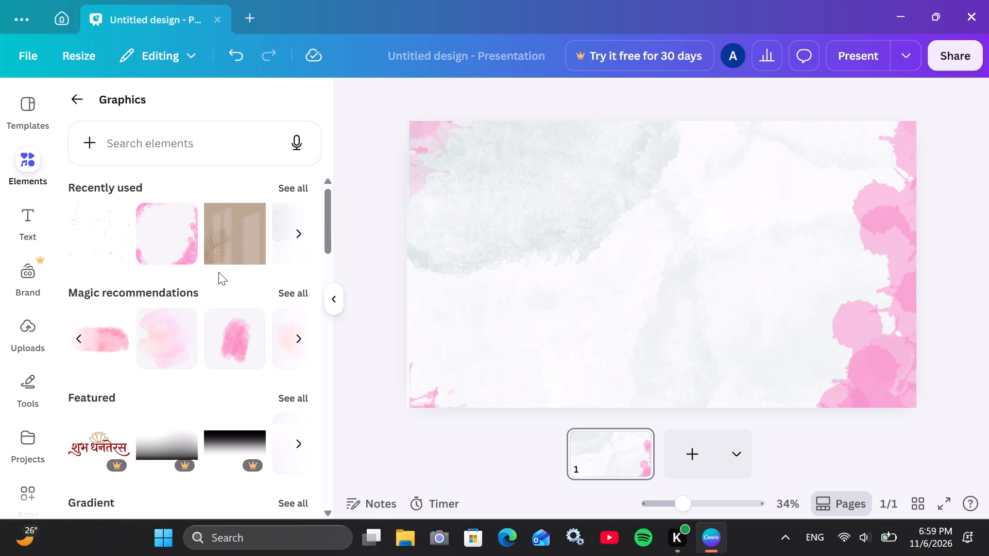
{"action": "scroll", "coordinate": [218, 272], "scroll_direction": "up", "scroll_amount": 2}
Search the graphics for "flower".
{"action": "left_click", "coordinate": [176, 135]}
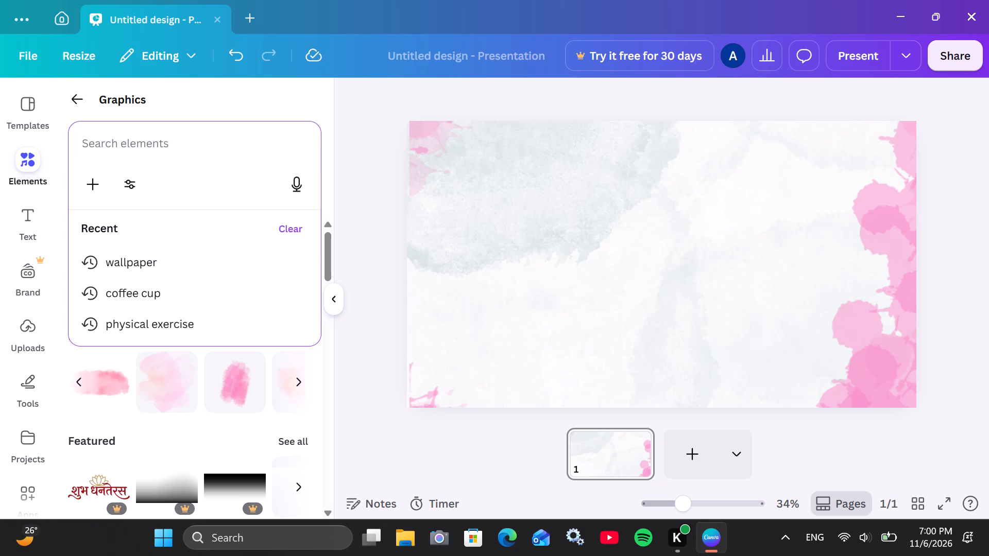
{"action": "type", "text": "flower"}
{"action": "key", "text": "Return"}
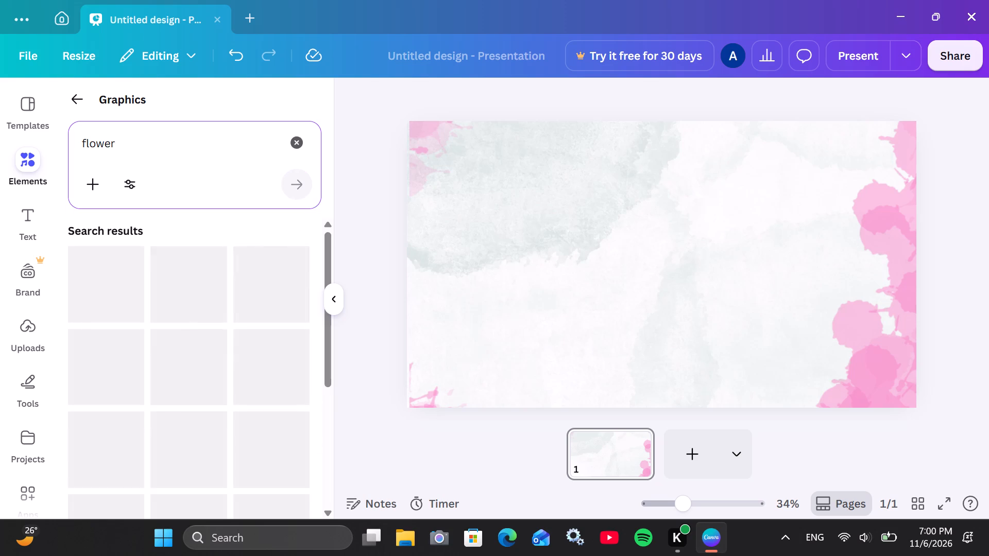
Add the yellow-centred daisy stems graphic, shrink it and place it in the page's bottom-left corner.
{"action": "scroll", "coordinate": [257, 291], "scroll_direction": "down", "scroll_amount": 4}
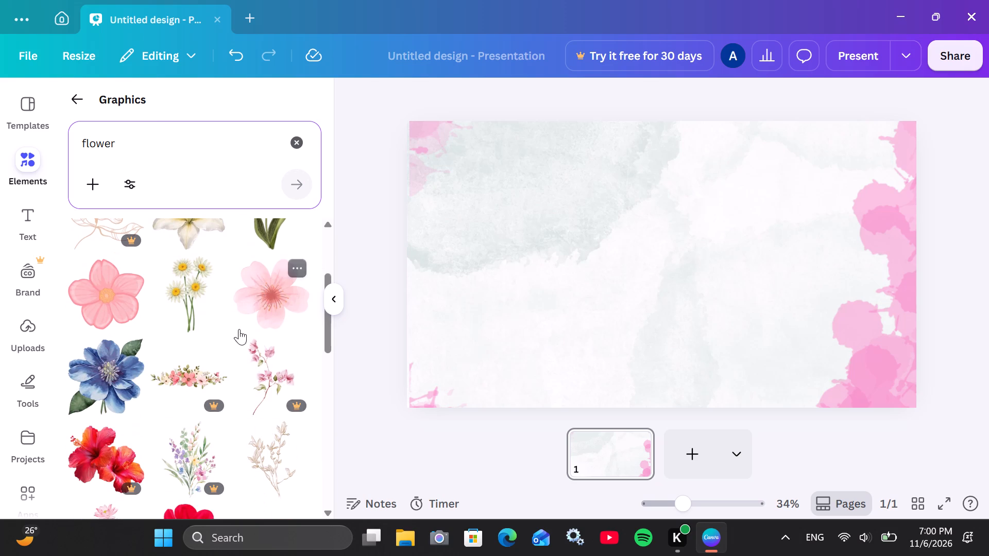
{"action": "scroll", "coordinate": [239, 329], "scroll_direction": "down", "scroll_amount": 2}
{"action": "scroll", "coordinate": [239, 327], "scroll_direction": "up", "scroll_amount": 3}
{"action": "scroll", "coordinate": [135, 429], "scroll_direction": "up", "scroll_amount": 1}
{"action": "scroll", "coordinate": [134, 430], "scroll_direction": "down", "scroll_amount": 1}
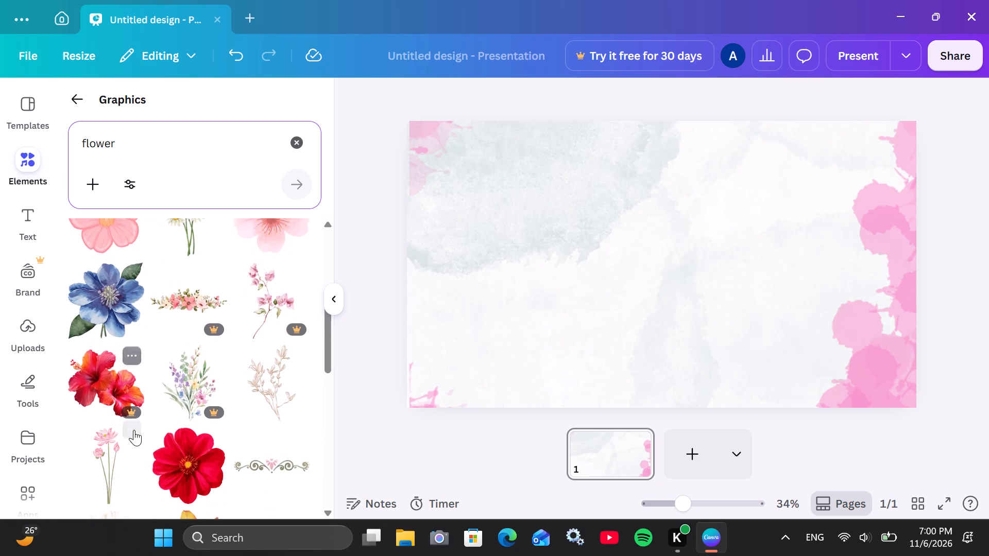
{"action": "scroll", "coordinate": [132, 430], "scroll_direction": "up", "scroll_amount": 3}
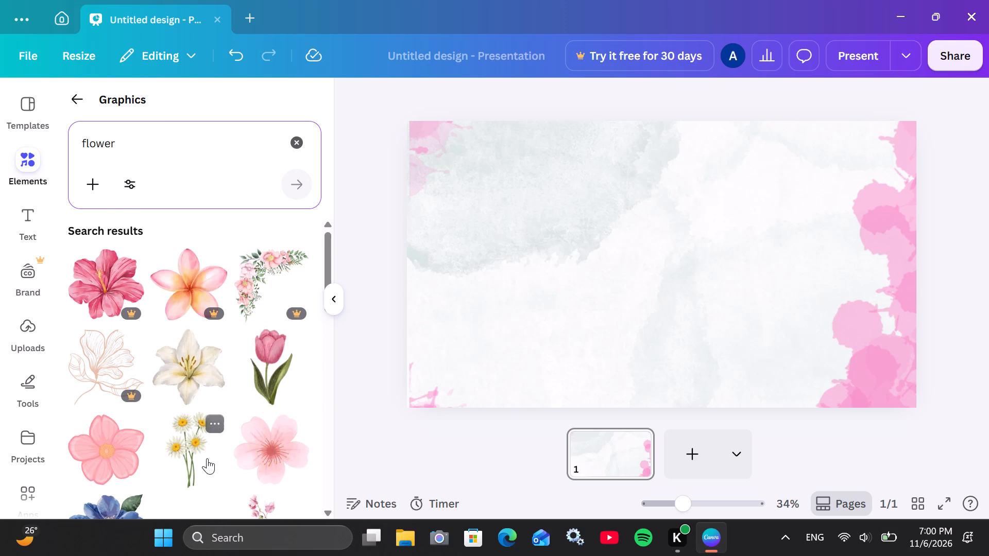
{"action": "left_click", "coordinate": [207, 458]}
{"action": "left_click_drag", "start_coordinate": [642, 315], "coordinate": [560, 338]}
{"action": "left_click_drag", "start_coordinate": [649, 401], "coordinate": [494, 305]}
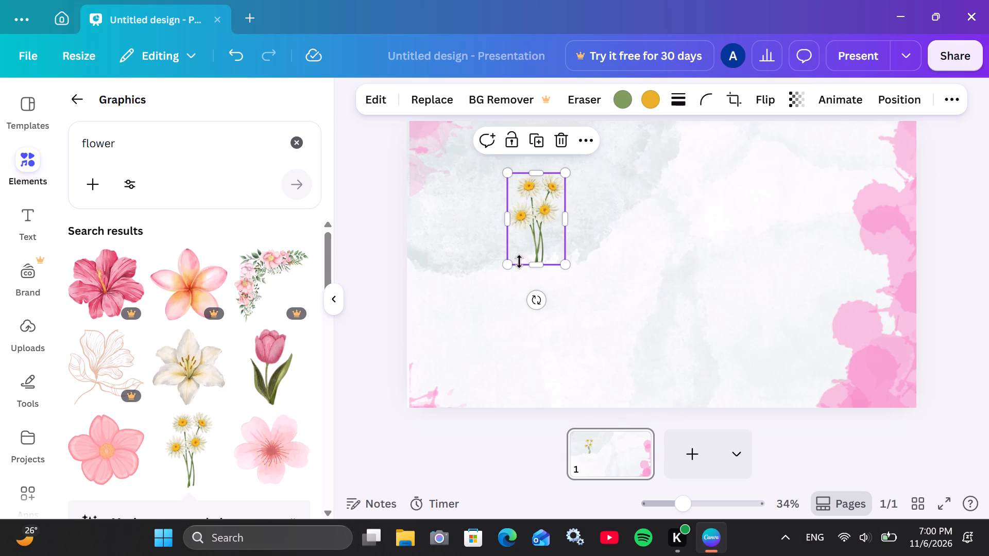
{"action": "left_click_drag", "start_coordinate": [548, 229], "coordinate": [461, 374]}
{"action": "left_click", "coordinate": [488, 446]}
{"action": "left_click", "coordinate": [383, 366]}
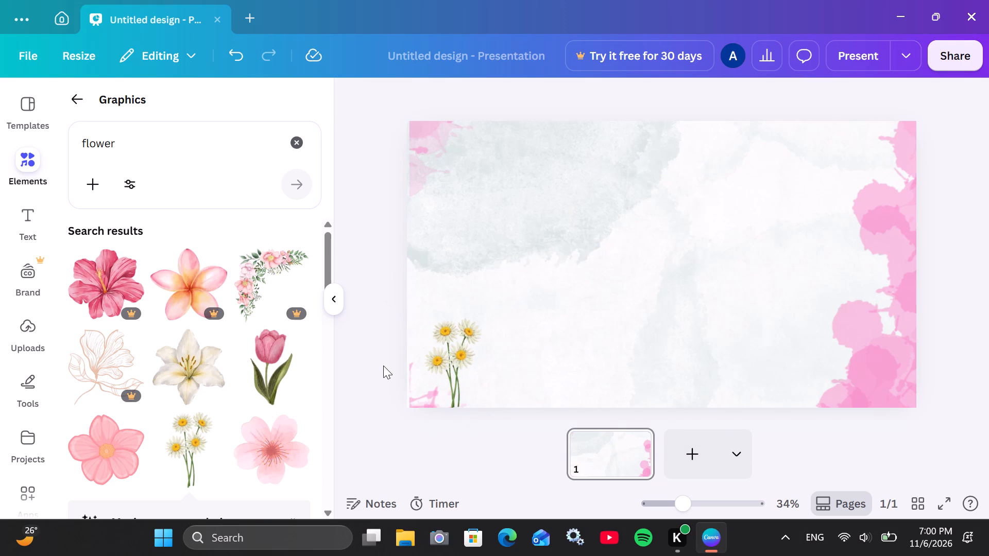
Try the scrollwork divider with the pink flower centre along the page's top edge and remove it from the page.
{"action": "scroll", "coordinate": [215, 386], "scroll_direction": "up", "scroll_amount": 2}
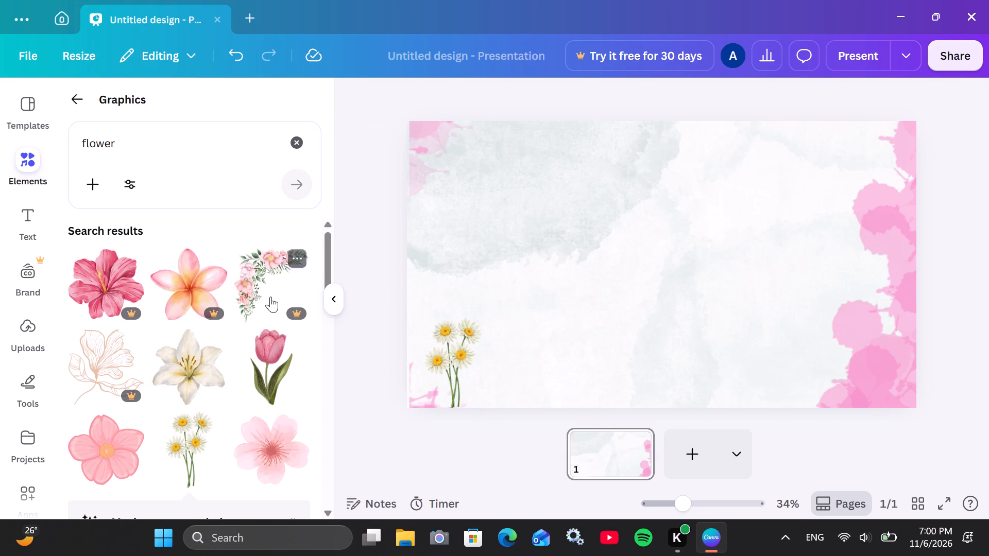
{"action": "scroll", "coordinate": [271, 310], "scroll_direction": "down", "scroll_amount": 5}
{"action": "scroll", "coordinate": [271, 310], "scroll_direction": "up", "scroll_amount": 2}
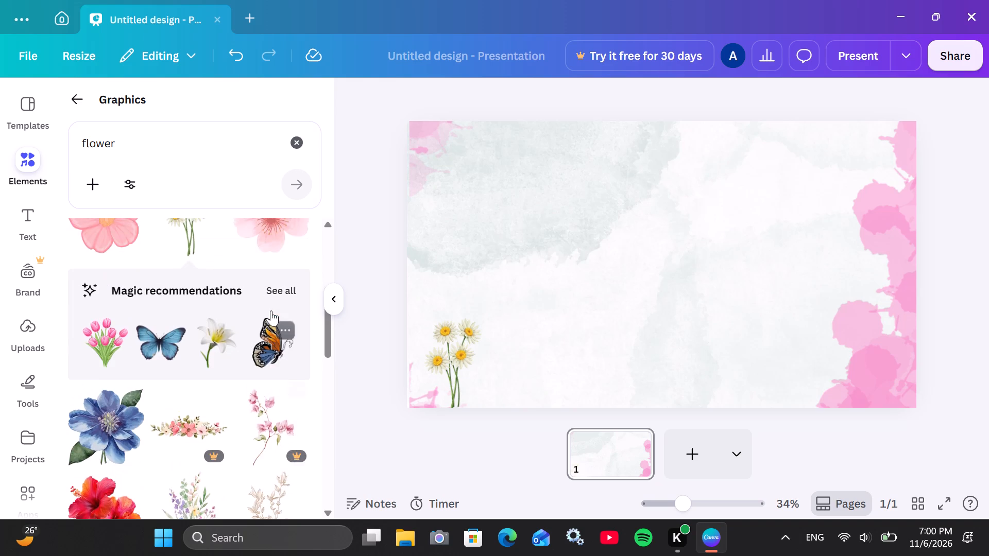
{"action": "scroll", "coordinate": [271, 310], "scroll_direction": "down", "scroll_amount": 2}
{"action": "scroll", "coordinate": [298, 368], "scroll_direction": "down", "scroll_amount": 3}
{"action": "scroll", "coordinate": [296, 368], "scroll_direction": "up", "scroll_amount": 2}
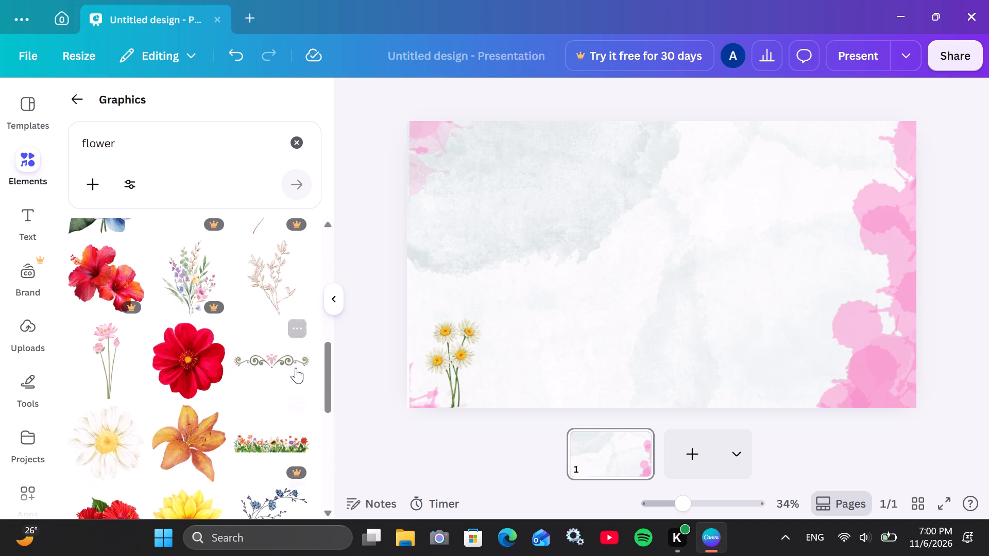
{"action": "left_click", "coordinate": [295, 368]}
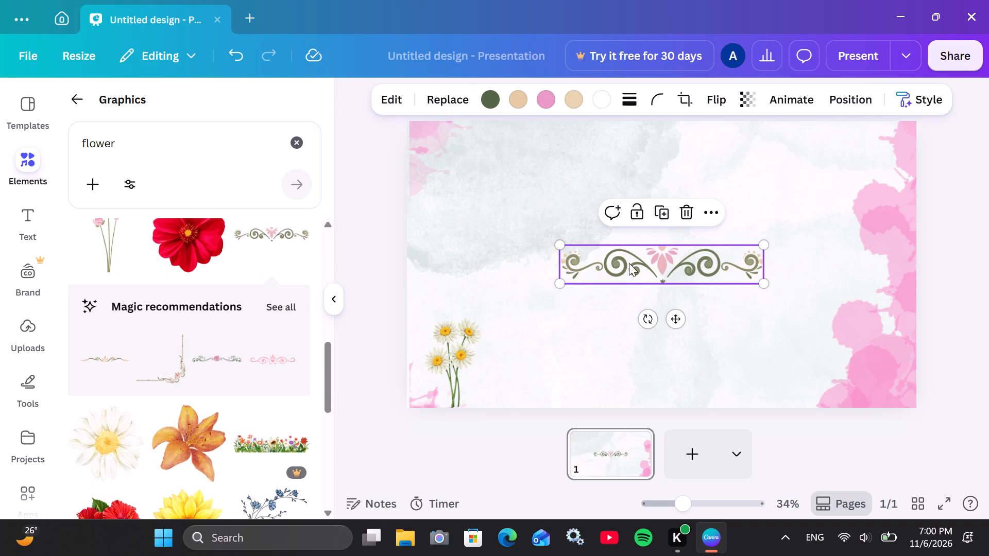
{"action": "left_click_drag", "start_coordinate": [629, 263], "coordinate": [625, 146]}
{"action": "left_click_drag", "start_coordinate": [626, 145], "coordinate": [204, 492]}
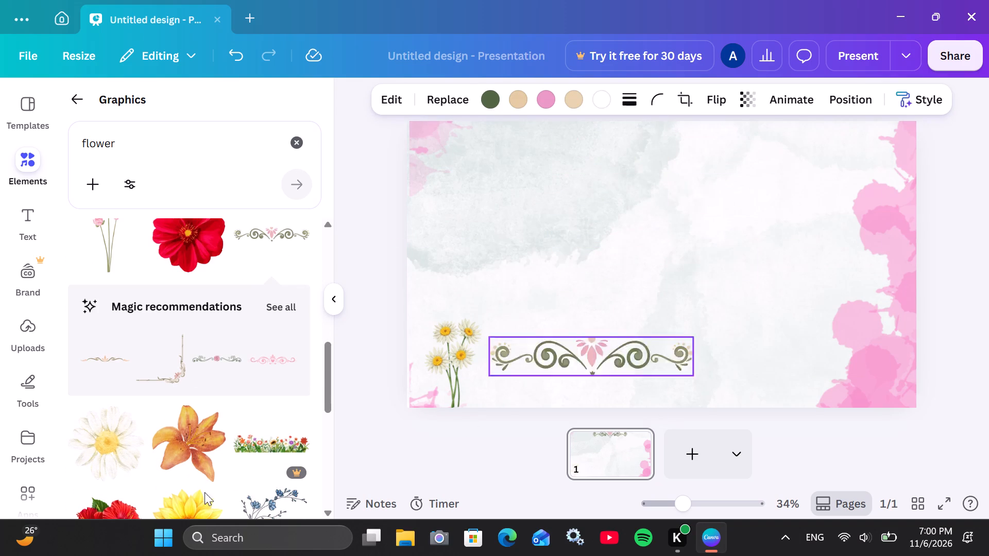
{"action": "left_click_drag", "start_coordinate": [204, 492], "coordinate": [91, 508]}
Add the hanging pink blossom branch graphic, shrink it and place it in the page's top-right corner.
{"action": "scroll", "coordinate": [211, 351], "scroll_direction": "up", "scroll_amount": 2}
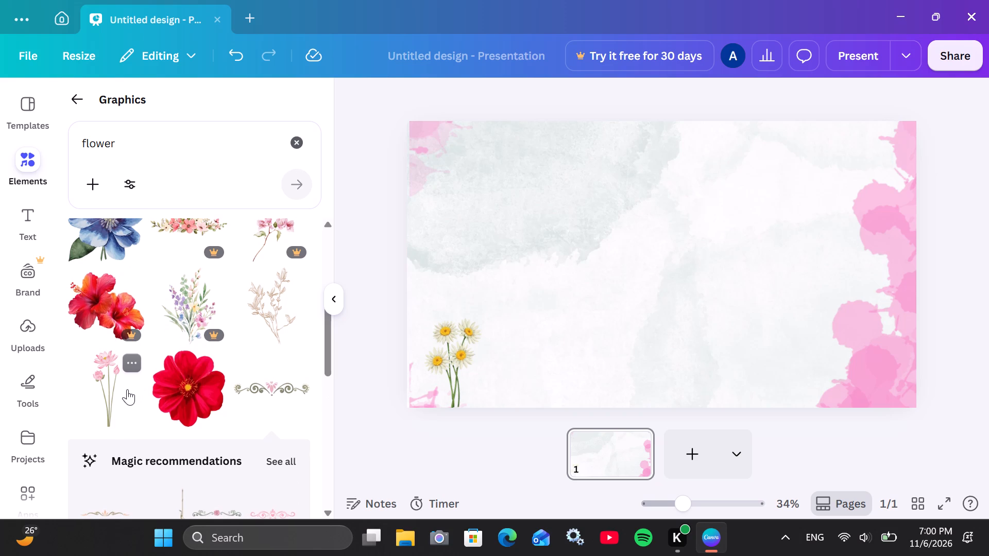
{"action": "scroll", "coordinate": [127, 390], "scroll_direction": "down", "scroll_amount": 5}
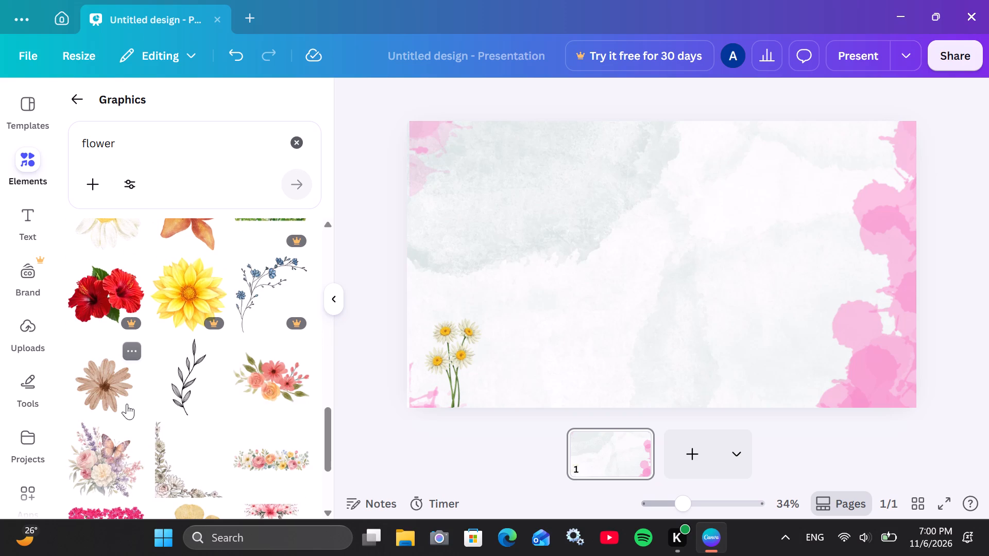
{"action": "scroll", "coordinate": [127, 404], "scroll_direction": "down", "scroll_amount": 4}
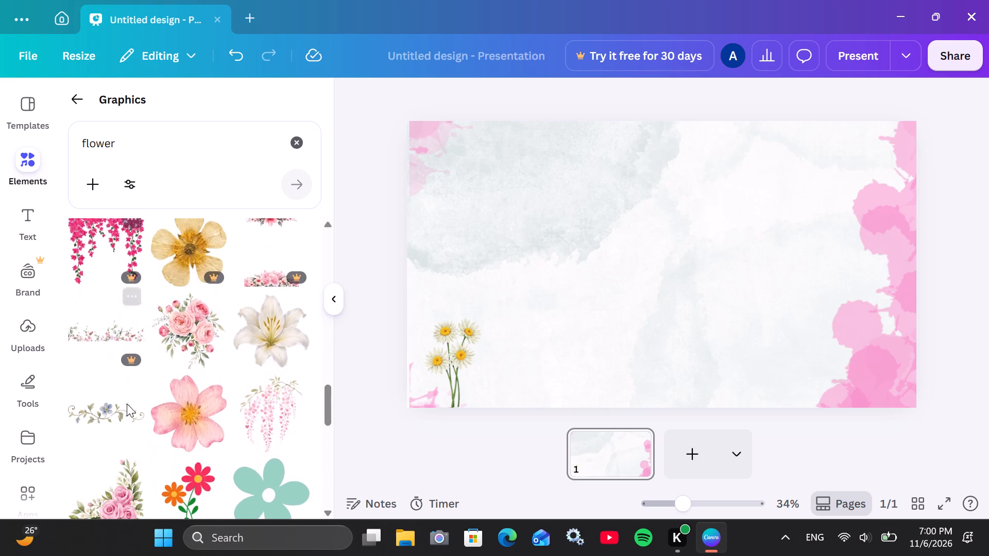
{"action": "scroll", "coordinate": [127, 404], "scroll_direction": "down", "scroll_amount": 1}
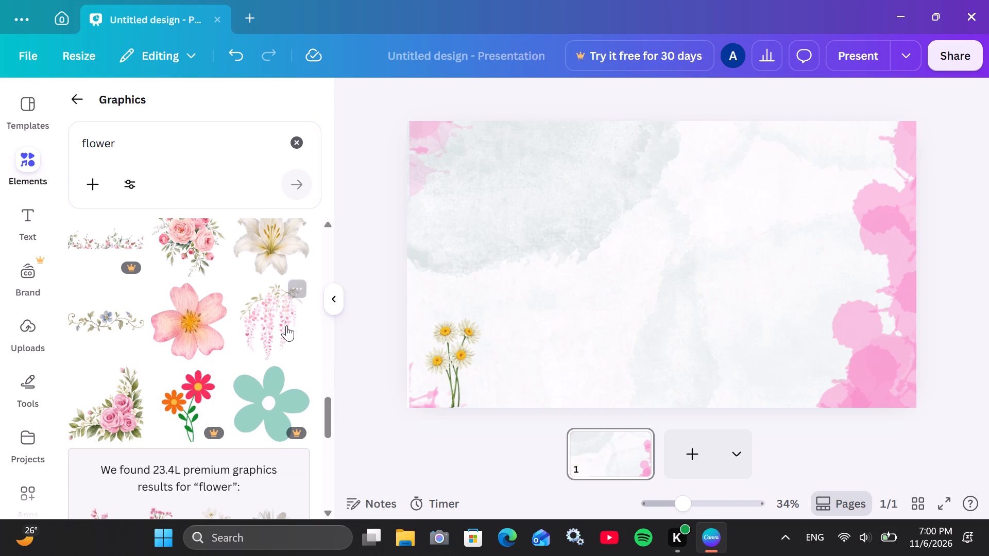
{"action": "left_click", "coordinate": [286, 325]}
{"action": "left_click_drag", "start_coordinate": [658, 309], "coordinate": [771, 262]}
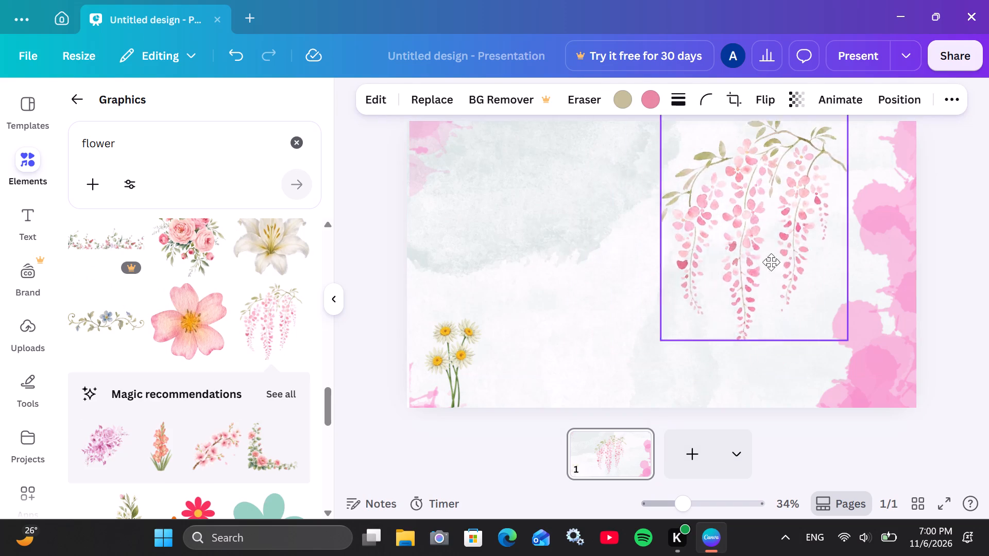
{"action": "left_click_drag", "start_coordinate": [771, 262], "coordinate": [822, 249]}
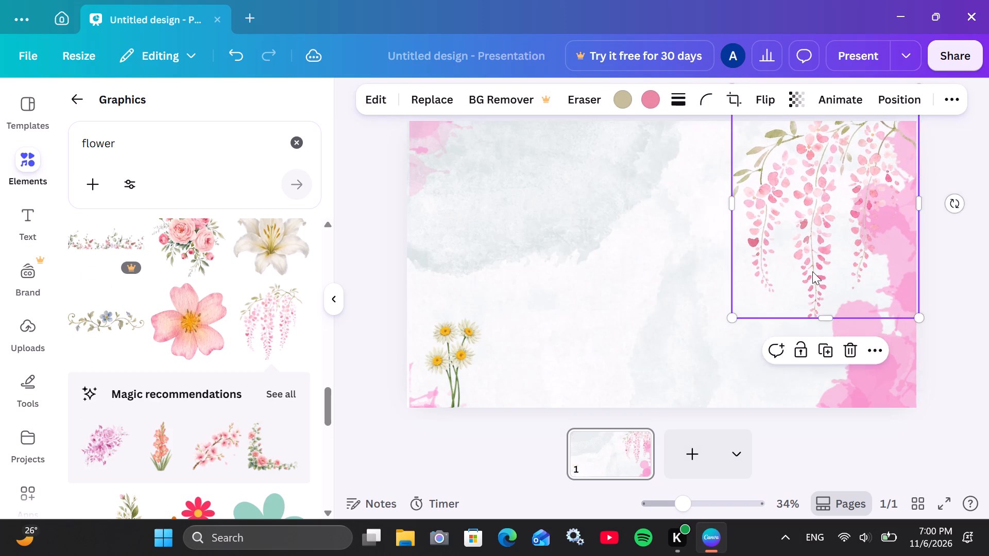
{"action": "left_click_drag", "start_coordinate": [730, 319], "coordinate": [820, 215]}
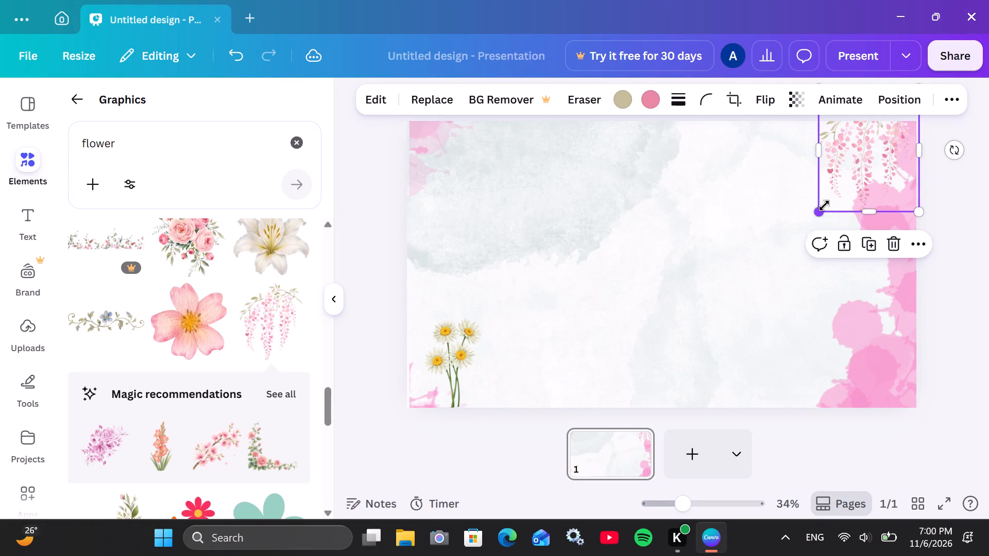
{"action": "left_click_drag", "start_coordinate": [854, 157], "coordinate": [849, 184]}
{"action": "left_click", "coordinate": [977, 229]}
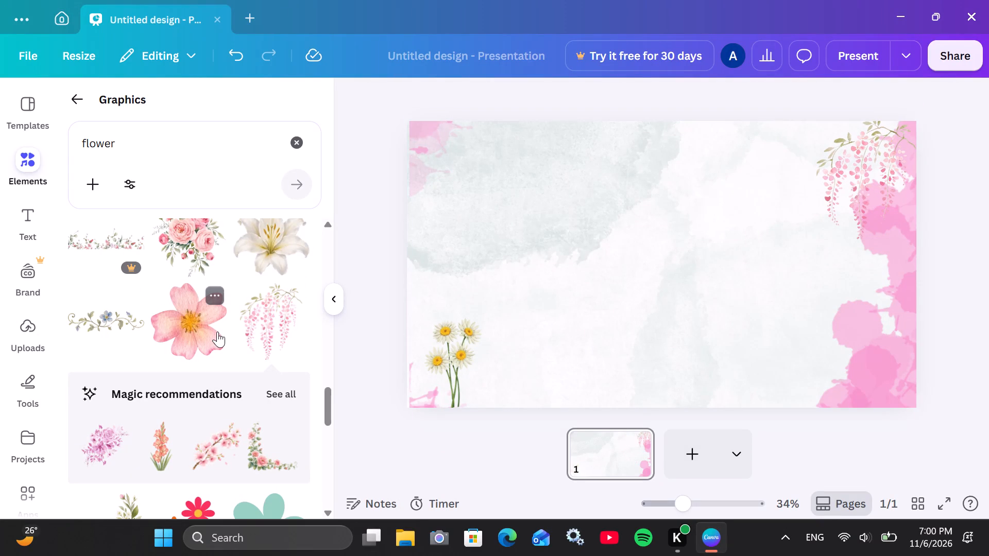
Add the pink peony bouquet graphic from the flower results and place it over the page's upper-left corner.
{"action": "scroll", "coordinate": [217, 332], "scroll_direction": "down", "scroll_amount": 3}
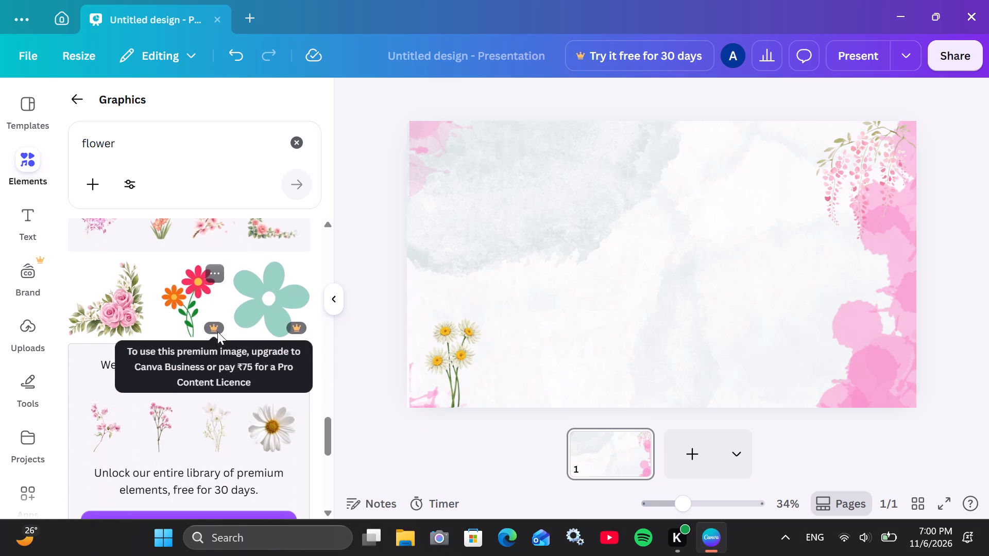
{"action": "scroll", "coordinate": [217, 332], "scroll_direction": "down", "scroll_amount": 4}
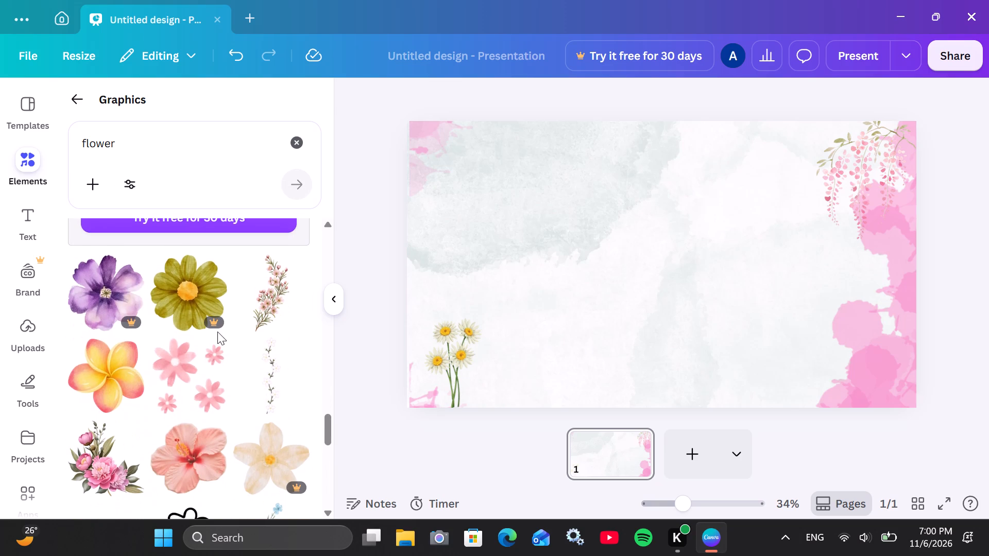
{"action": "scroll", "coordinate": [217, 332], "scroll_direction": "down", "scroll_amount": 3}
{"action": "scroll", "coordinate": [217, 332], "scroll_direction": "up", "scroll_amount": 2}
{"action": "scroll", "coordinate": [217, 332], "scroll_direction": "down", "scroll_amount": 4}
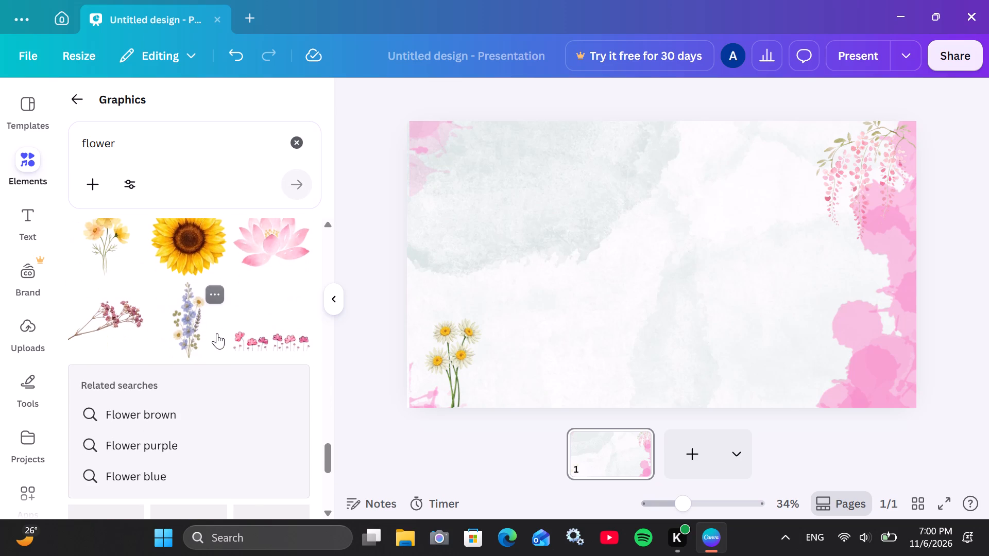
{"action": "scroll", "coordinate": [216, 337], "scroll_direction": "down", "scroll_amount": 3}
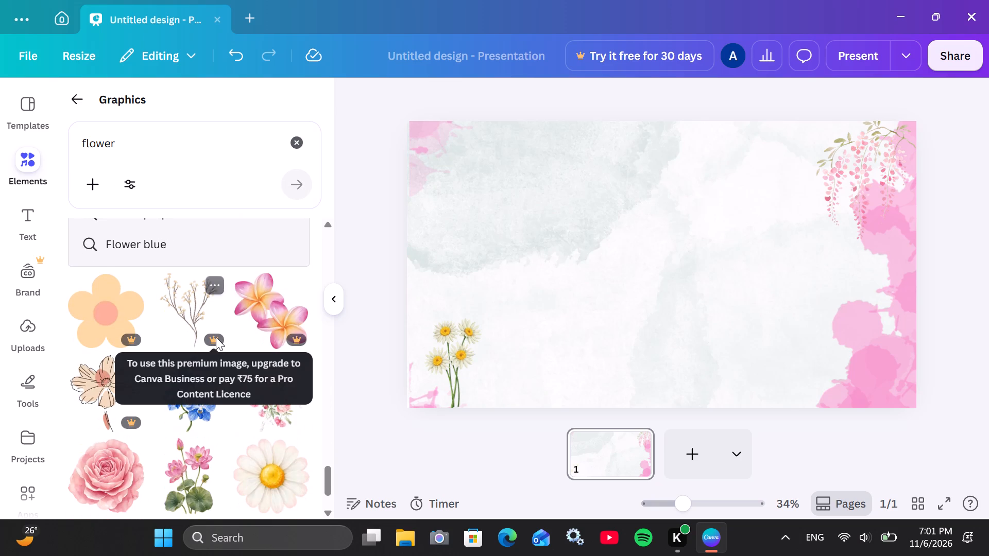
{"action": "scroll", "coordinate": [161, 359], "scroll_direction": "down", "scroll_amount": 2}
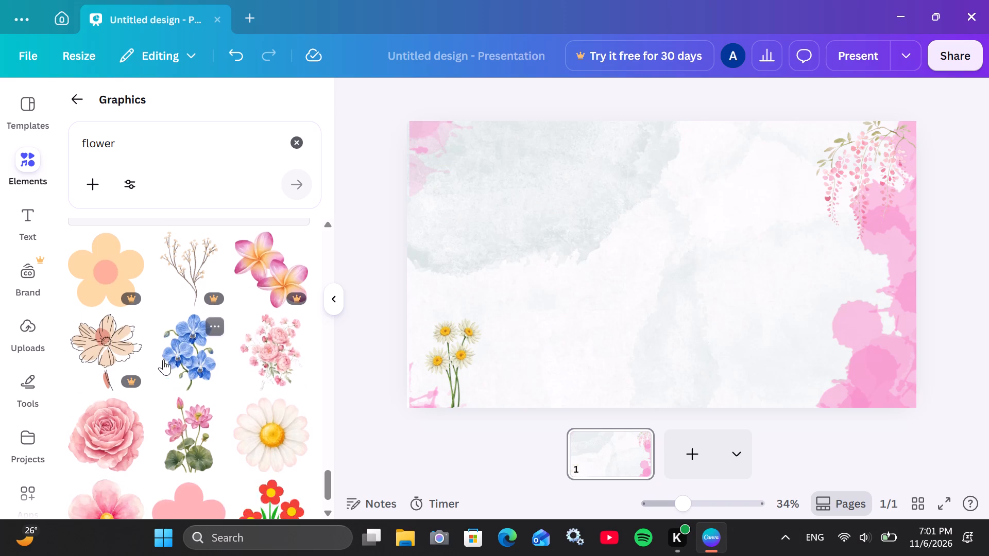
{"action": "scroll", "coordinate": [163, 359], "scroll_direction": "down", "scroll_amount": 2}
{"action": "scroll", "coordinate": [217, 366], "scroll_direction": "up", "scroll_amount": 2}
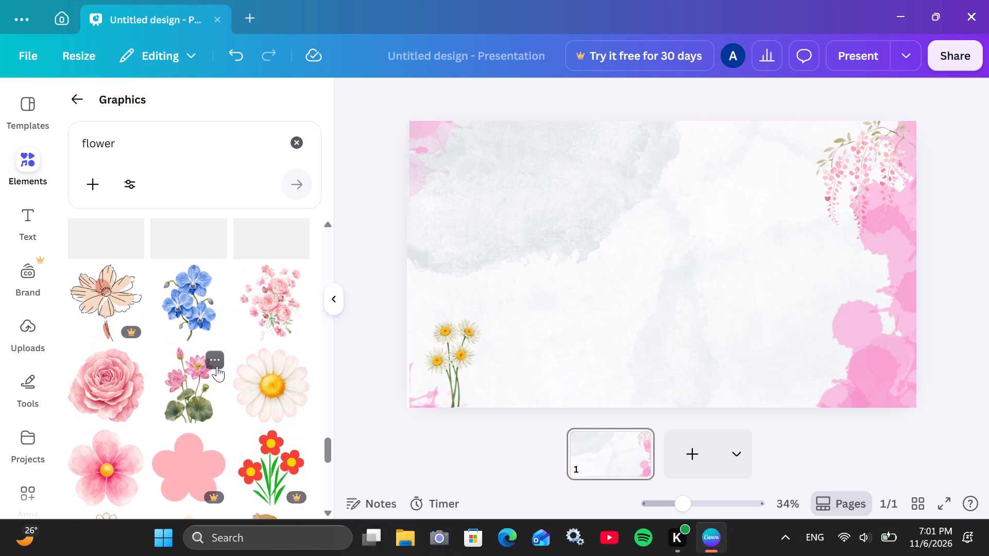
{"action": "left_click", "coordinate": [292, 317]}
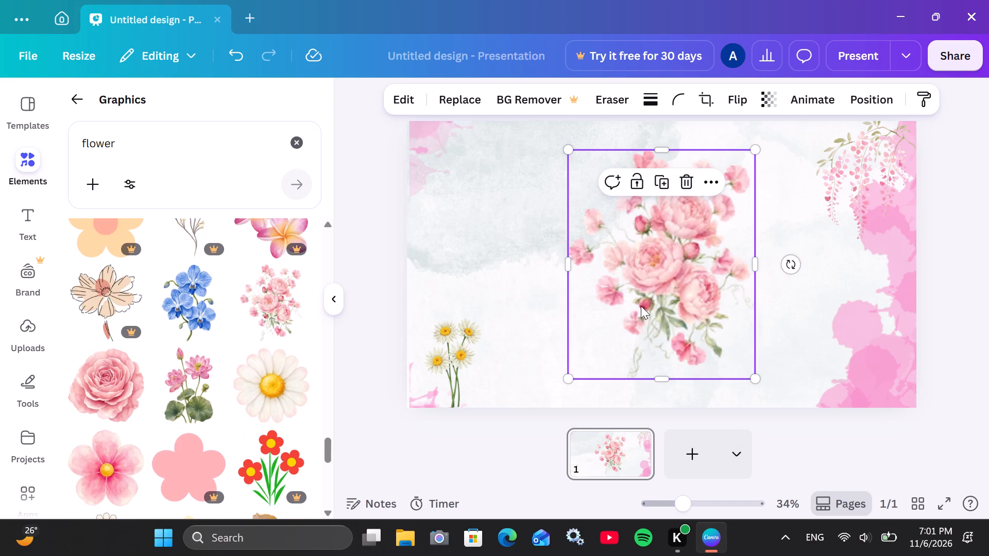
{"action": "left_click_drag", "start_coordinate": [641, 306], "coordinate": [408, 204]}
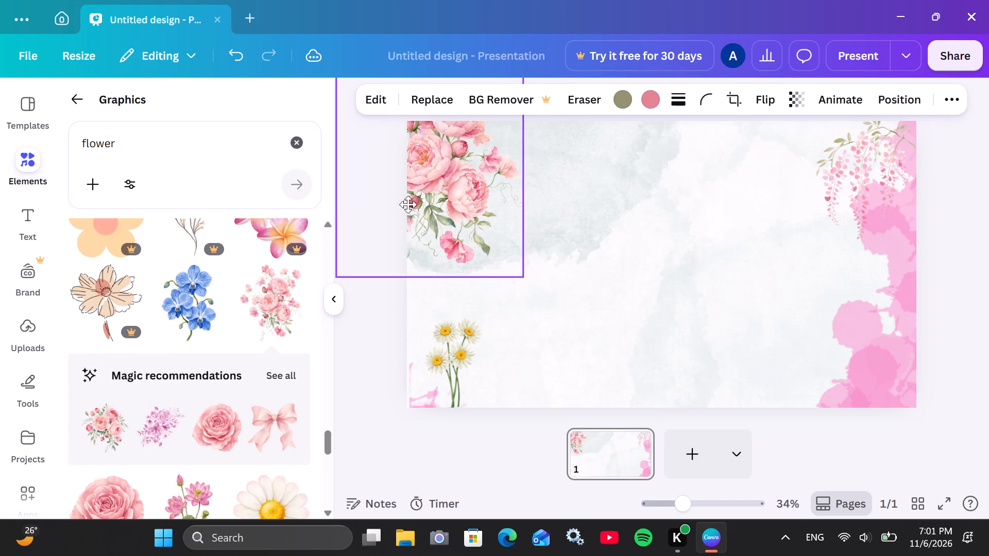
{"action": "left_click_drag", "start_coordinate": [408, 204], "coordinate": [451, 222]}
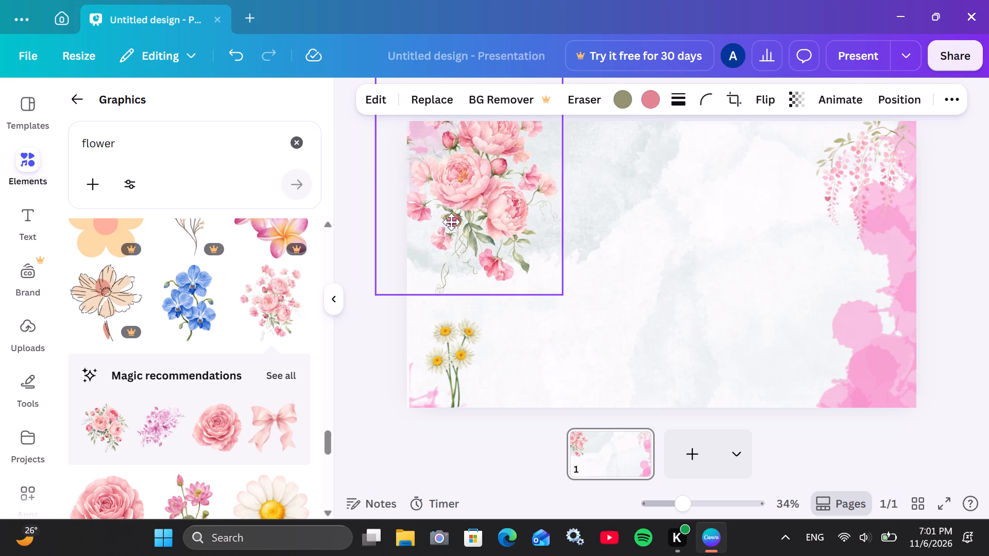
{"action": "left_click_drag", "start_coordinate": [451, 222], "coordinate": [434, 221]}
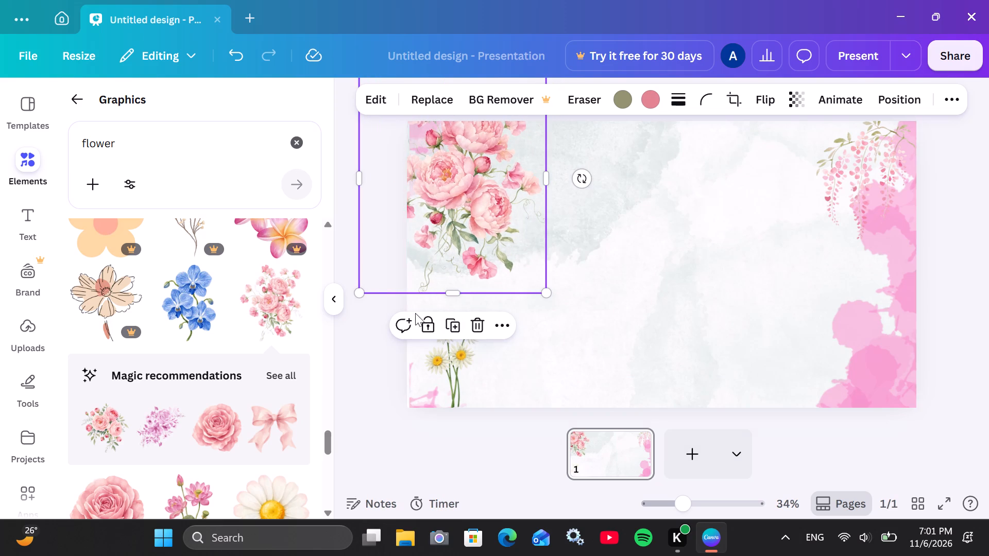
Tilt the peony bouquet slightly clockwise, shrink it and position it against the upper part of the page's left edge.
{"action": "left_click_drag", "start_coordinate": [581, 183], "coordinate": [570, 210]}
{"action": "left_click_drag", "start_coordinate": [487, 217], "coordinate": [499, 246]}
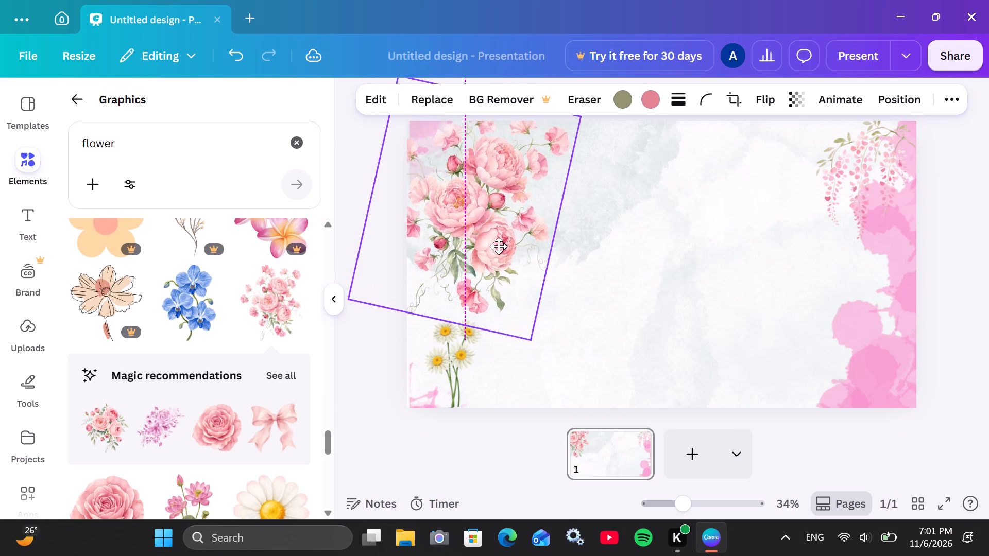
{"action": "left_click_drag", "start_coordinate": [499, 246], "coordinate": [500, 249]}
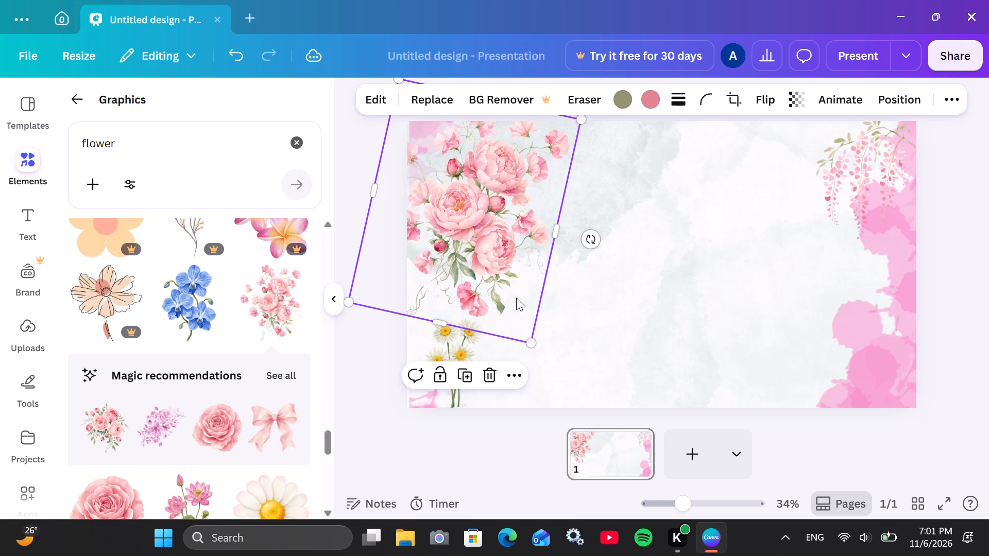
{"action": "left_click_drag", "start_coordinate": [532, 344], "coordinate": [499, 276]}
{"action": "left_click_drag", "start_coordinate": [474, 229], "coordinate": [484, 255]}
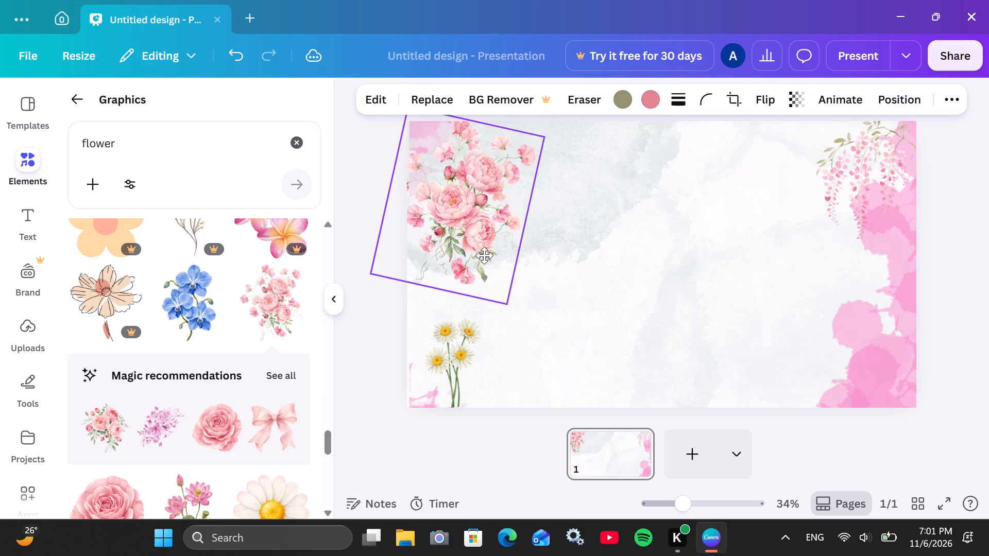
{"action": "left_click_drag", "start_coordinate": [484, 255], "coordinate": [480, 254]}
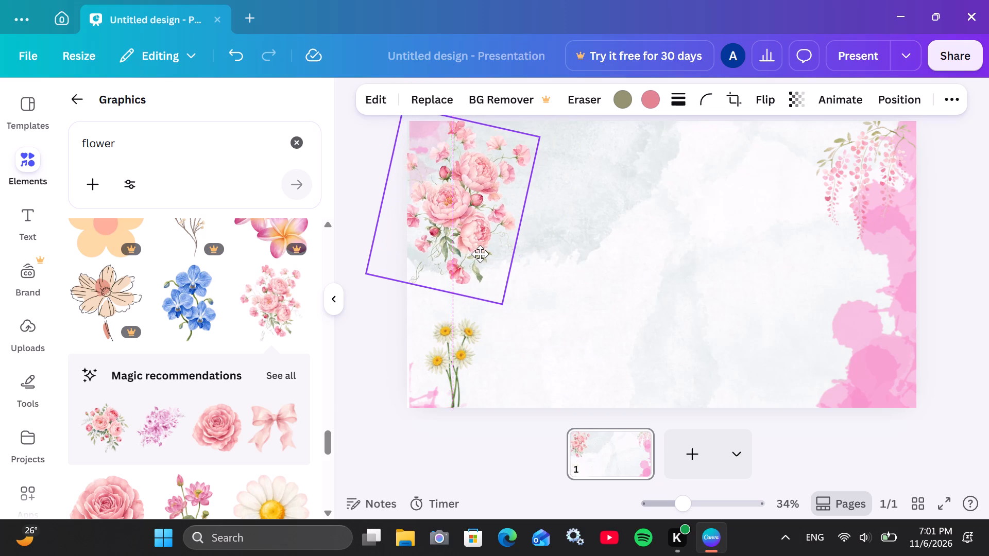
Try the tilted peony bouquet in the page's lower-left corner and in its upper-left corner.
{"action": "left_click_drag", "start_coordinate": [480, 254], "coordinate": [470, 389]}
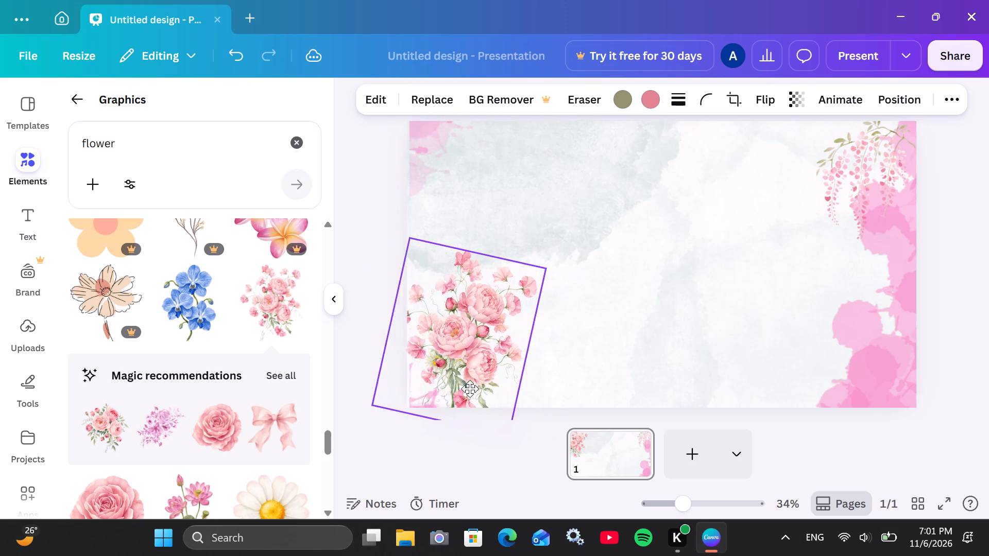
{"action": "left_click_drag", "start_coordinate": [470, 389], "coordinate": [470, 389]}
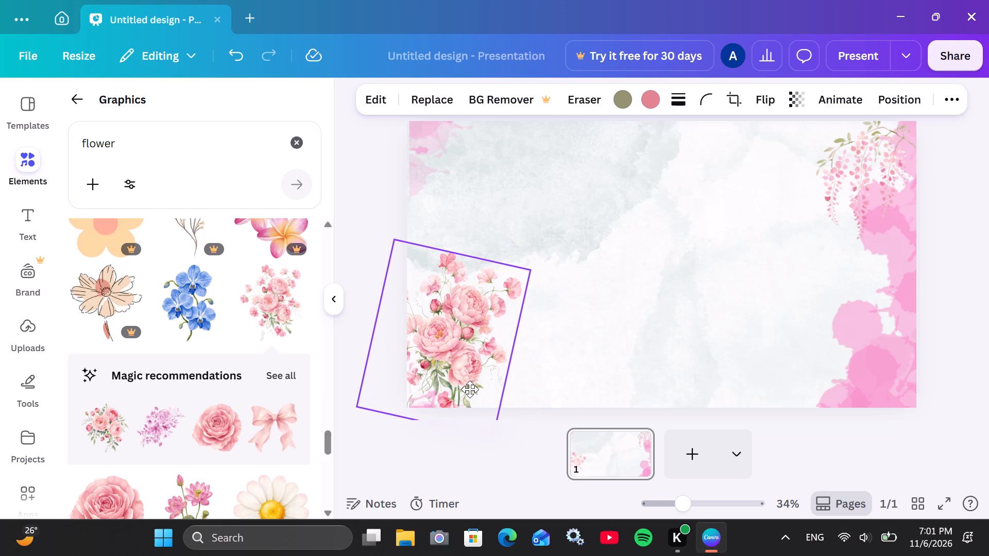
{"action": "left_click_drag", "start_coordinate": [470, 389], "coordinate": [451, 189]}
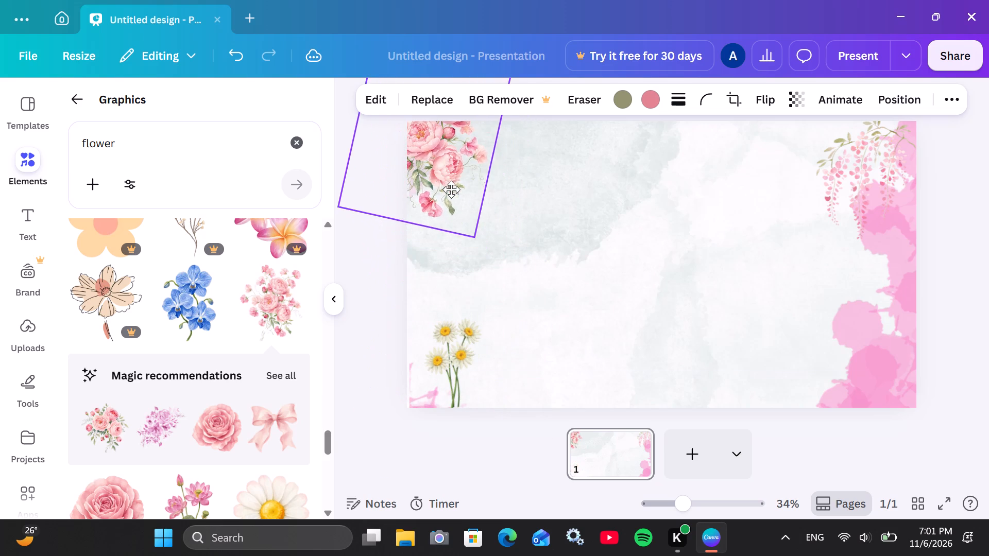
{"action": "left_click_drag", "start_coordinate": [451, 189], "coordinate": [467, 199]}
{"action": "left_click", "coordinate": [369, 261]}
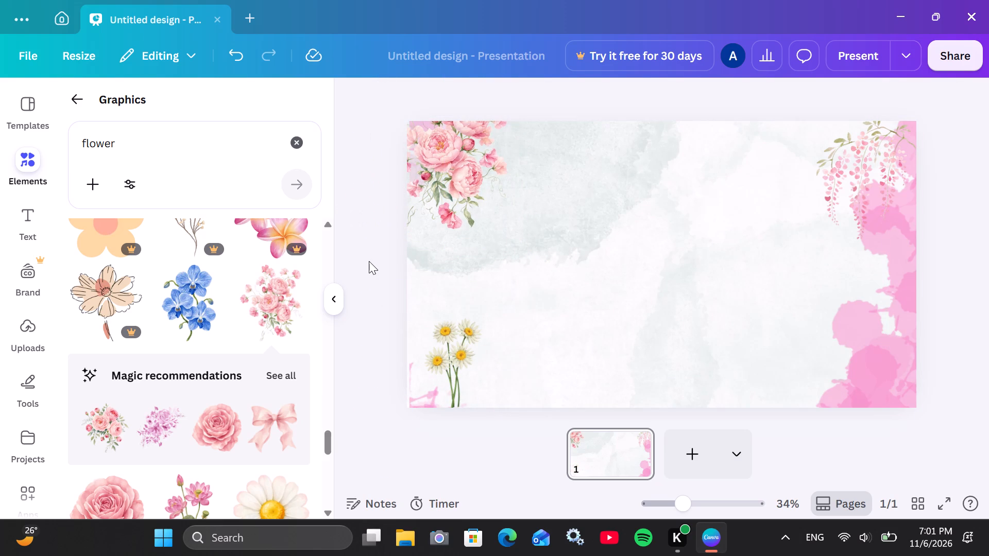
Remove the pink peony bouquet from the page's upper-left corner.
{"action": "left_click_drag", "start_coordinate": [464, 187], "coordinate": [307, 555]}
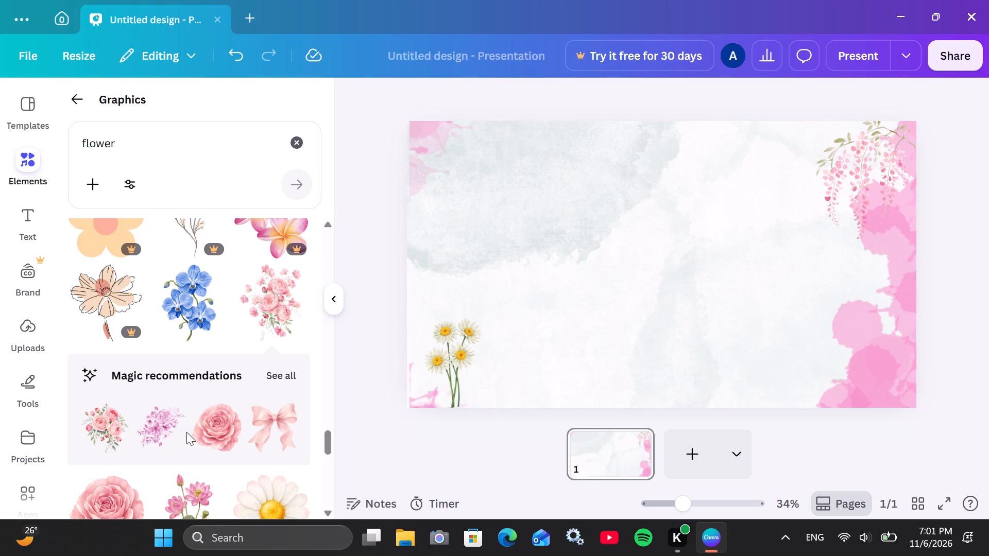
Add the graphic of two narrow hanging blossom strands from the flower results to the page.
{"action": "scroll", "coordinate": [183, 345], "scroll_direction": "down", "scroll_amount": 4}
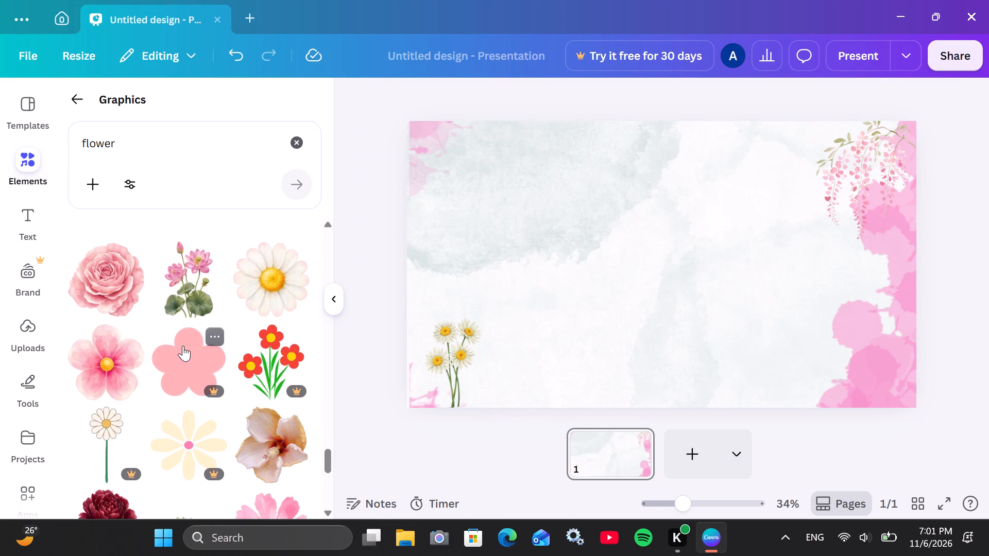
{"action": "scroll", "coordinate": [183, 345], "scroll_direction": "down", "scroll_amount": 6}
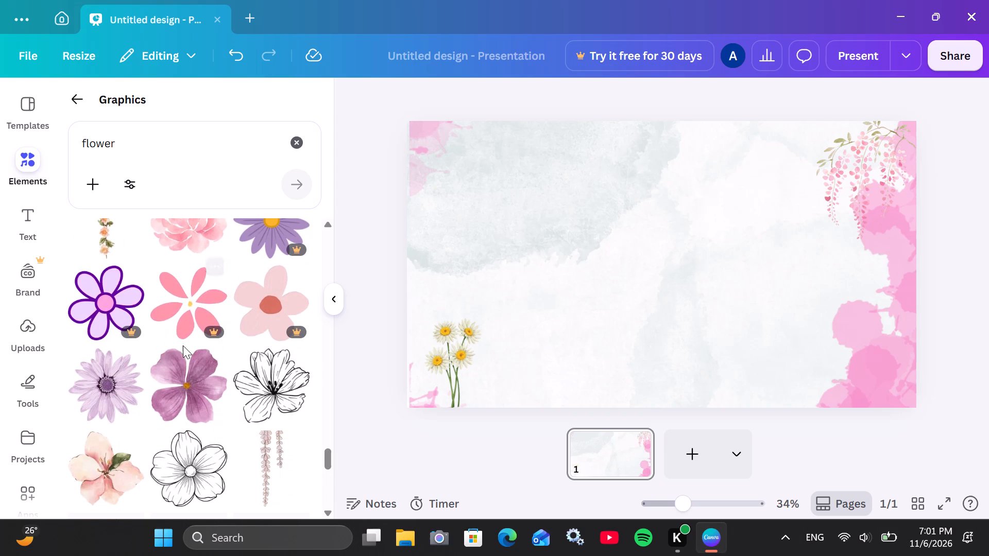
{"action": "scroll", "coordinate": [183, 345], "scroll_direction": "down", "scroll_amount": 3}
{"action": "scroll", "coordinate": [243, 428], "scroll_direction": "up", "scroll_amount": 2}
{"action": "left_click", "coordinate": [277, 411]}
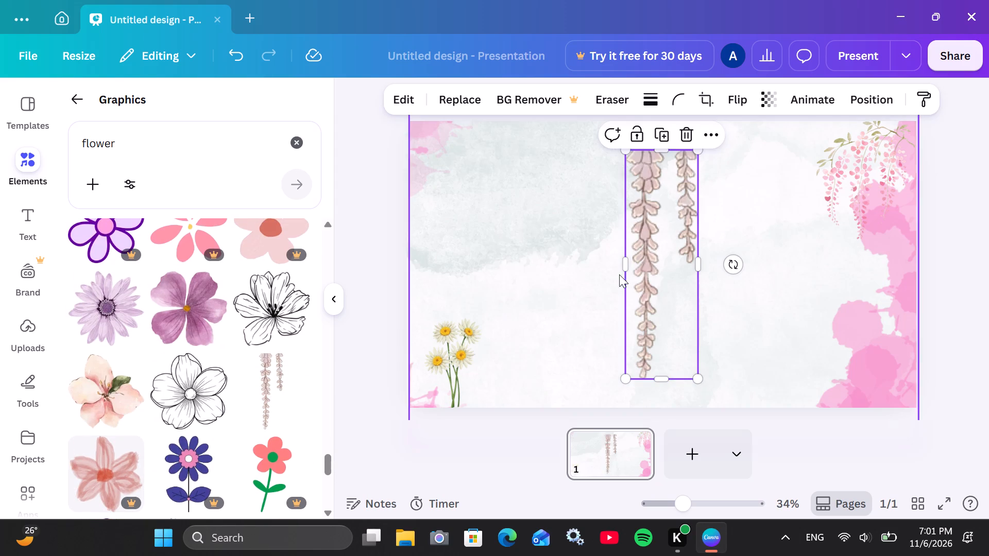
Shrink the hanging blossom strands and place them in the upper-left corner, flush with the page's top edge.
{"action": "left_click_drag", "start_coordinate": [660, 278], "coordinate": [568, 290]}
{"action": "left_click_drag", "start_coordinate": [533, 167], "coordinate": [582, 274]}
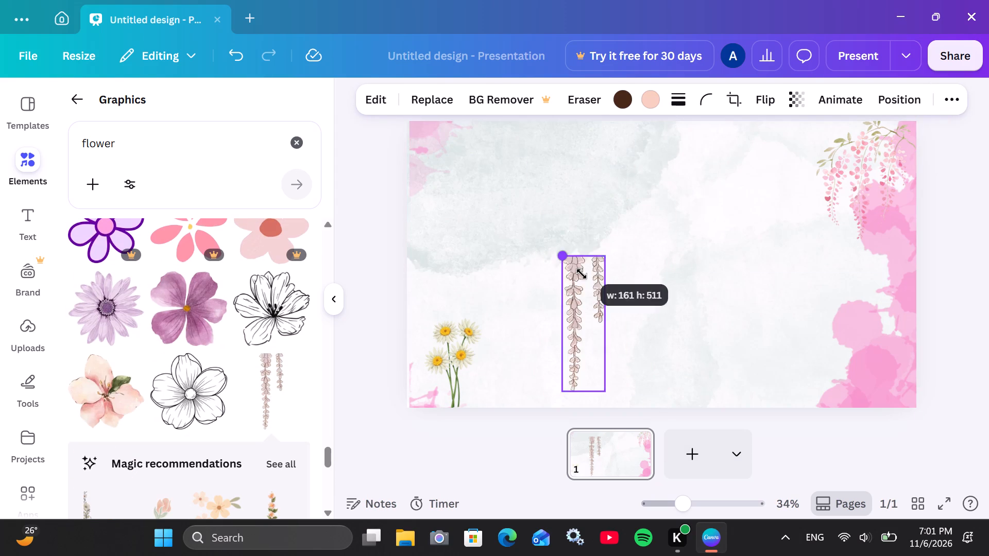
{"action": "left_click_drag", "start_coordinate": [582, 274], "coordinate": [588, 294]}
{"action": "left_click_drag", "start_coordinate": [588, 353], "coordinate": [428, 173]}
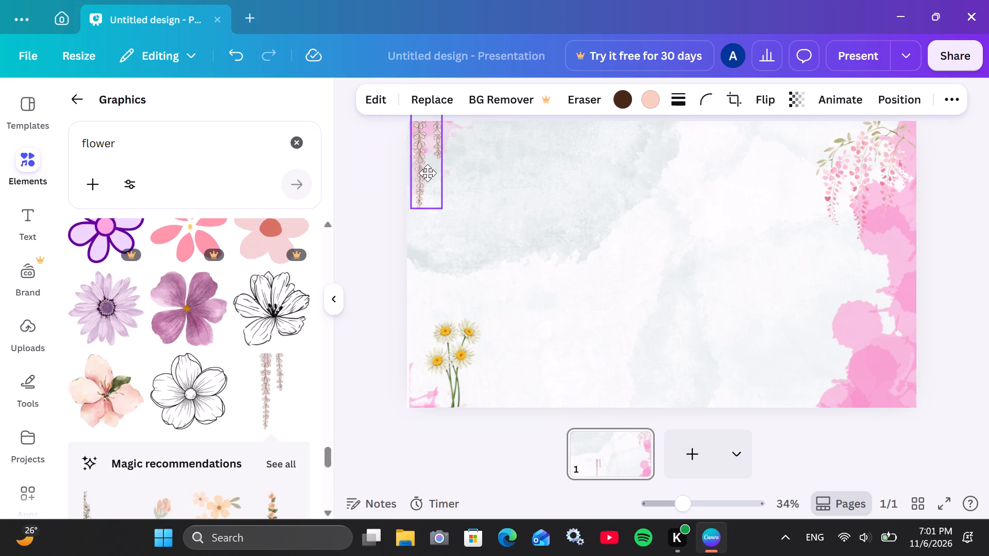
{"action": "left_click_drag", "start_coordinate": [428, 173], "coordinate": [428, 180]}
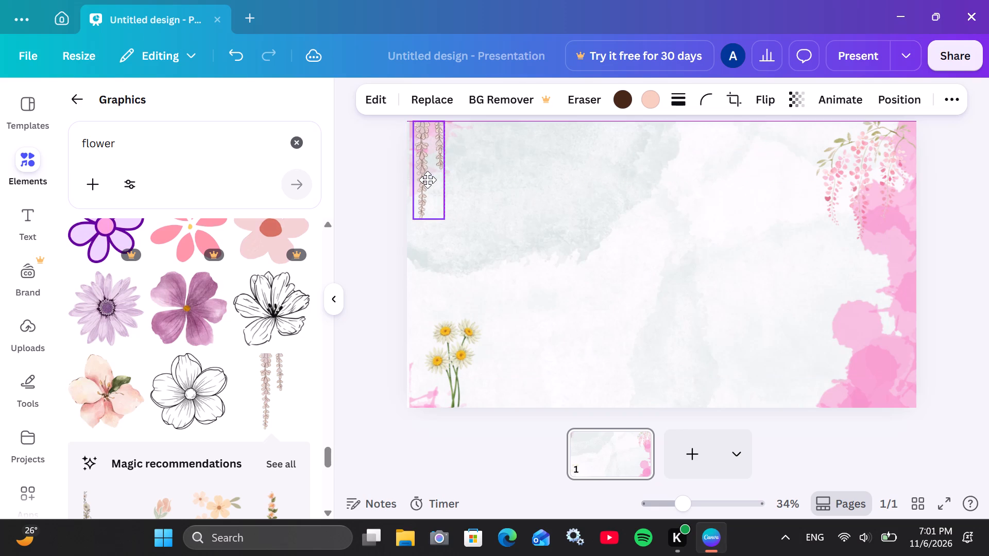
{"action": "left_click_drag", "start_coordinate": [428, 180], "coordinate": [432, 179]}
{"action": "left_click", "coordinate": [384, 203]}
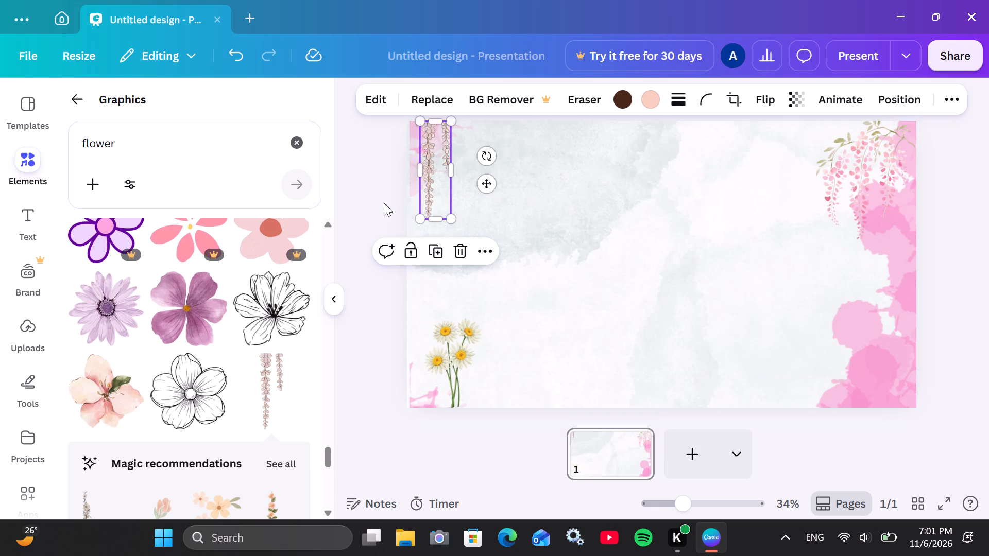
Look through more of the flower graphics for another decoration that suits the page.
{"action": "scroll", "coordinate": [173, 386], "scroll_direction": "down", "scroll_amount": 2}
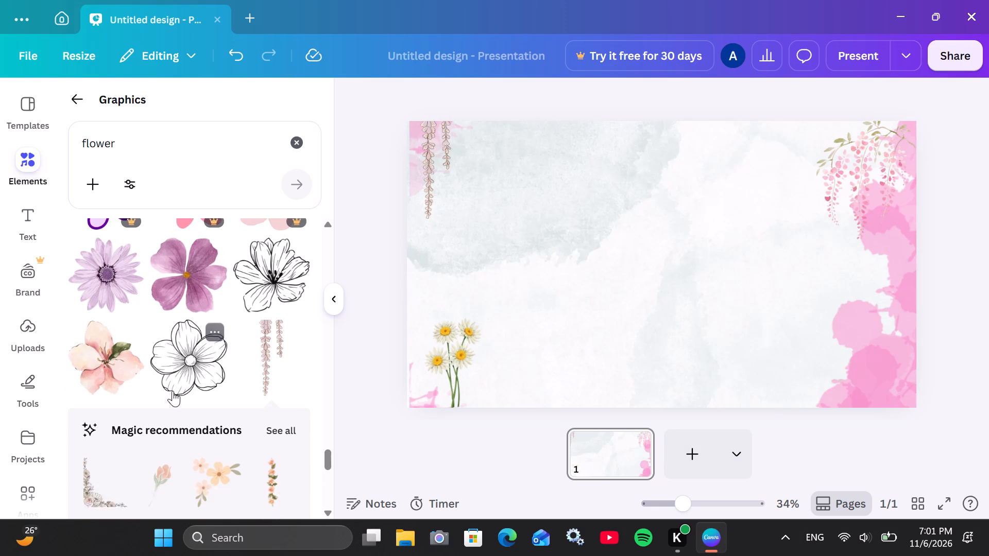
{"action": "scroll", "coordinate": [173, 391], "scroll_direction": "down", "scroll_amount": 12}
{"action": "scroll", "coordinate": [188, 394], "scroll_direction": "up", "scroll_amount": 3}
{"action": "scroll", "coordinate": [188, 394], "scroll_direction": "down", "scroll_amount": 5}
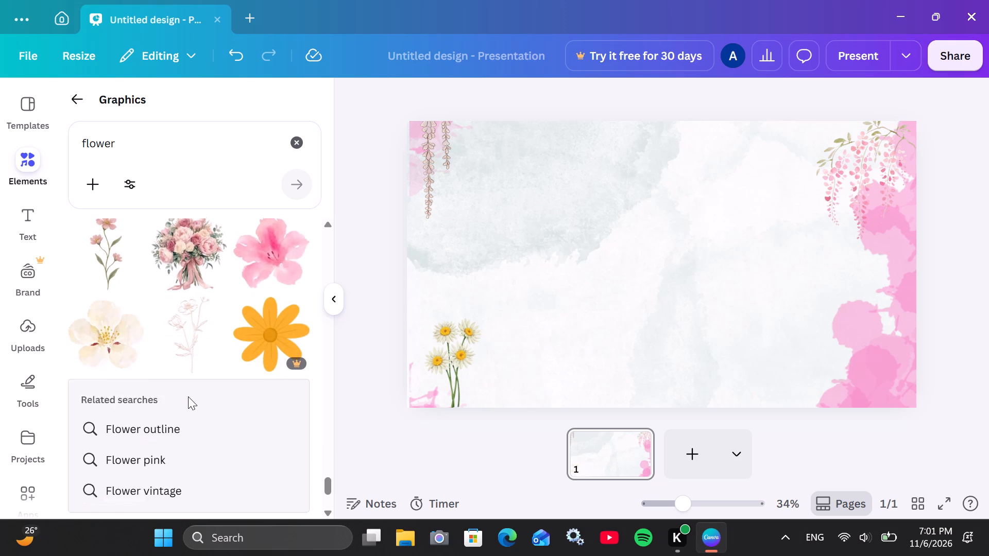
{"action": "scroll", "coordinate": [187, 396], "scroll_direction": "down", "scroll_amount": 6}
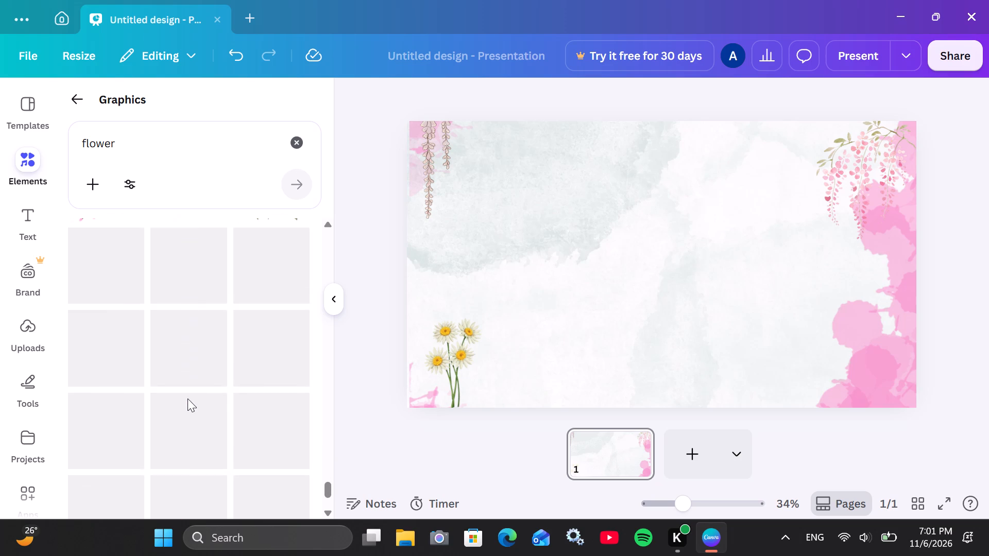
{"action": "scroll", "coordinate": [187, 398], "scroll_direction": "down", "scroll_amount": 6}
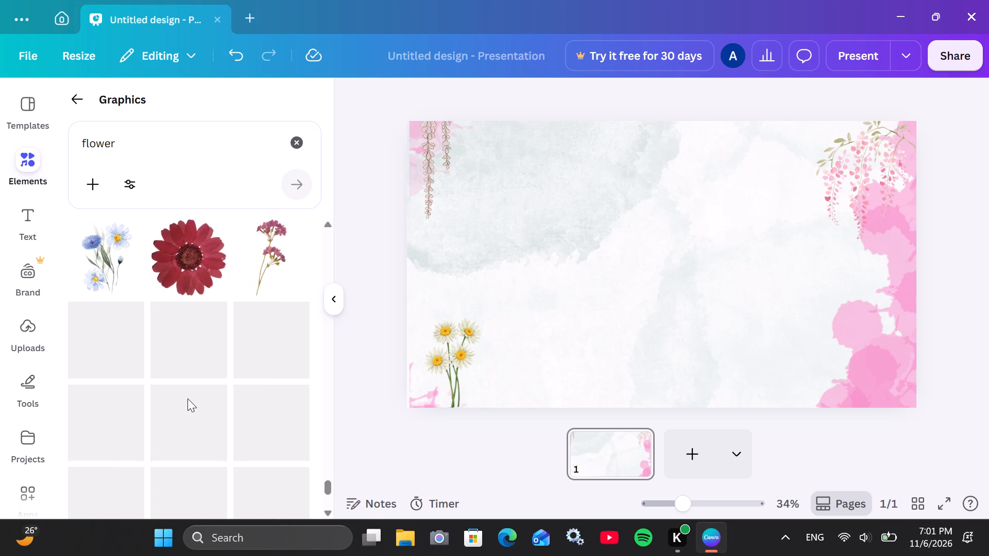
{"action": "scroll", "coordinate": [187, 398], "scroll_direction": "up", "scroll_amount": 3}
{"action": "scroll", "coordinate": [187, 398], "scroll_direction": "down", "scroll_amount": 2}
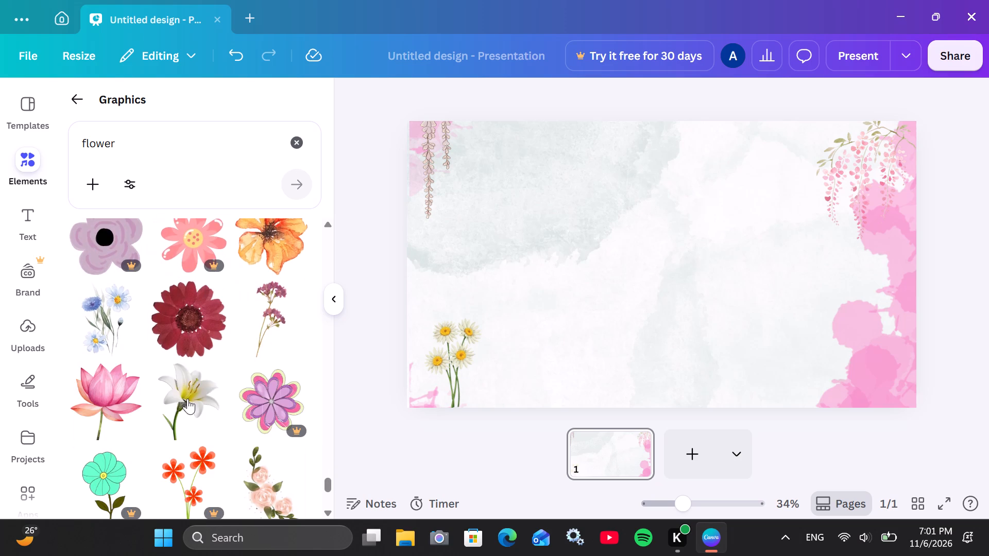
{"action": "scroll", "coordinate": [187, 398], "scroll_direction": "down", "scroll_amount": 6}
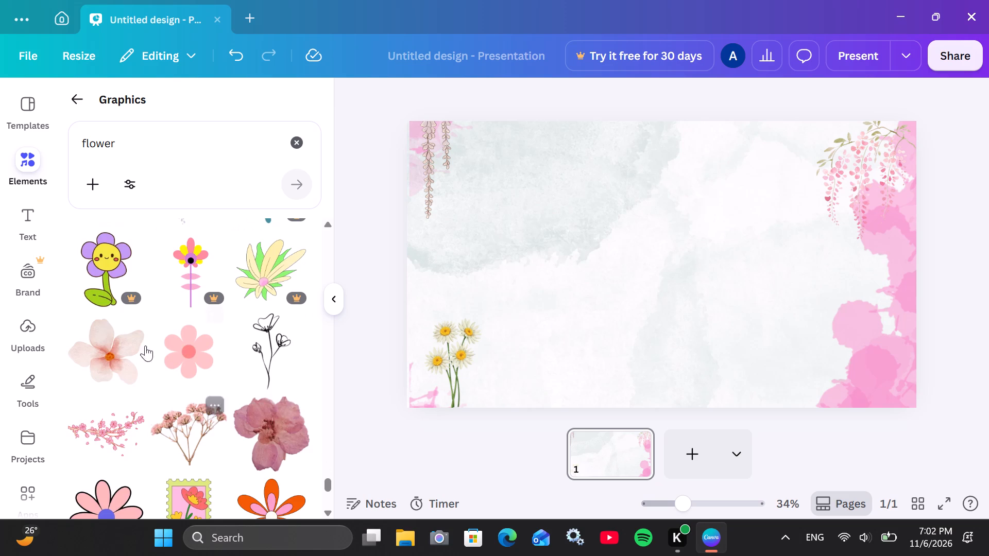
Add the "30% OFF ON ALL PRODUCTS" font combination to the page.
{"action": "left_click", "coordinate": [32, 217]}
{"action": "scroll", "coordinate": [190, 354], "scroll_direction": "down", "scroll_amount": 5}
{"action": "scroll", "coordinate": [173, 354], "scroll_direction": "up", "scroll_amount": 6}
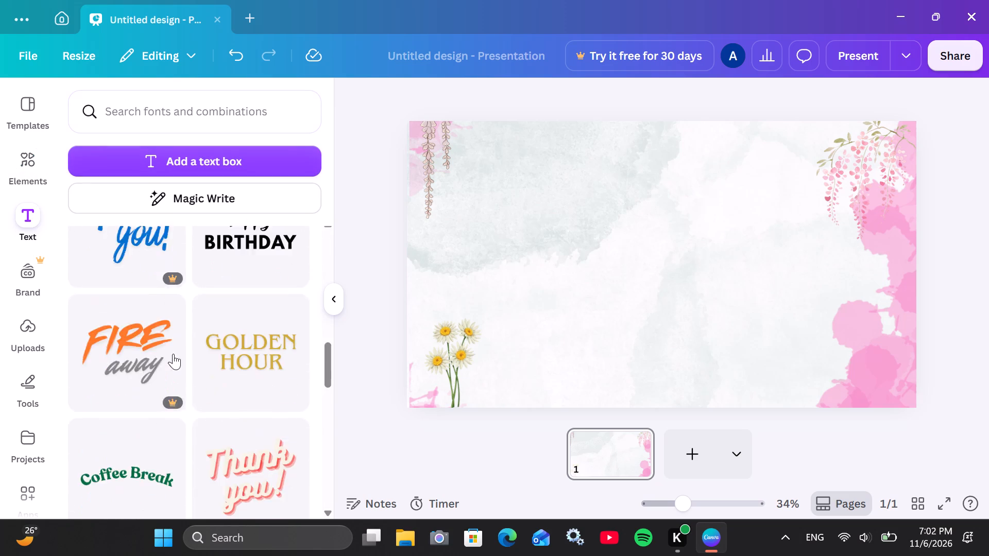
{"action": "scroll", "coordinate": [173, 354], "scroll_direction": "up", "scroll_amount": 5}
{"action": "scroll", "coordinate": [173, 354], "scroll_direction": "down", "scroll_amount": 5}
{"action": "scroll", "coordinate": [173, 354], "scroll_direction": "up", "scroll_amount": 1}
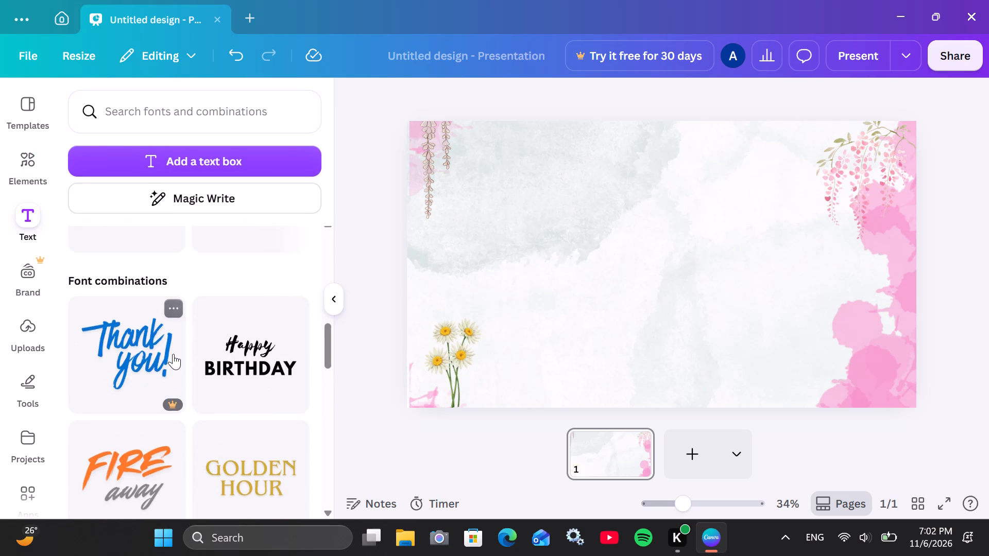
{"action": "scroll", "coordinate": [173, 354], "scroll_direction": "down", "scroll_amount": 11}
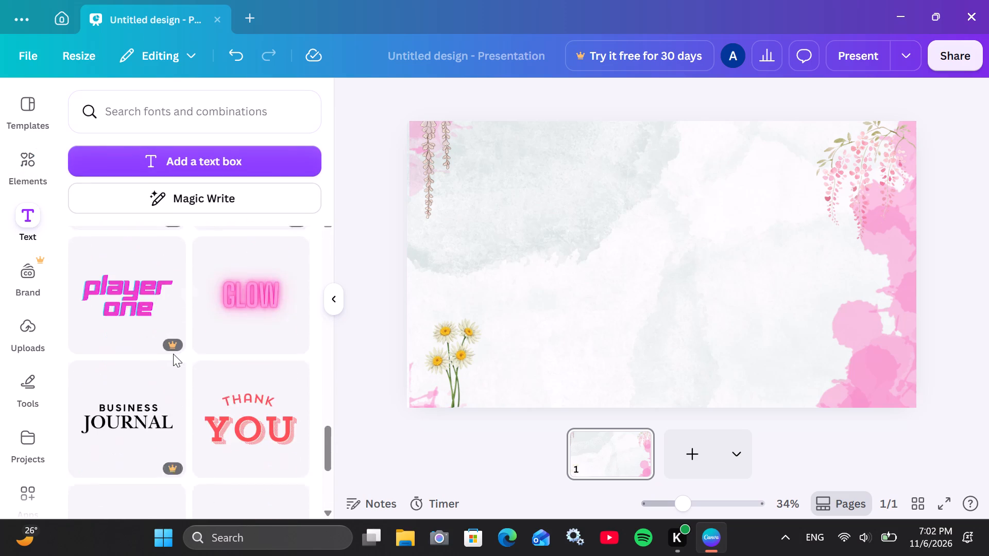
{"action": "scroll", "coordinate": [173, 354], "scroll_direction": "down", "scroll_amount": 2}
{"action": "scroll", "coordinate": [173, 354], "scroll_direction": "up", "scroll_amount": 2}
{"action": "scroll", "coordinate": [173, 354], "scroll_direction": "down", "scroll_amount": 5}
{"action": "scroll", "coordinate": [220, 355], "scroll_direction": "down", "scroll_amount": 4}
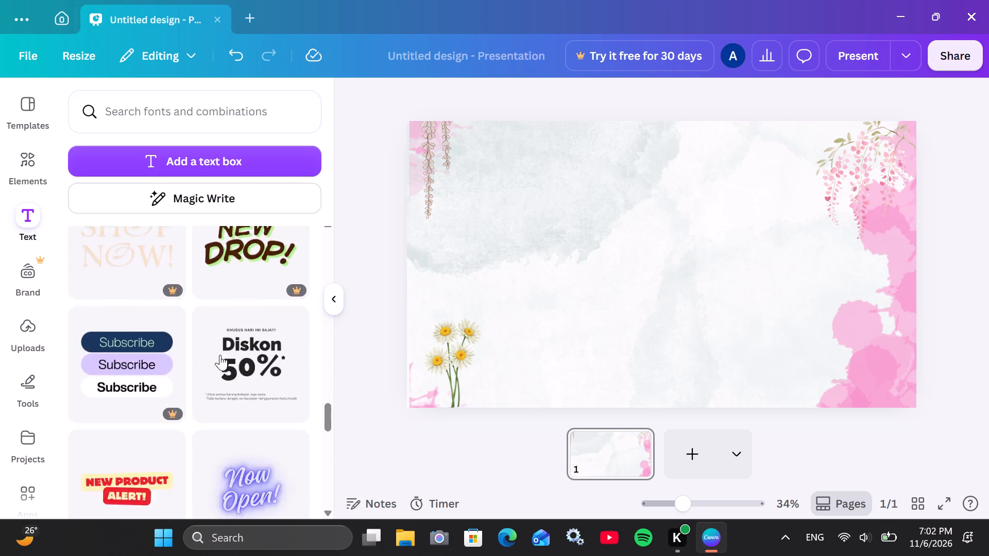
{"action": "scroll", "coordinate": [220, 355], "scroll_direction": "down", "scroll_amount": 7}
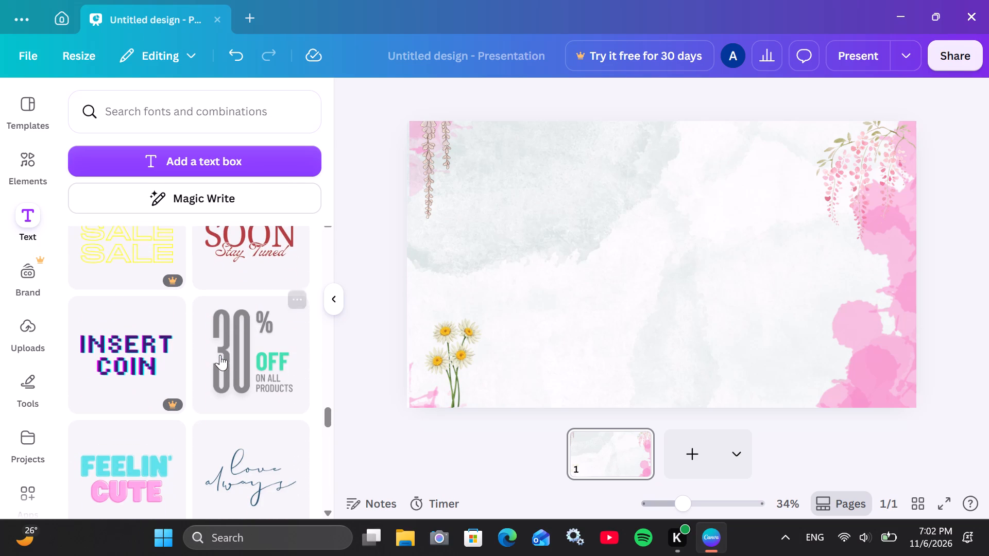
{"action": "left_click", "coordinate": [240, 350]}
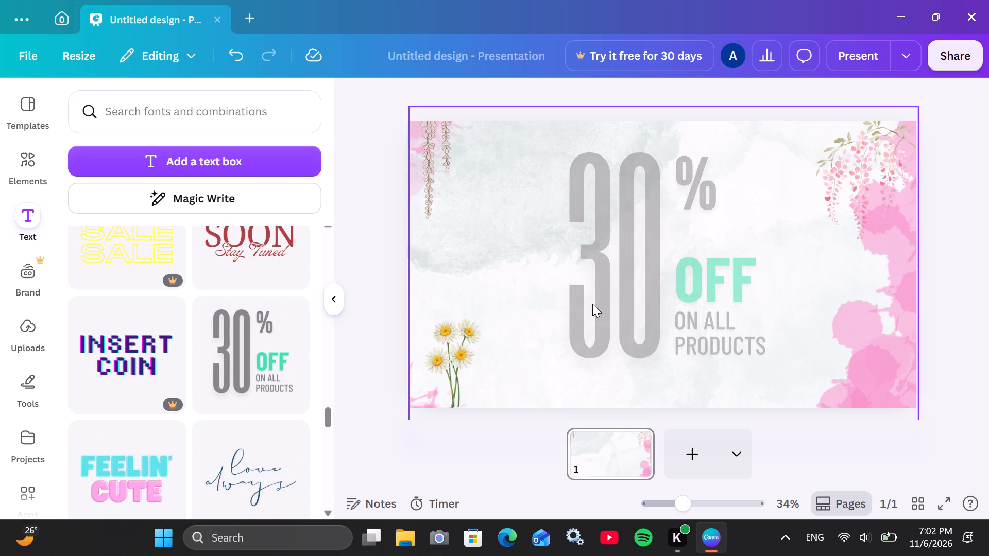
Delete the "%", "OFF" and "ON ALL PRODUCTS" texts from the font combination, keeping only the large "30".
{"action": "left_click", "coordinate": [700, 207]}
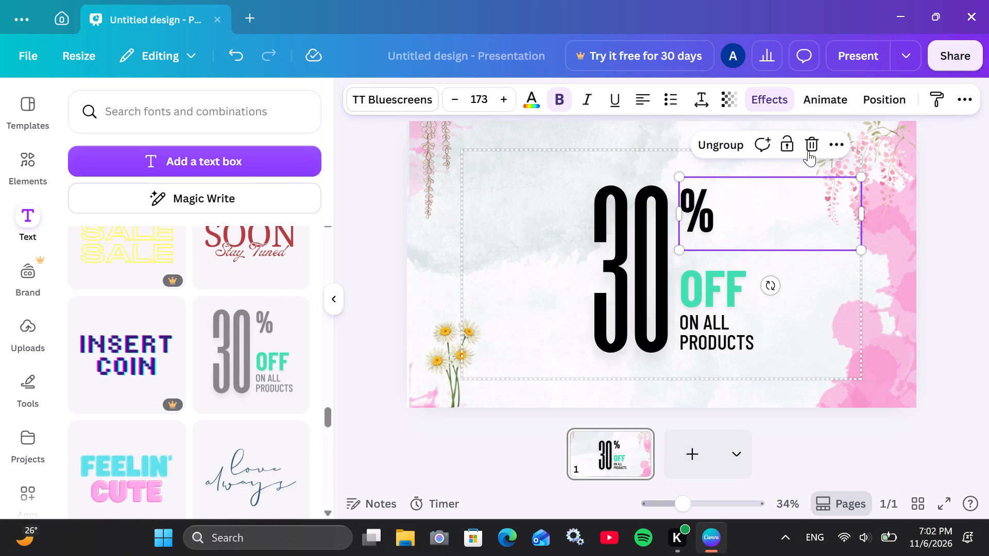
{"action": "left_click", "coordinate": [809, 150]}
{"action": "left_click", "coordinate": [728, 283]}
{"action": "left_click", "coordinate": [810, 219]}
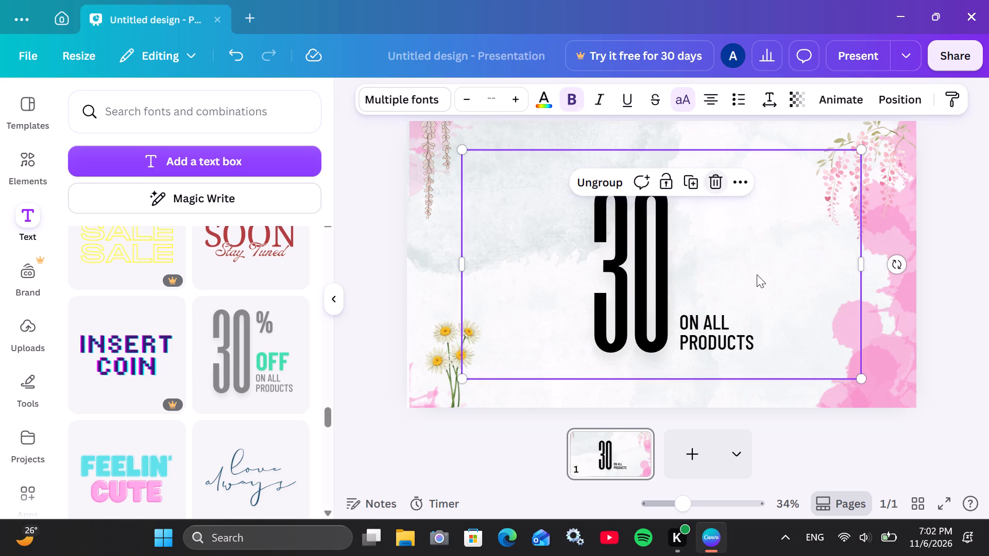
{"action": "left_click", "coordinate": [723, 338]}
{"action": "left_click", "coordinate": [816, 282]}
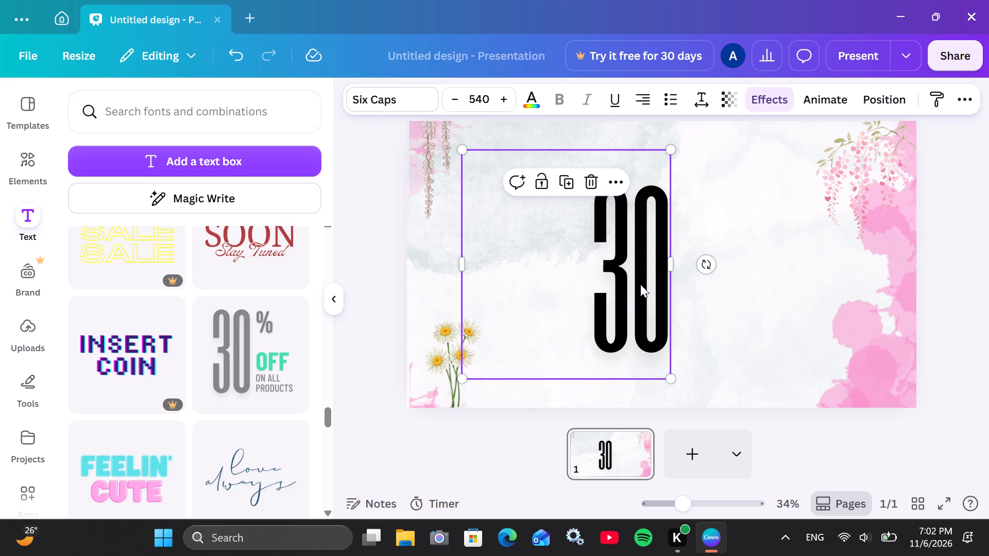
Replace the large "30" text with "welcome home".
{"action": "left_click", "coordinate": [640, 284]}
{"action": "key", "text": "BackSpace"}
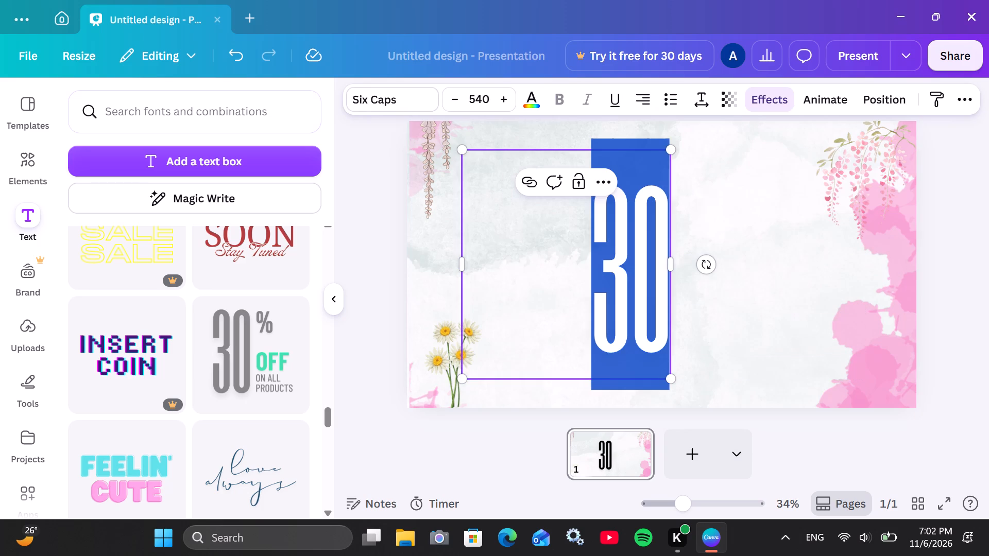
{"action": "type", "text": "wec"}
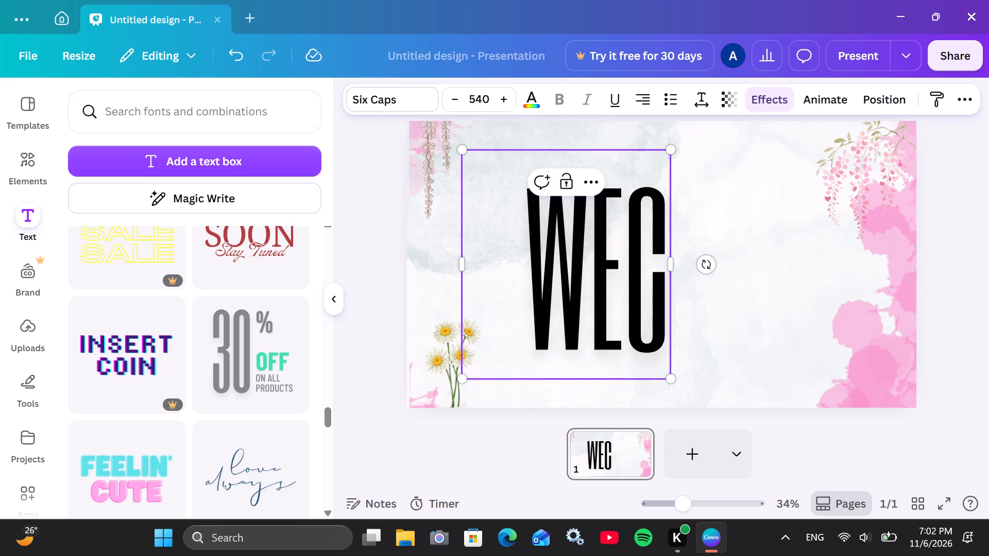
{"action": "key", "text": "BackSpace"}
{"action": "type", "text": "lcome"}
{"action": "key", "text": "space"}
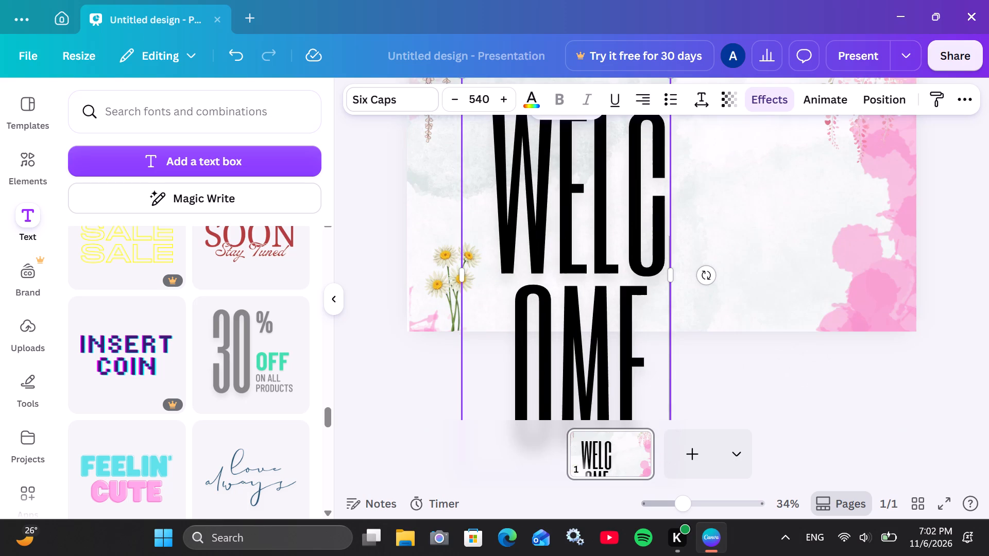
{"action": "type", "text": "hon"}
{"action": "key", "text": "BackSpace"}
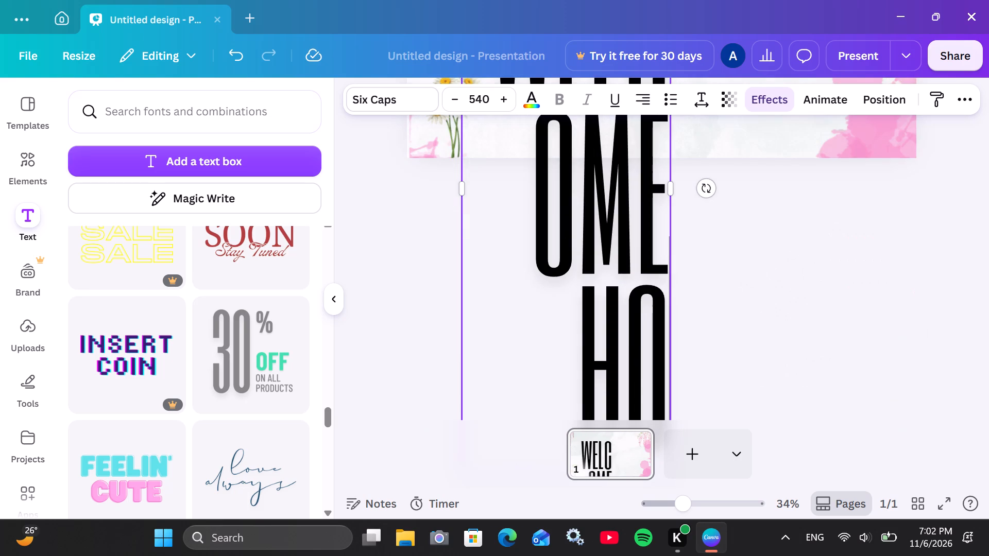
{"action": "type", "text": "me"}
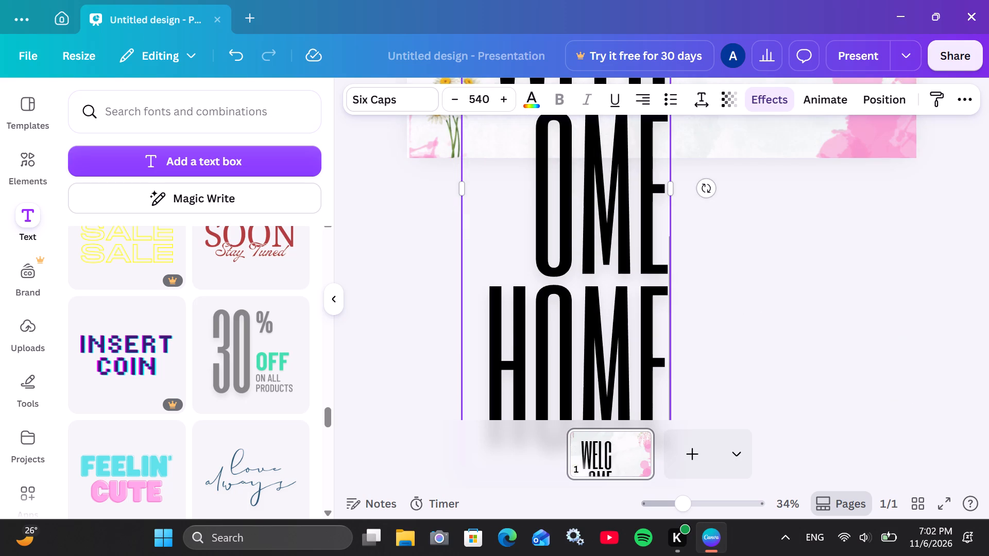
Widen the heading's text box so that "WELCOME" fits on one line with "HOME" below it.
{"action": "left_click_drag", "start_coordinate": [673, 189], "coordinate": [950, 186]}
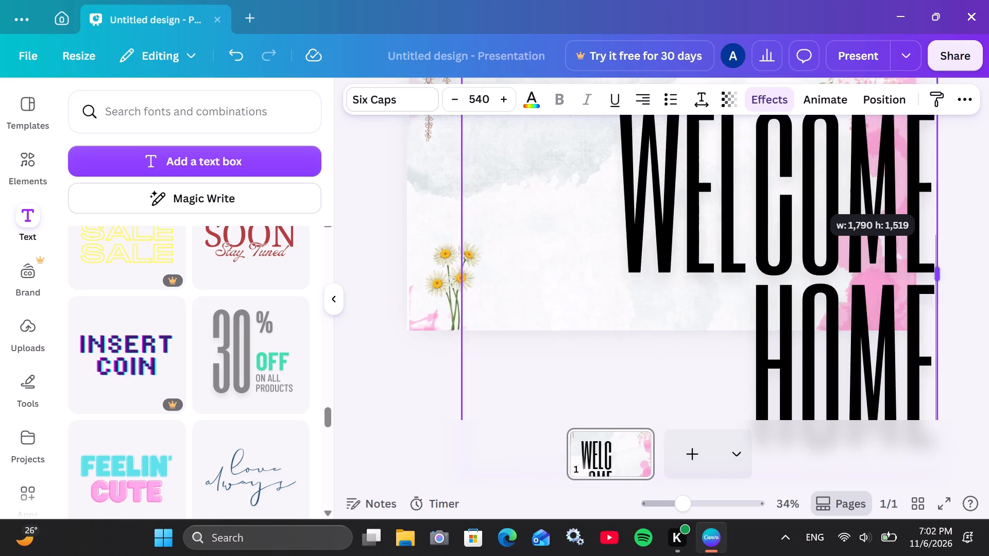
{"action": "left_click_drag", "start_coordinate": [950, 186], "coordinate": [988, 182]}
{"action": "scroll", "coordinate": [557, 291], "scroll_direction": "down", "scroll_amount": 4}
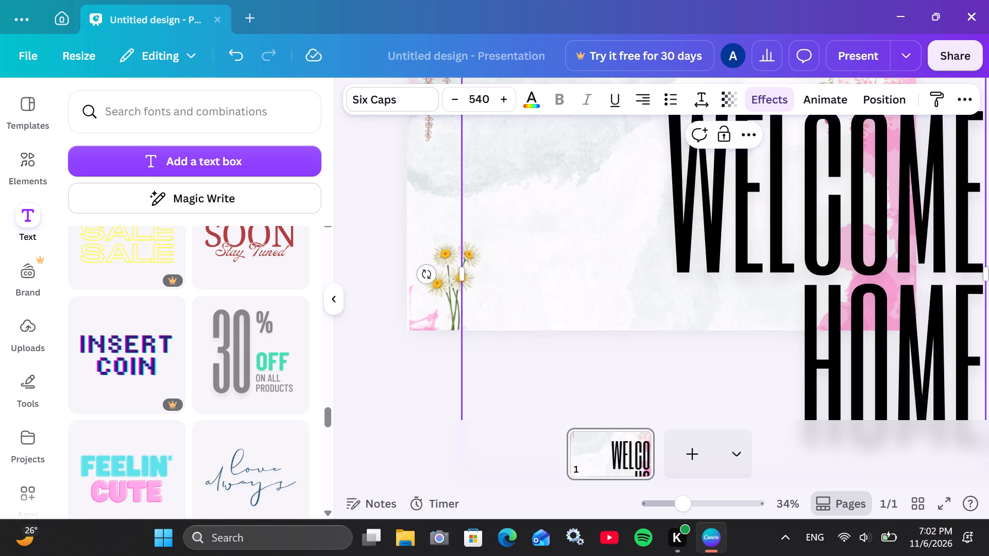
{"action": "scroll", "coordinate": [626, 195], "scroll_direction": "up", "scroll_amount": 4}
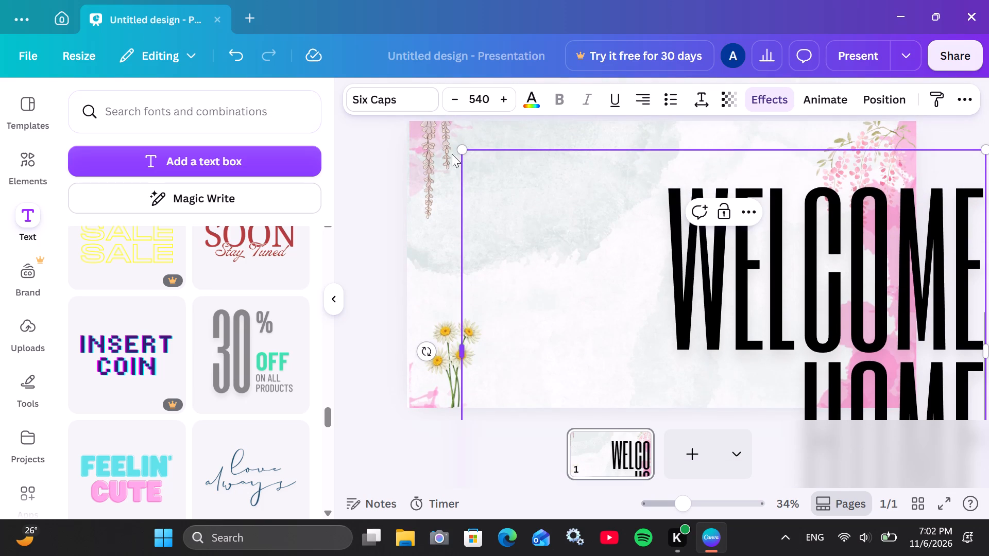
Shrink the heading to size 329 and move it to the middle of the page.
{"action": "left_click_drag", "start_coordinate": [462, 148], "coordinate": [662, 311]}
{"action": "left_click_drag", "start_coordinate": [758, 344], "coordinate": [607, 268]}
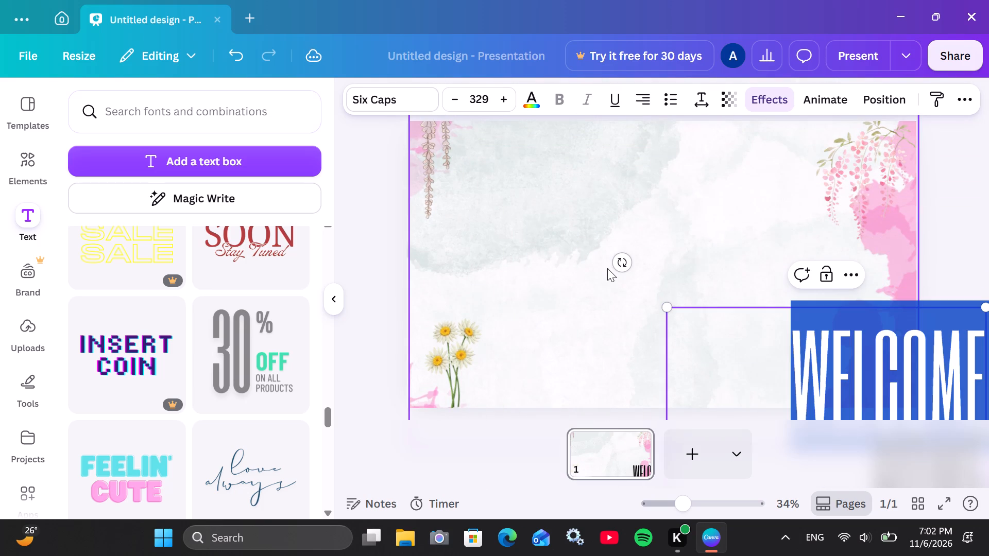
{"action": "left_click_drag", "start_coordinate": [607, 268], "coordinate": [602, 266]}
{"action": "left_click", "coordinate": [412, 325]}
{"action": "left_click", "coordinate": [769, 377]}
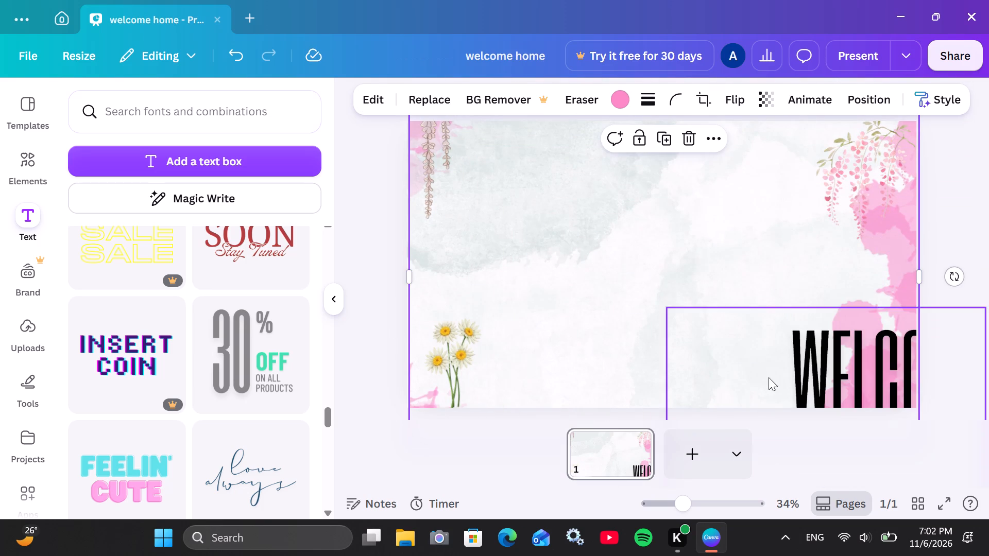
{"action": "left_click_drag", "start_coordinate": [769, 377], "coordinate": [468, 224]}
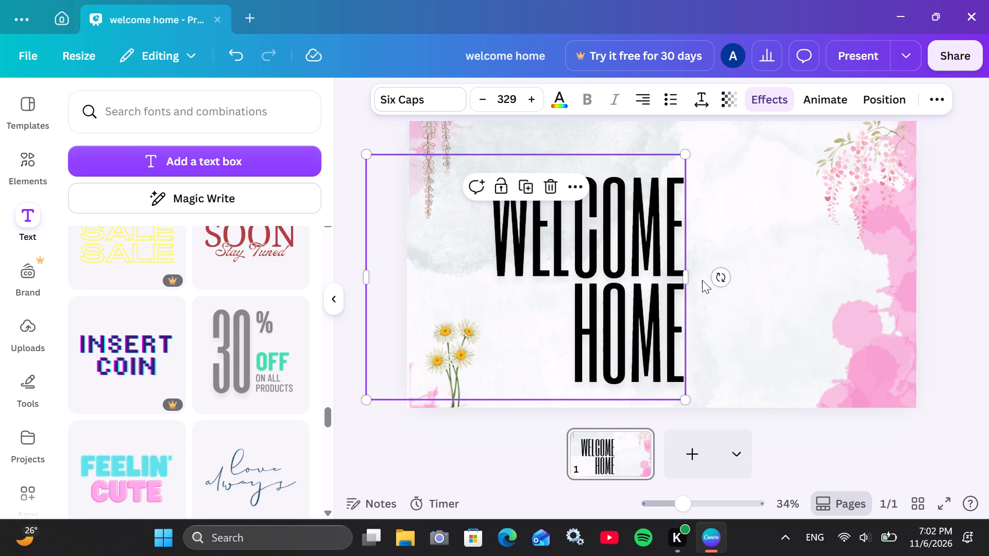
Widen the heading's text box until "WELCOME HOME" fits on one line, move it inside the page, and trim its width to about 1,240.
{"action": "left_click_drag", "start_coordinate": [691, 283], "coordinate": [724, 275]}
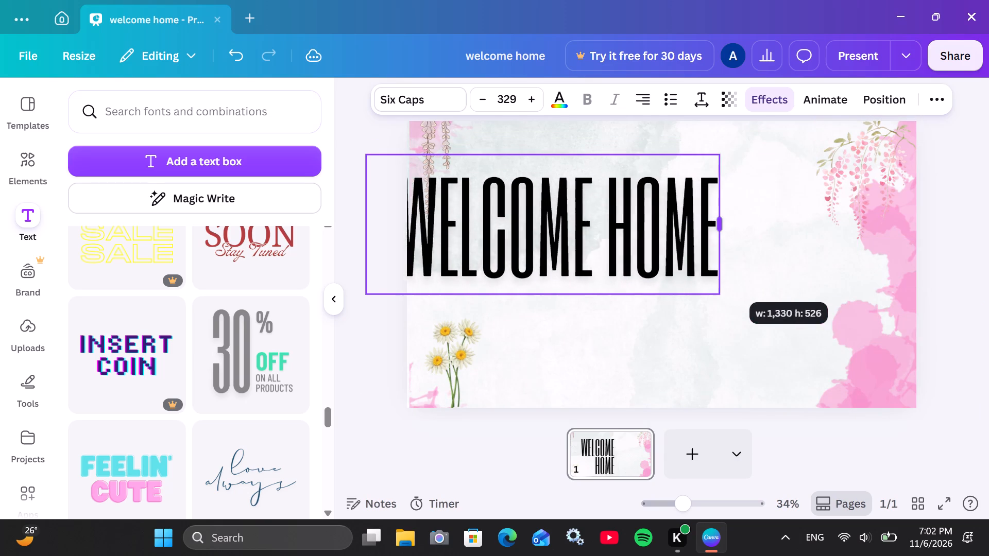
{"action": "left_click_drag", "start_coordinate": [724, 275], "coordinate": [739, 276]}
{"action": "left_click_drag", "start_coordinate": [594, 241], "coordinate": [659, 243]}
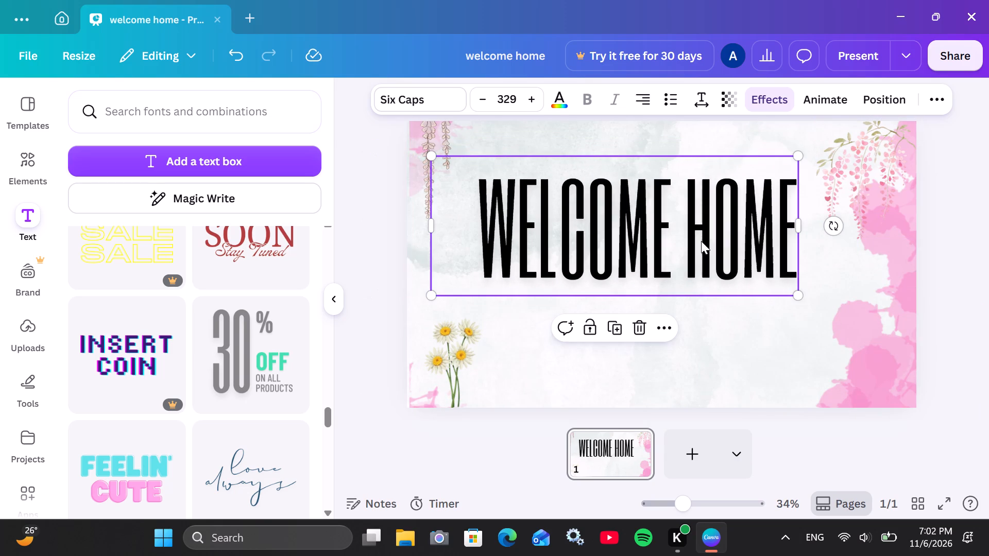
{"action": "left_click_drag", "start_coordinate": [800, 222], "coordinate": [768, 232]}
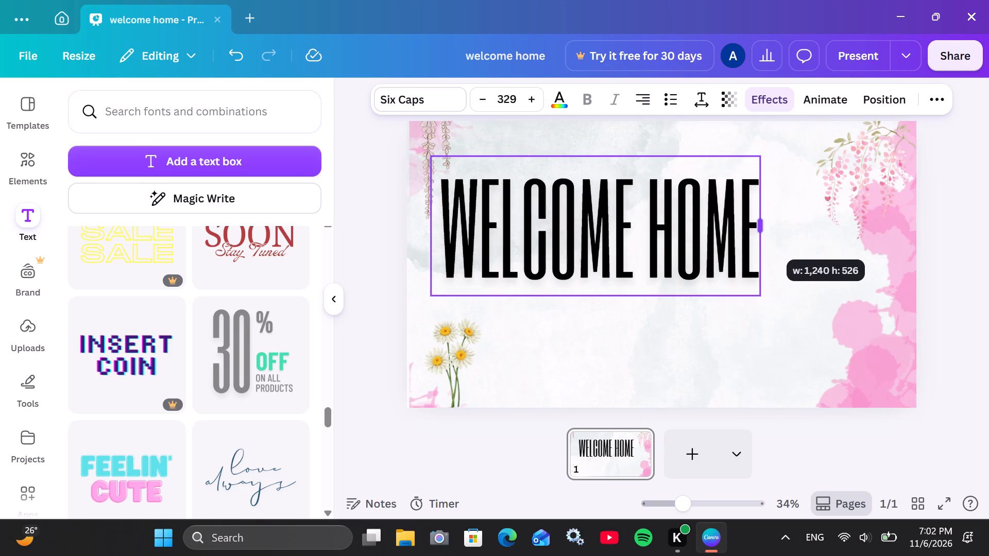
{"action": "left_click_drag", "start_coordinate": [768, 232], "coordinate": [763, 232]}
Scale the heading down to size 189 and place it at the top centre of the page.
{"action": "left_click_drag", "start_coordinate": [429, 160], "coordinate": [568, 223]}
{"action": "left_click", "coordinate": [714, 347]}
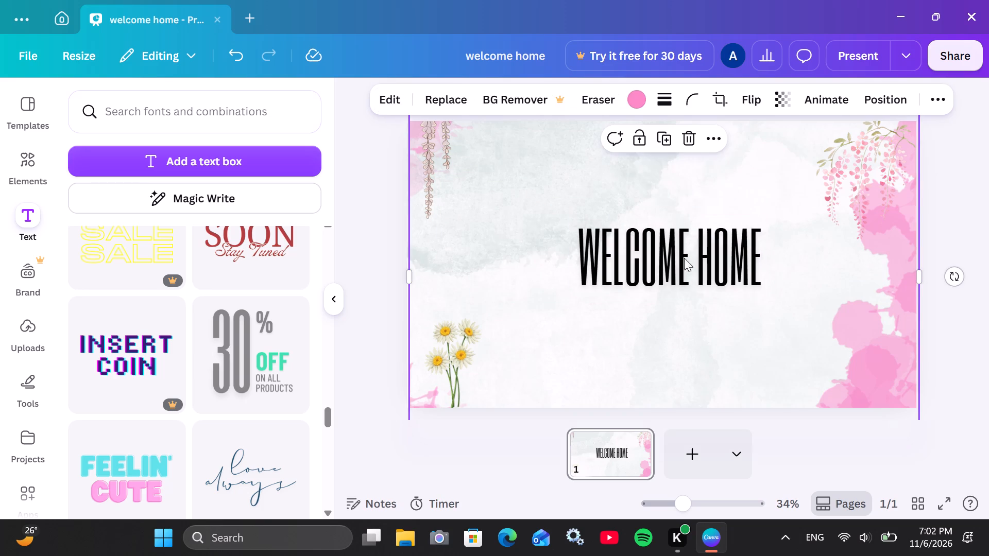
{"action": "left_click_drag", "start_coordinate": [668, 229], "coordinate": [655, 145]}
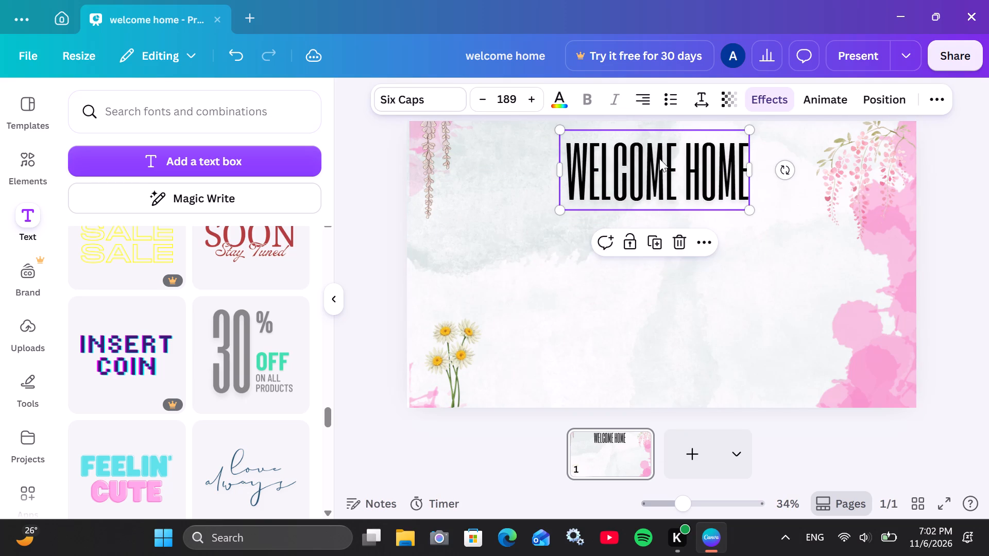
Remove the Six Caps "WELCOME HOME" heading from the page.
{"action": "left_click_drag", "start_coordinate": [664, 168], "coordinate": [418, 555]}
Find the yellow "HUGE SALE" font combination and add it to the page.
{"action": "scroll", "coordinate": [198, 363], "scroll_direction": "down", "scroll_amount": 5}
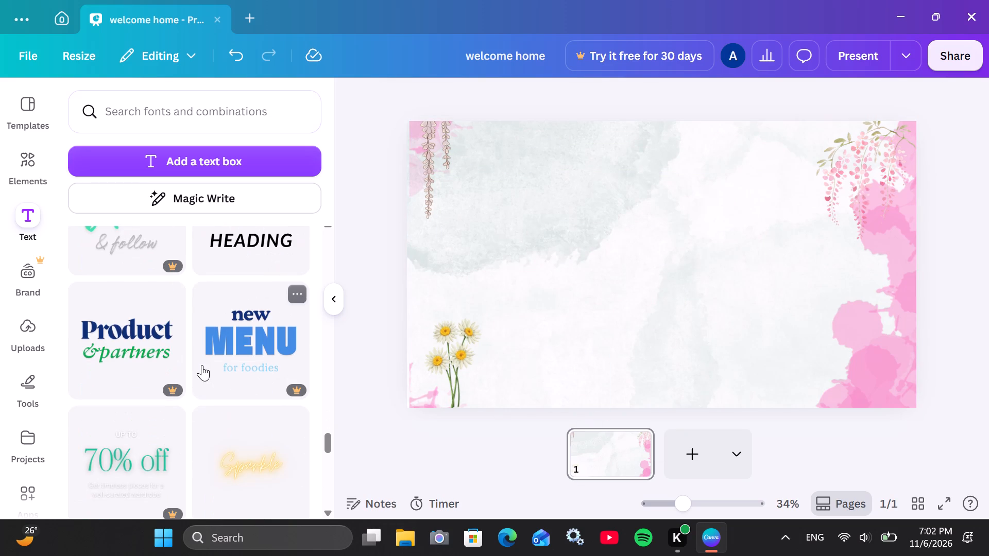
{"action": "scroll", "coordinate": [261, 341], "scroll_direction": "down", "scroll_amount": 5}
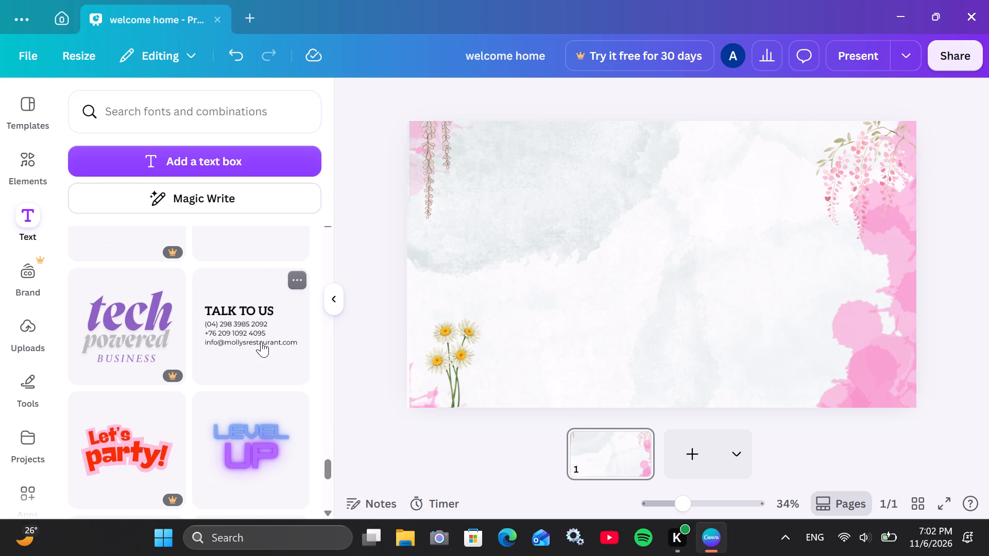
{"action": "scroll", "coordinate": [261, 341], "scroll_direction": "down", "scroll_amount": 4}
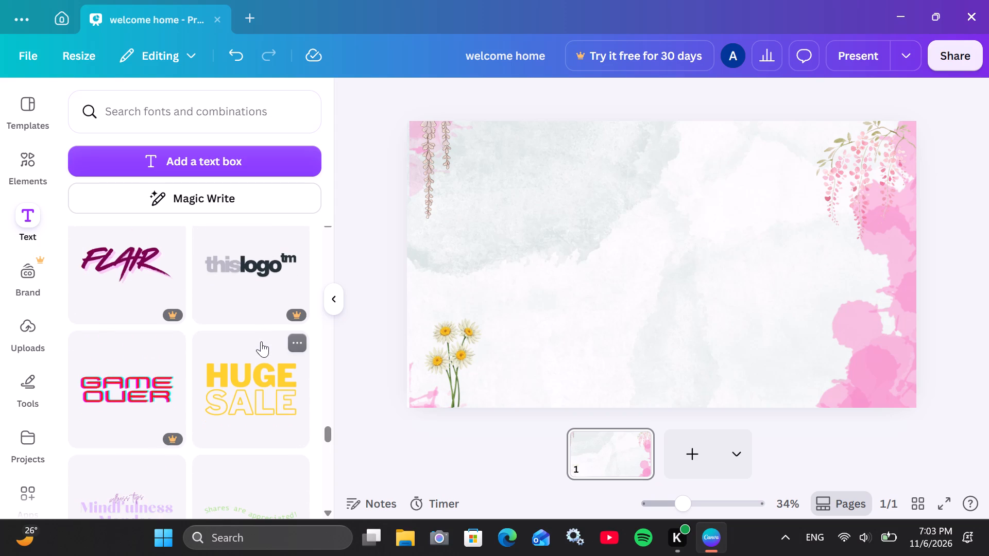
{"action": "scroll", "coordinate": [261, 341], "scroll_direction": "down", "scroll_amount": 5}
{"action": "scroll", "coordinate": [261, 341], "scroll_direction": "up", "scroll_amount": 5}
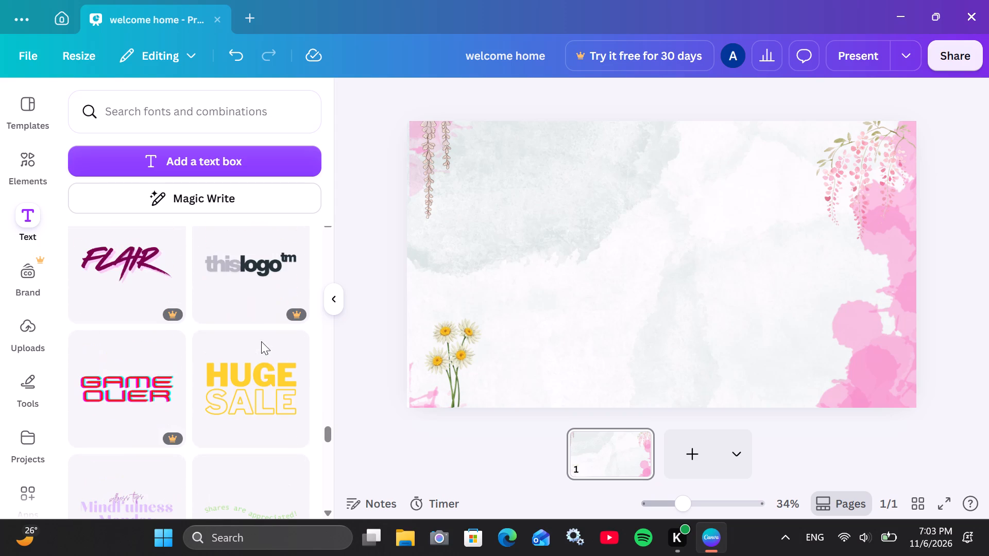
{"action": "left_click", "coordinate": [264, 369]}
Delete the outlined "SALE" text from the font combination, keeping only "HUGE".
{"action": "left_click", "coordinate": [700, 311]}
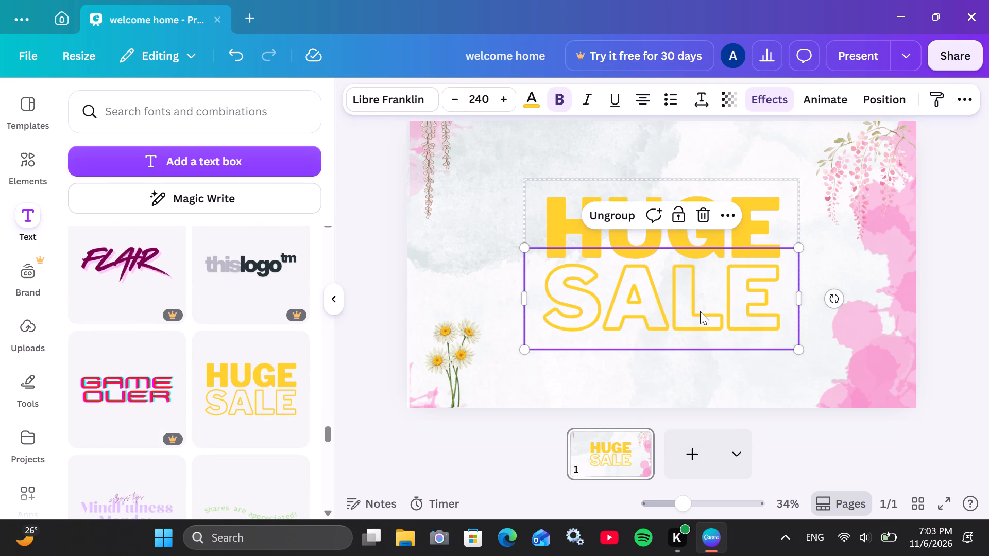
{"action": "left_click", "coordinate": [708, 221]}
Replace the "HUGE" text with "wecom".
{"action": "left_click", "coordinate": [679, 229]}
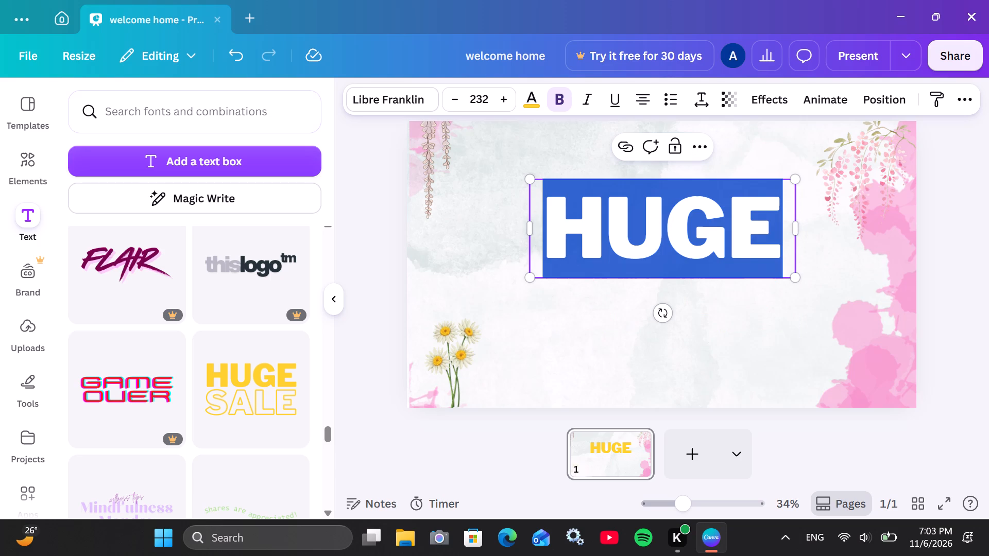
{"action": "key", "text": "BackSpace"}
{"action": "type", "text": "wecom"}
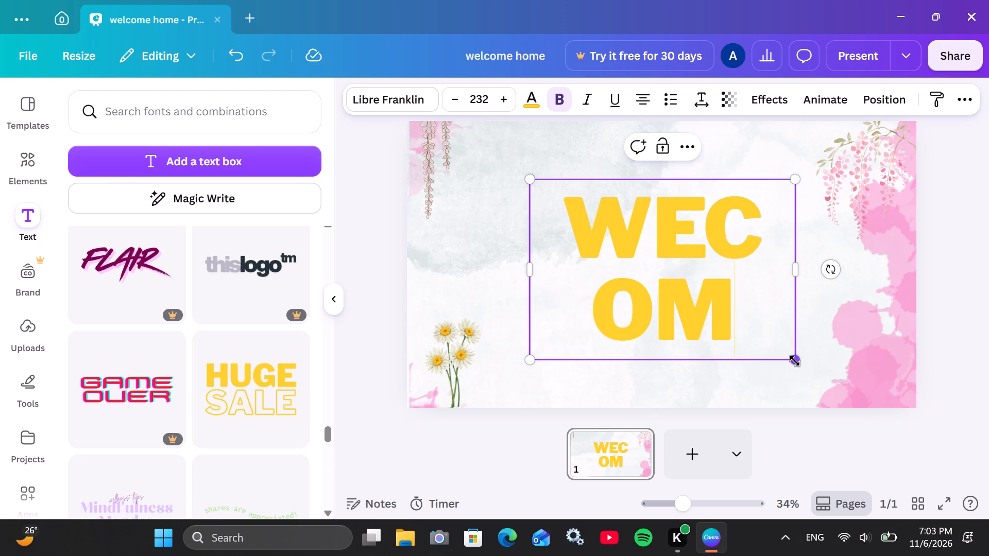
Shrink the yellow text to size 85.6 and widen its text box so the wording fits on one line.
{"action": "left_click_drag", "start_coordinate": [795, 361], "coordinate": [595, 293]}
{"action": "left_click_drag", "start_coordinate": [629, 213], "coordinate": [742, 218]}
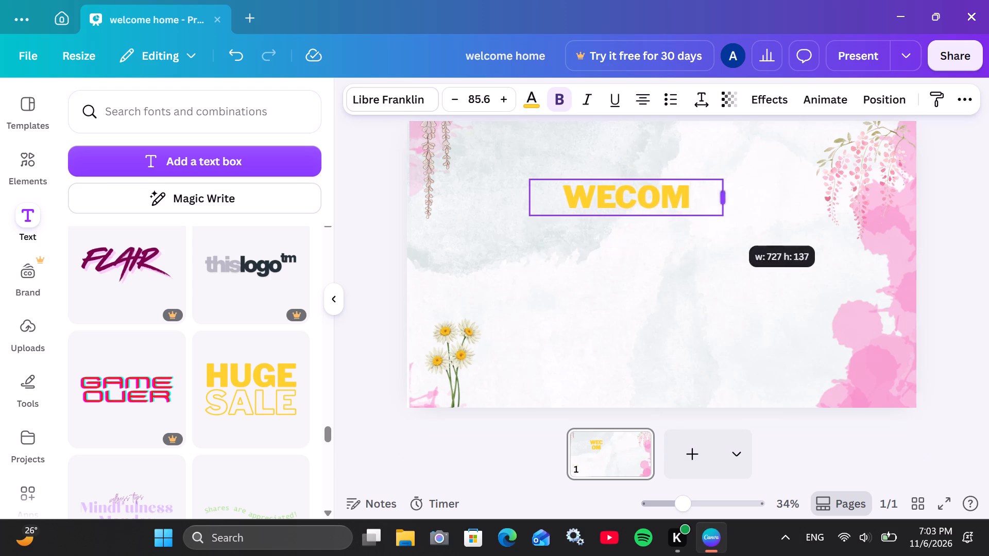
{"action": "left_click_drag", "start_coordinate": [742, 218], "coordinate": [882, 220]}
Correct the misspelled yellow text so that it reads "welcome home".
{"action": "left_click", "coordinate": [760, 204]}
{"action": "left_click", "coordinate": [777, 199]}
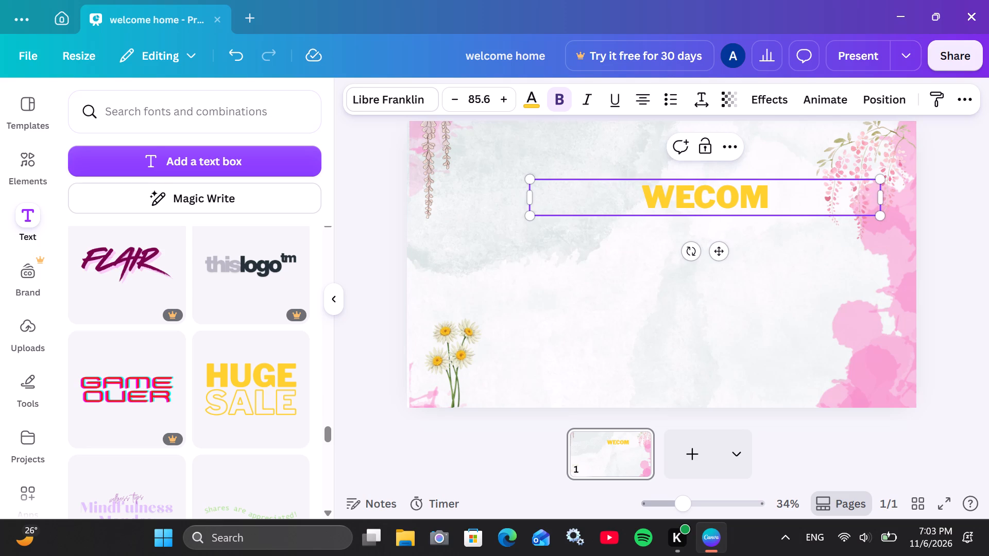
{"action": "left_click", "coordinate": [777, 199]}
{"action": "key", "text": "BackSpace"}
{"action": "key", "text": "BackSpace"}
{"action": "key", "text": "BackSpace"}
{"action": "key", "text": "BackSpace"}
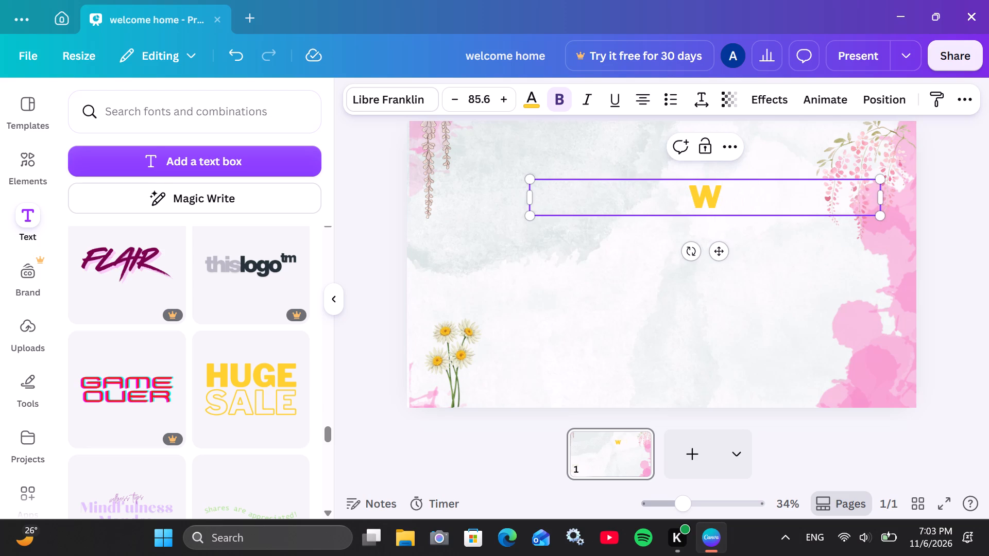
{"action": "type", "text": "elcome home"}
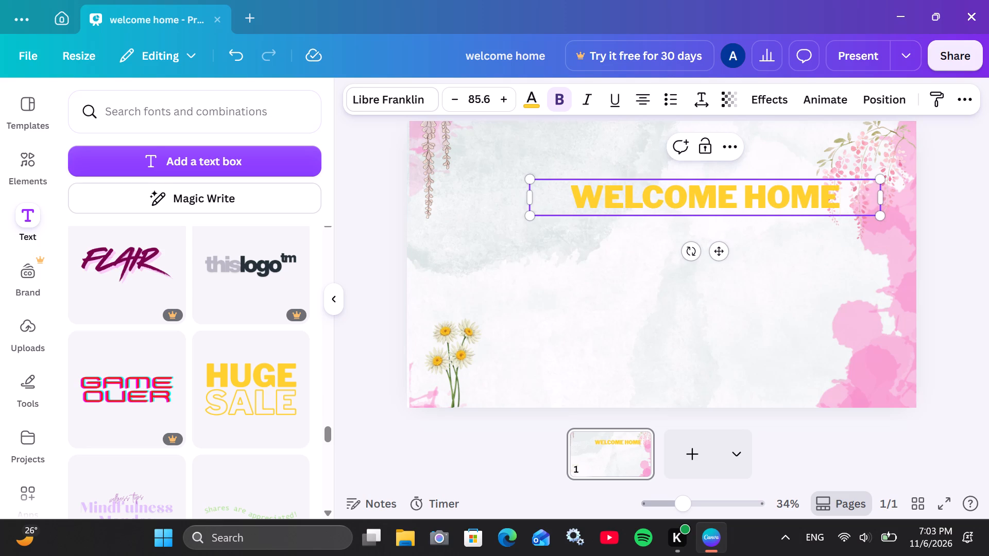
Resize the yellow heading to size 100 and position it across the top of the page between the hanging blossoms.
{"action": "left_click_drag", "start_coordinate": [532, 181], "coordinate": [647, 229]}
{"action": "left_click_drag", "start_coordinate": [783, 252], "coordinate": [666, 232]}
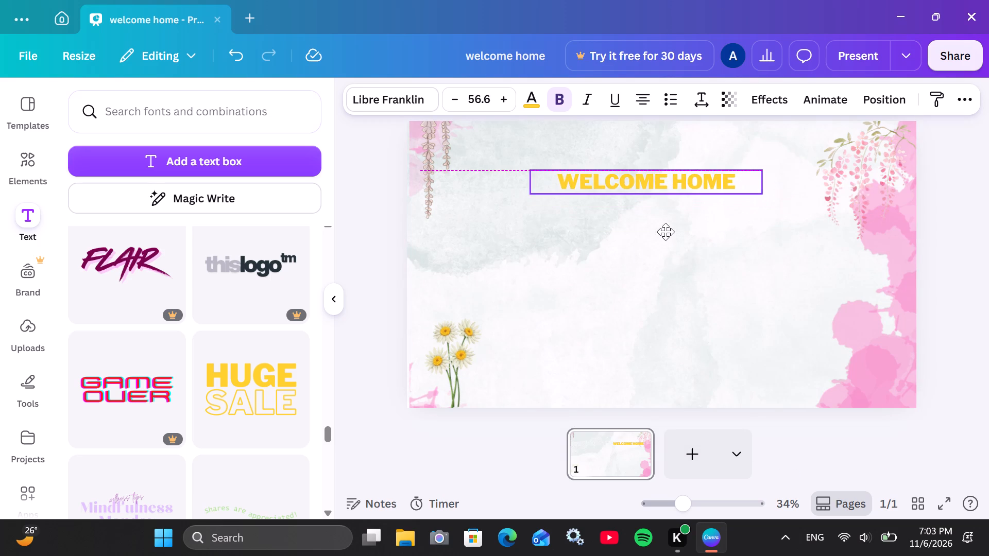
{"action": "left_click_drag", "start_coordinate": [666, 232], "coordinate": [665, 221]}
{"action": "left_click_drag", "start_coordinate": [530, 158], "coordinate": [352, 131]}
{"action": "left_click_drag", "start_coordinate": [654, 164], "coordinate": [737, 171]}
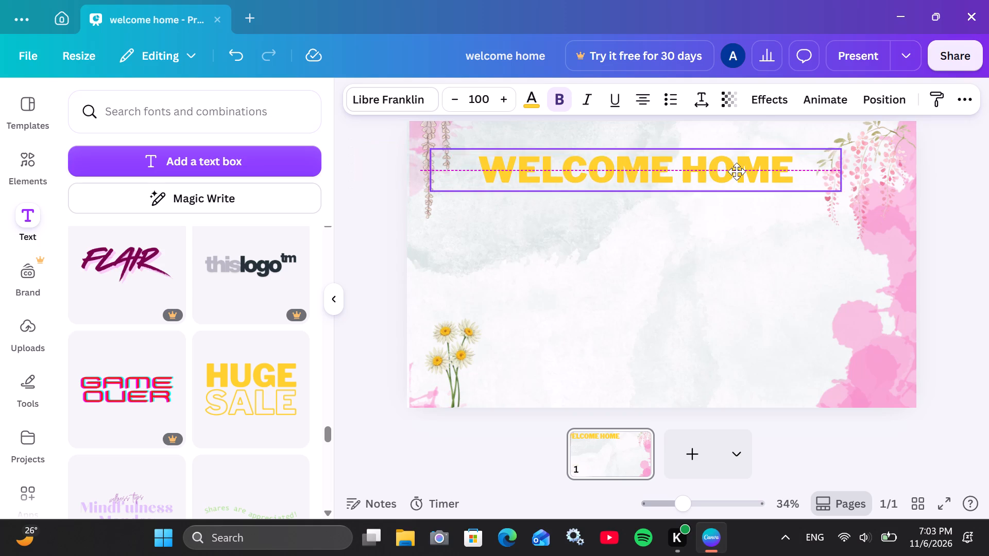
{"action": "left_click_drag", "start_coordinate": [737, 171], "coordinate": [742, 165]}
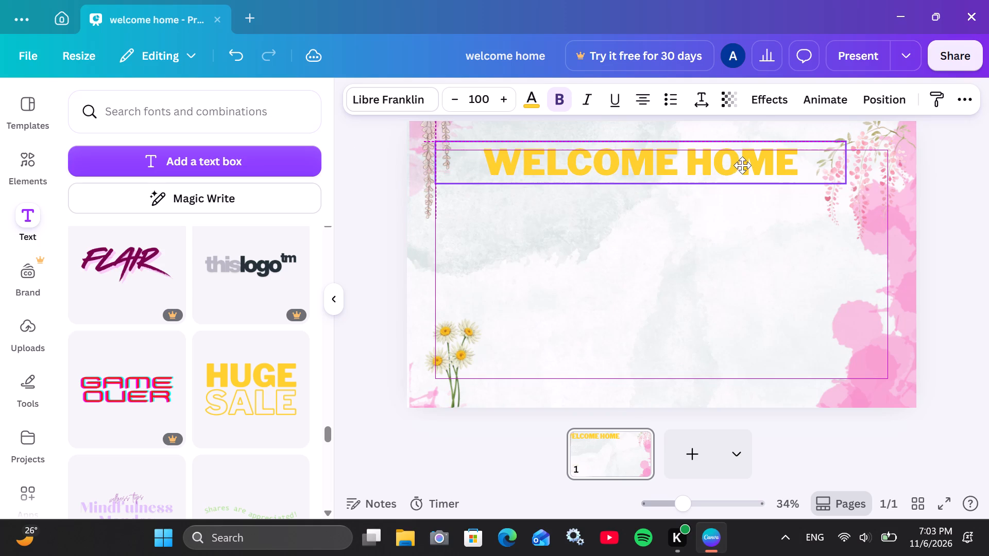
{"action": "left_click_drag", "start_coordinate": [742, 165], "coordinate": [742, 177]}
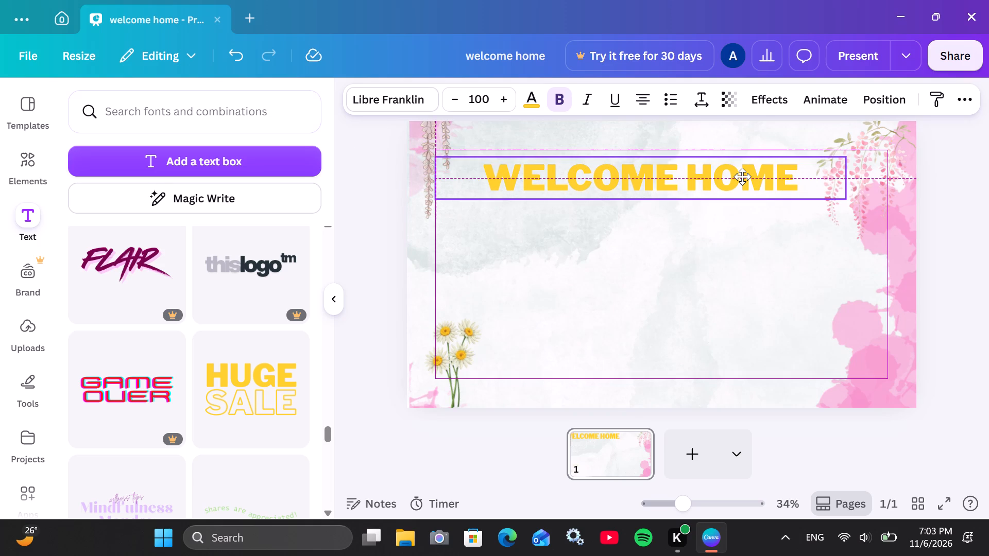
{"action": "left_click_drag", "start_coordinate": [742, 177], "coordinate": [741, 177]}
{"action": "left_click", "coordinate": [366, 235]}
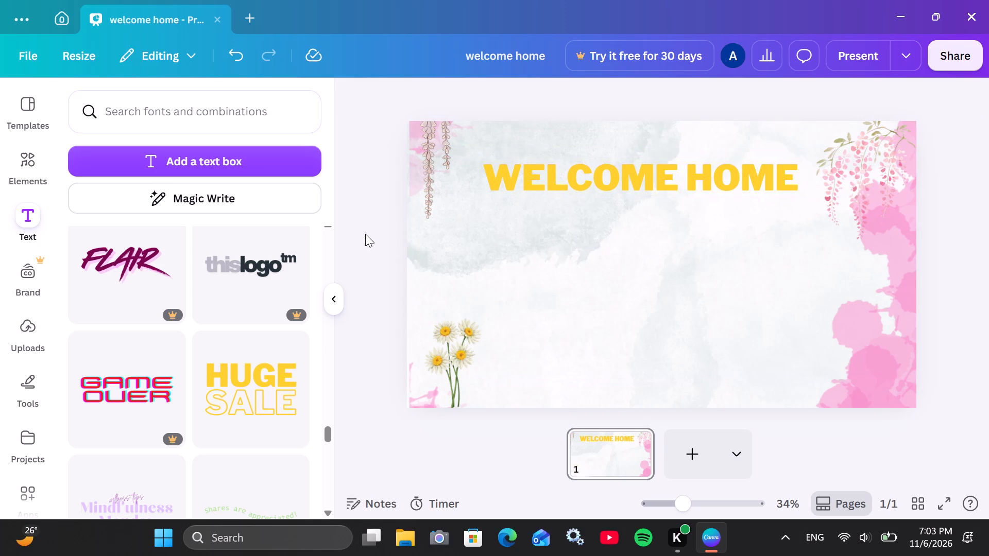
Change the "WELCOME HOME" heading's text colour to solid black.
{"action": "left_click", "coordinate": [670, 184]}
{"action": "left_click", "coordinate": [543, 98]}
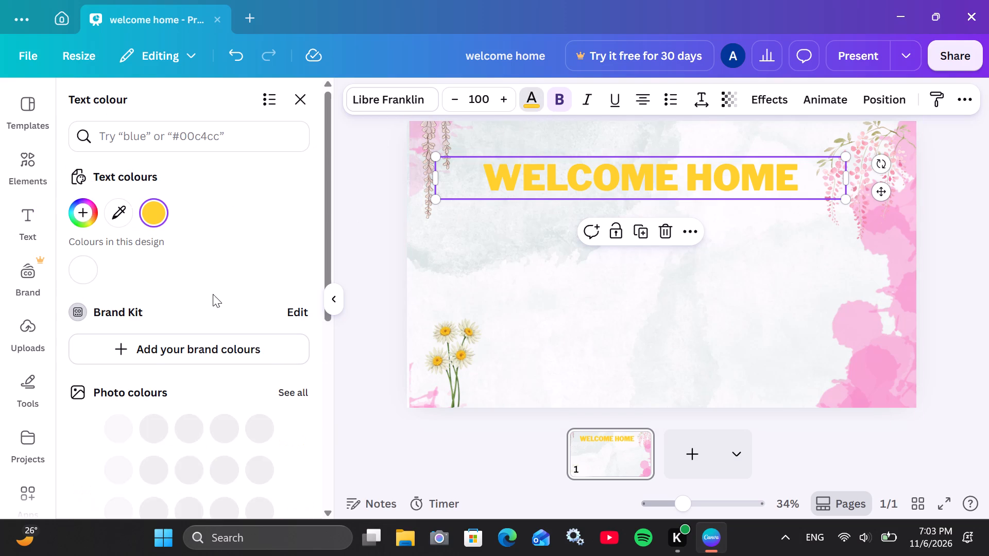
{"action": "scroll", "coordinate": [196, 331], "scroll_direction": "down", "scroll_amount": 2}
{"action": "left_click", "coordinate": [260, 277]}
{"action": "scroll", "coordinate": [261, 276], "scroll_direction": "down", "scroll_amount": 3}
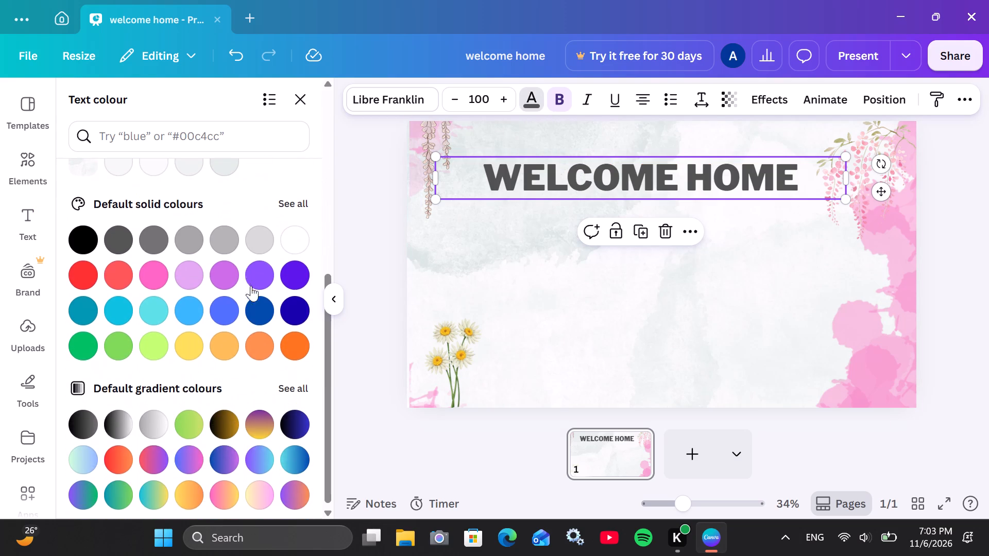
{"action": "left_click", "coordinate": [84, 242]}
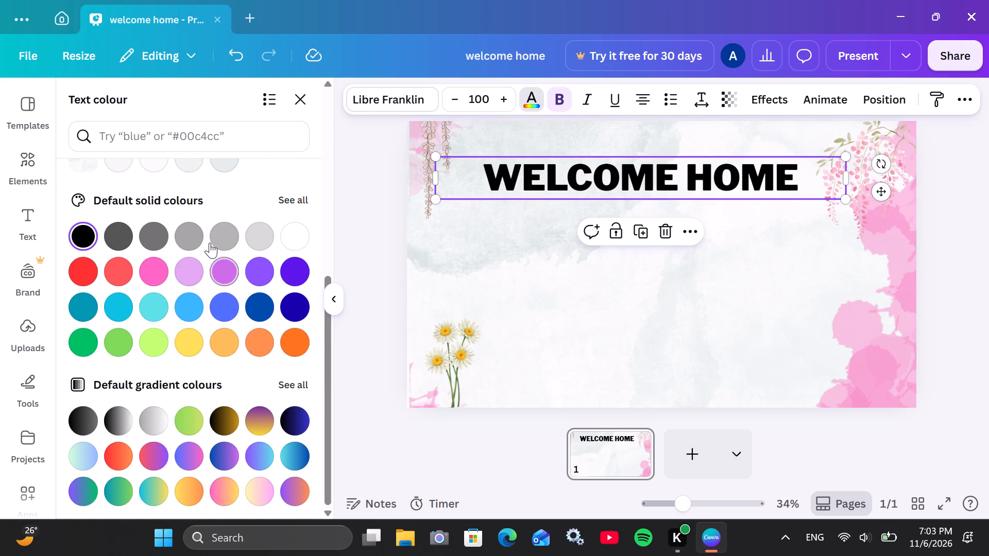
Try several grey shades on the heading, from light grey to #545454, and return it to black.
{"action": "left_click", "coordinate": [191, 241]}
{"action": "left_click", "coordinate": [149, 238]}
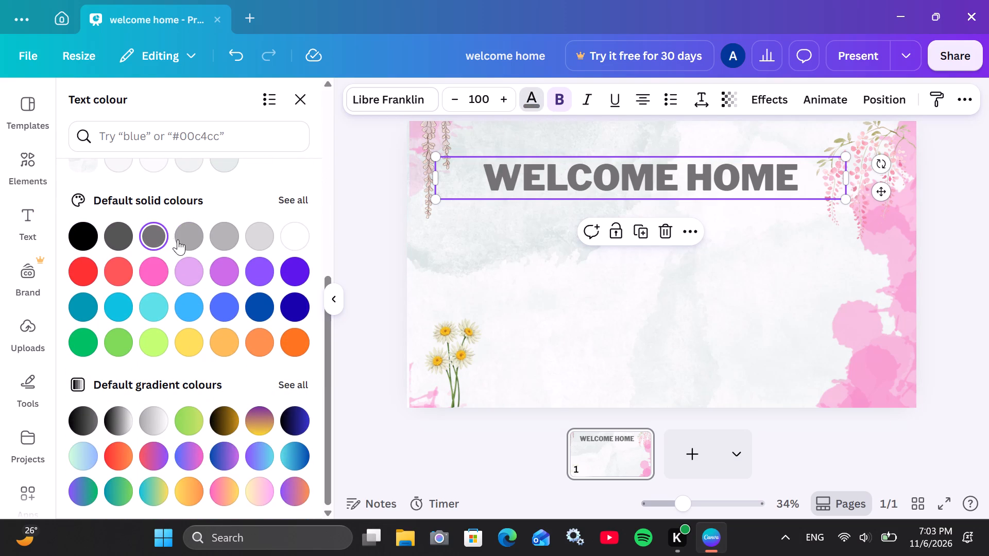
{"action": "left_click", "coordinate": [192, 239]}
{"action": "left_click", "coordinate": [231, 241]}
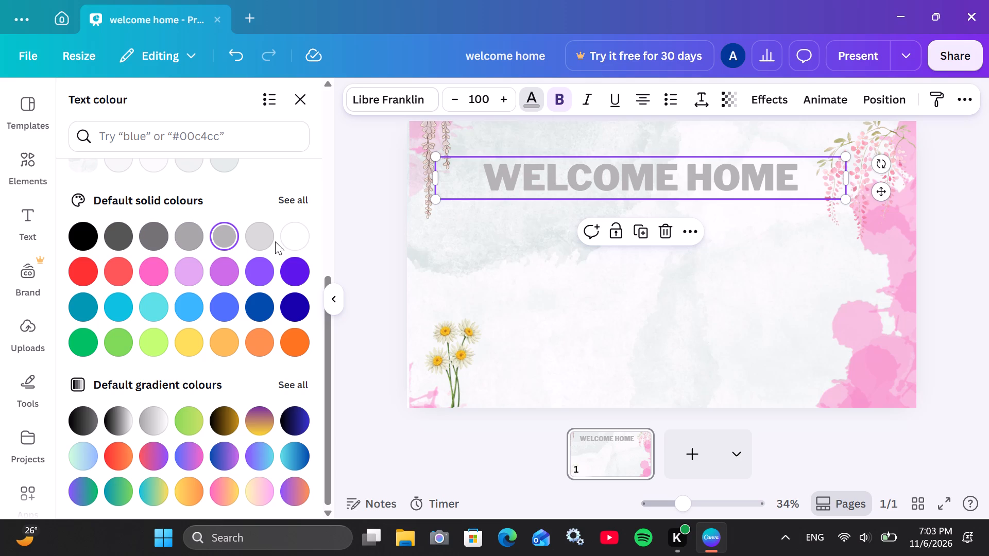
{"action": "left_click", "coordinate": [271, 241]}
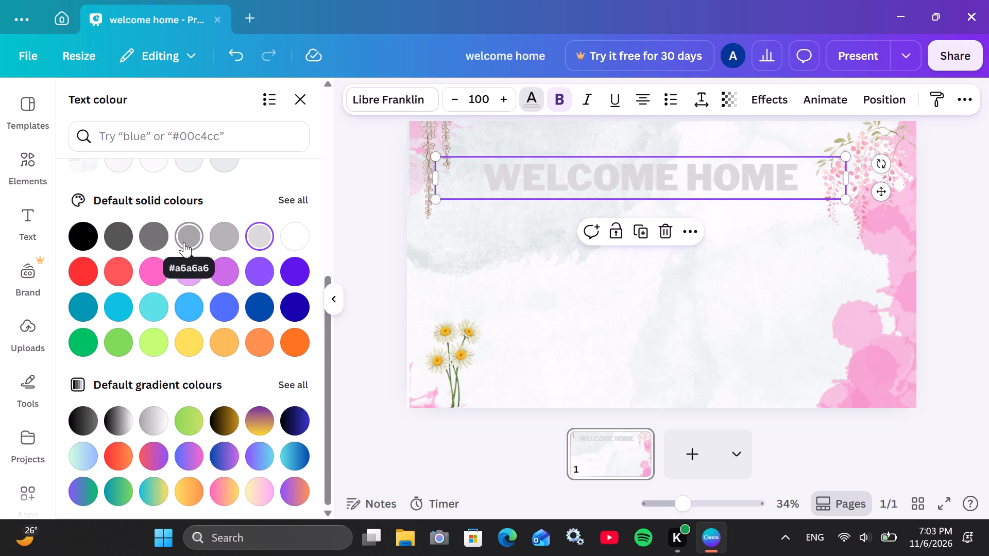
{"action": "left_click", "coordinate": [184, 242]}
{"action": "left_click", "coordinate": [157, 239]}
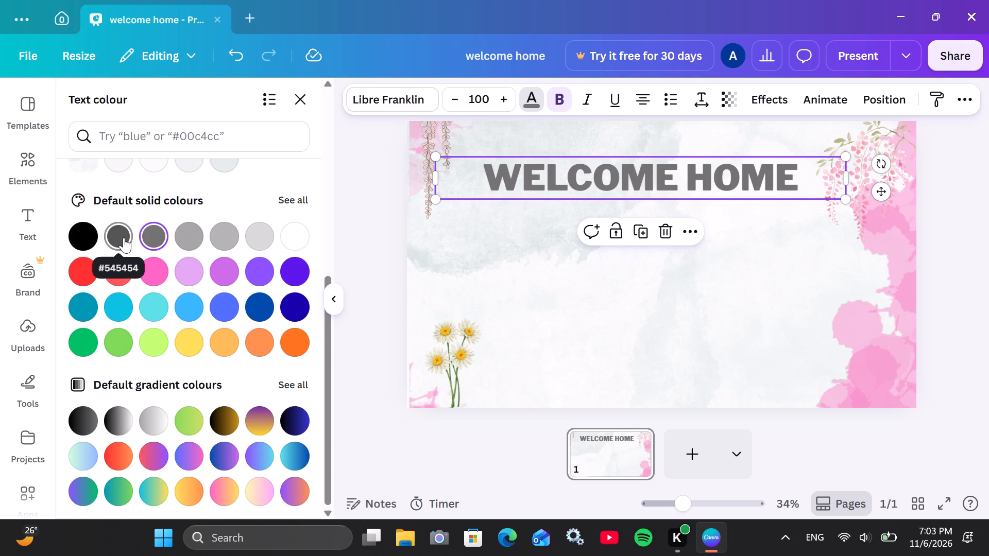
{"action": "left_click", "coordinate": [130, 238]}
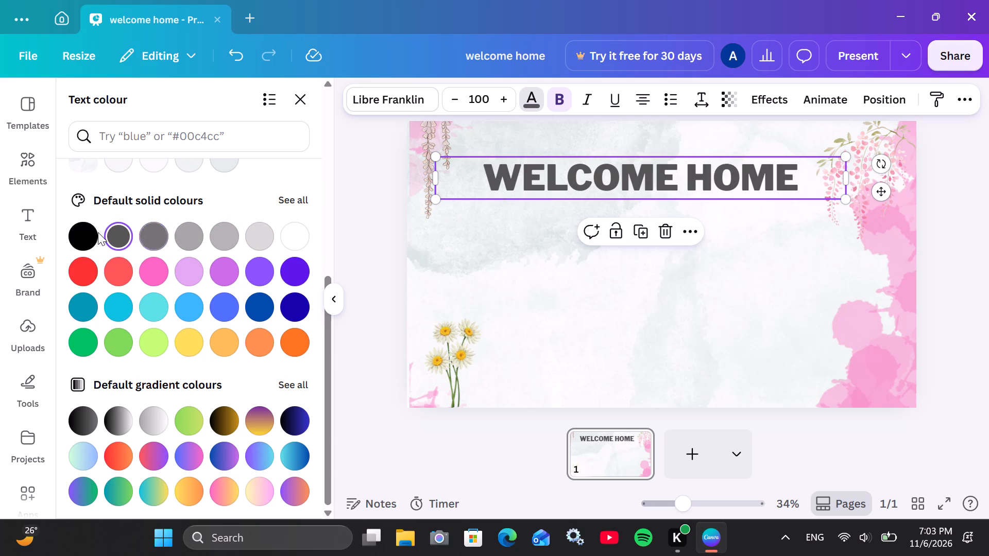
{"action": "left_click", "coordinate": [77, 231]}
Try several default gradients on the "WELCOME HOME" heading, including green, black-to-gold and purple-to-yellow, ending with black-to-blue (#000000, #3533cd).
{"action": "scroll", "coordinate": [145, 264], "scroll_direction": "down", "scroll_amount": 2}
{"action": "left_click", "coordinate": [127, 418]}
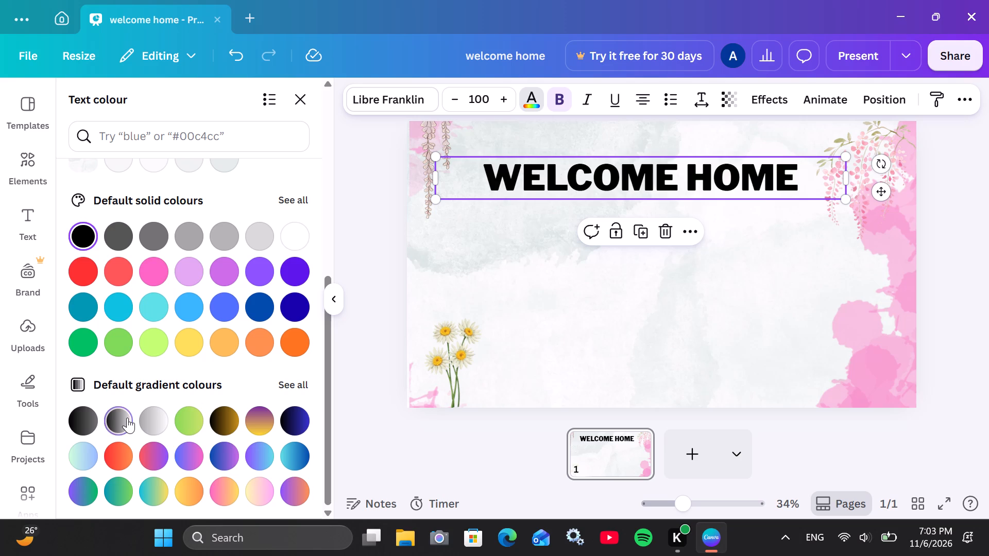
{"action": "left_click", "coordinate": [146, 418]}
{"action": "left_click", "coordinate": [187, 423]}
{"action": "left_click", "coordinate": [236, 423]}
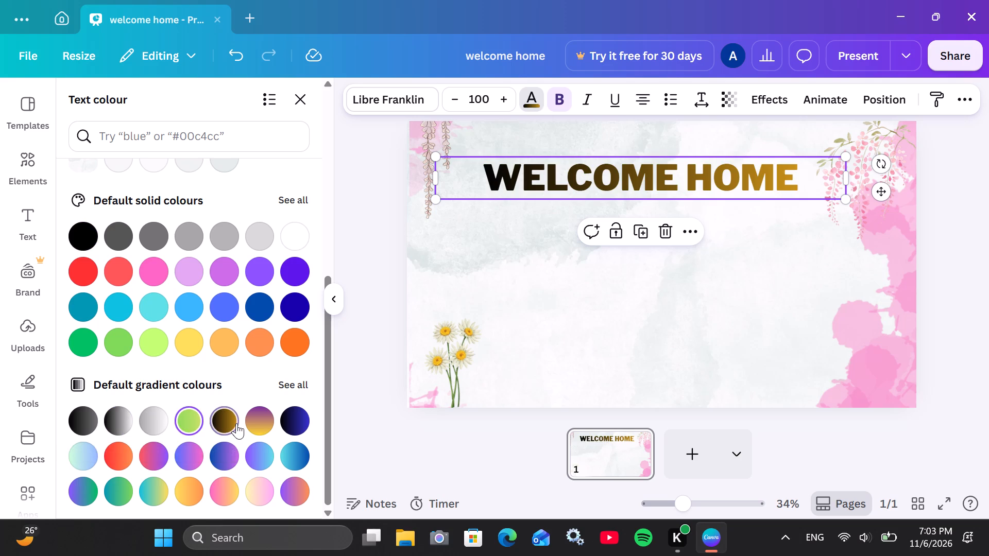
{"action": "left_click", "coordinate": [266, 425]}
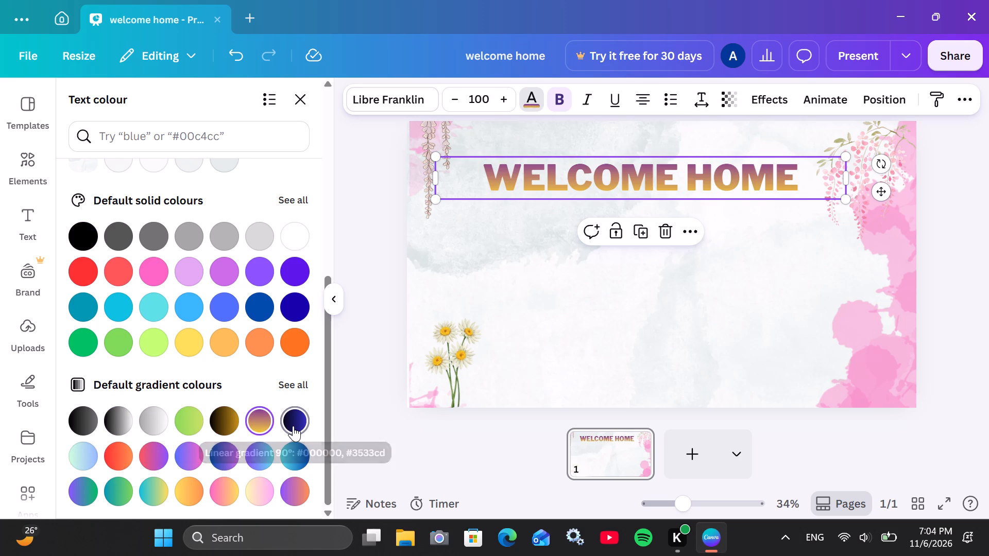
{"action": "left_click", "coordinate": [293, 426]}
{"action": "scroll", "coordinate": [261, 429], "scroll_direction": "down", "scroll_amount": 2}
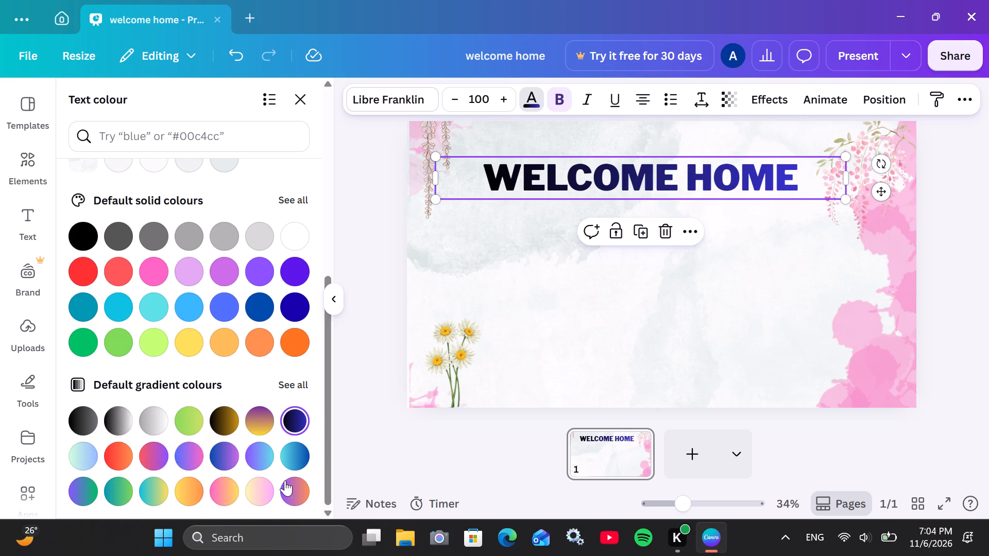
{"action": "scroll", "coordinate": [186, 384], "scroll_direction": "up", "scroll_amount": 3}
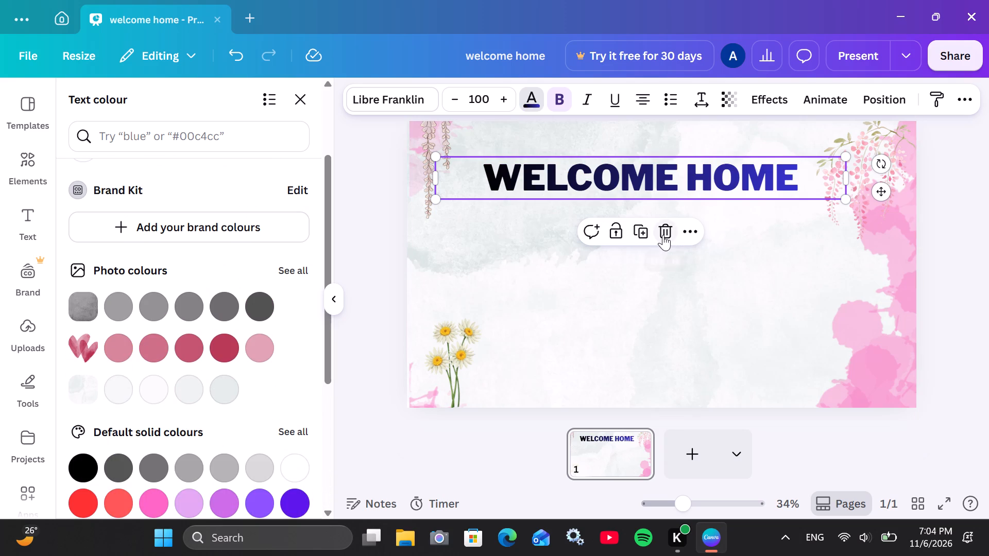
Delete the "WELCOME HOME" heading from the page.
{"action": "left_click", "coordinate": [663, 235]}
Browse the text combinations and add the purple "JOIN NOW" design to the page.
{"action": "scroll", "coordinate": [190, 334], "scroll_direction": "down", "scroll_amount": 5}
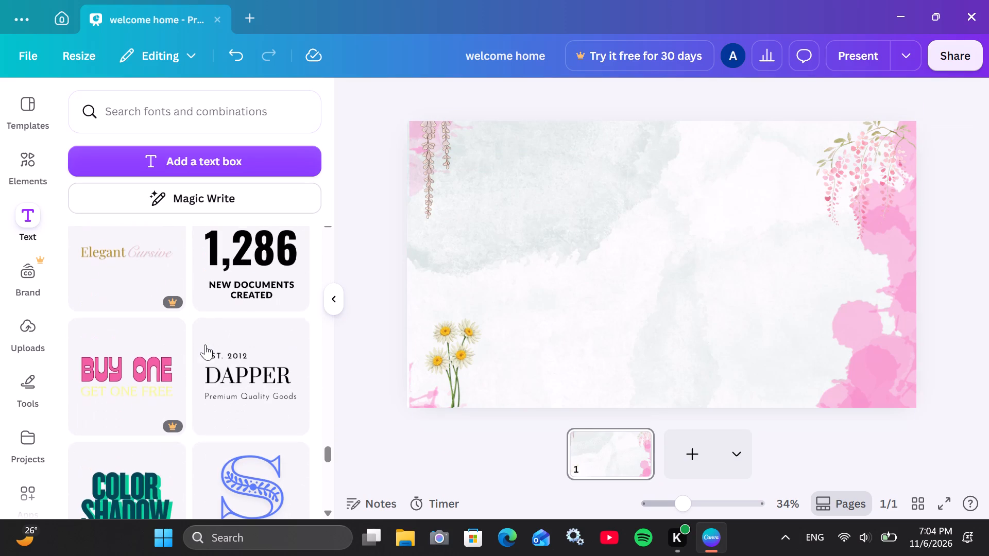
{"action": "scroll", "coordinate": [205, 344], "scroll_direction": "down", "scroll_amount": 5}
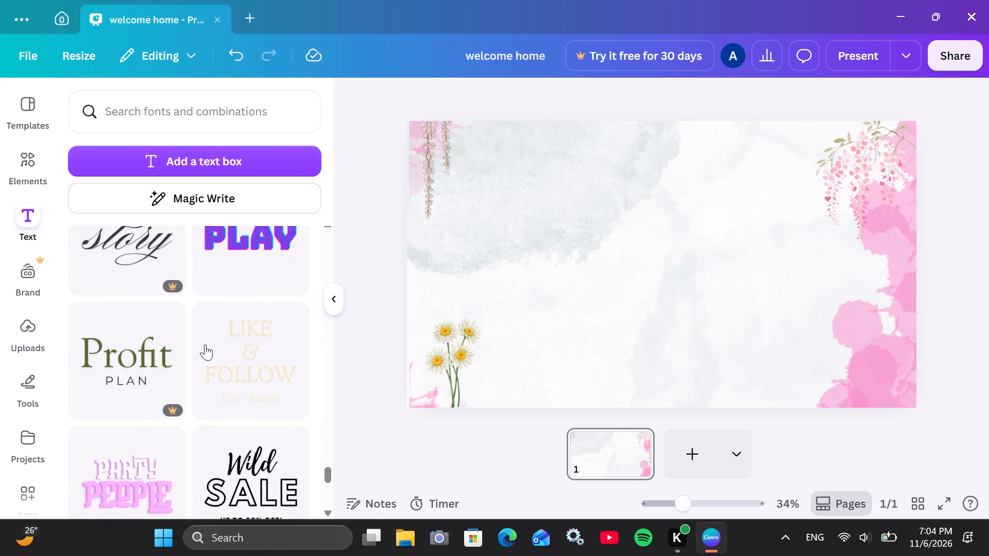
{"action": "scroll", "coordinate": [205, 344], "scroll_direction": "down", "scroll_amount": 4}
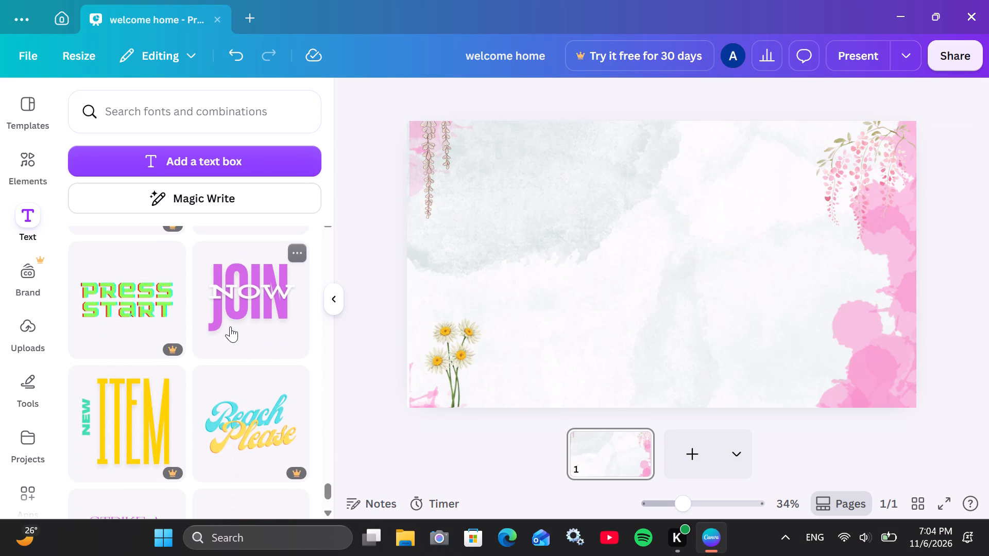
{"action": "left_click", "coordinate": [231, 326]}
Delete the "NOW" text from the added combination, leaving only "JOIN".
{"action": "left_click", "coordinate": [669, 244]}
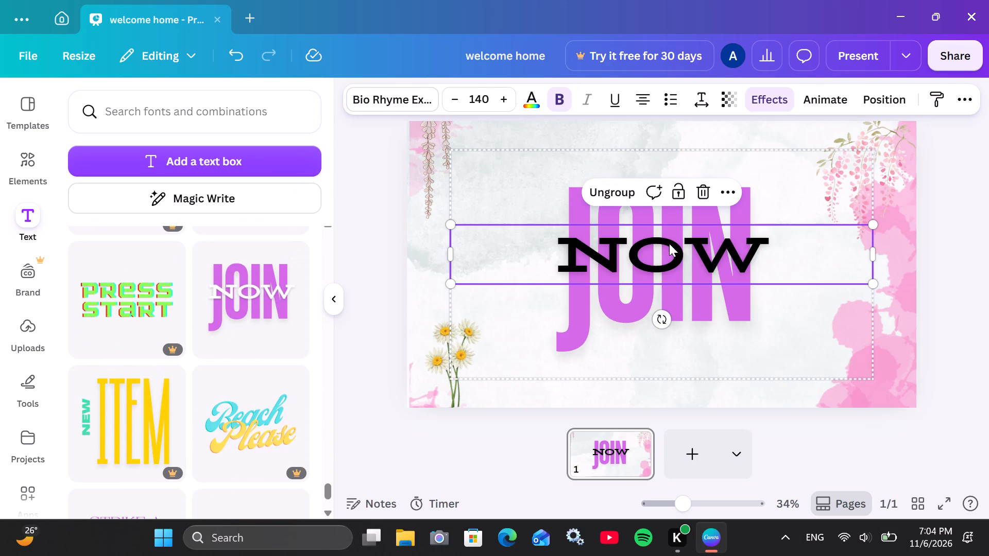
{"action": "left_click", "coordinate": [698, 200]}
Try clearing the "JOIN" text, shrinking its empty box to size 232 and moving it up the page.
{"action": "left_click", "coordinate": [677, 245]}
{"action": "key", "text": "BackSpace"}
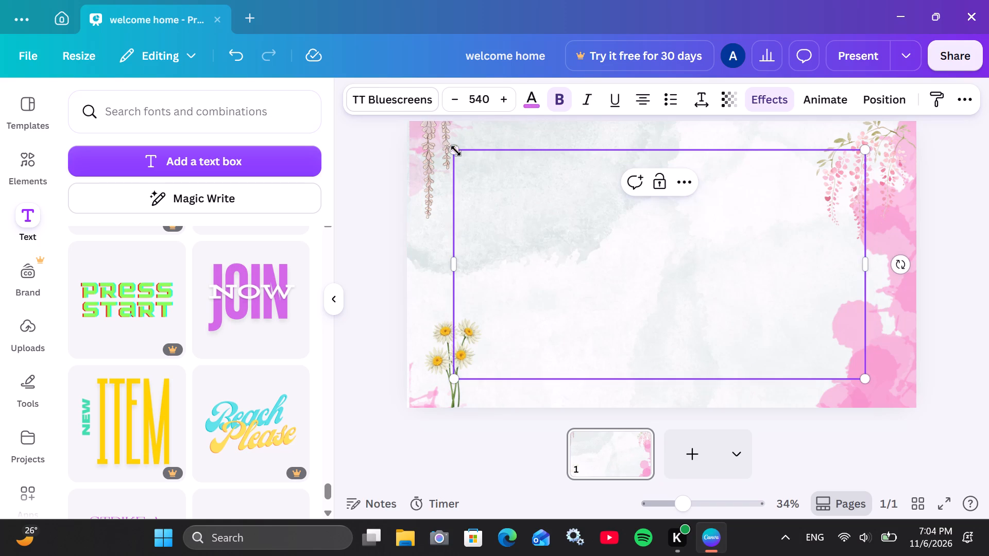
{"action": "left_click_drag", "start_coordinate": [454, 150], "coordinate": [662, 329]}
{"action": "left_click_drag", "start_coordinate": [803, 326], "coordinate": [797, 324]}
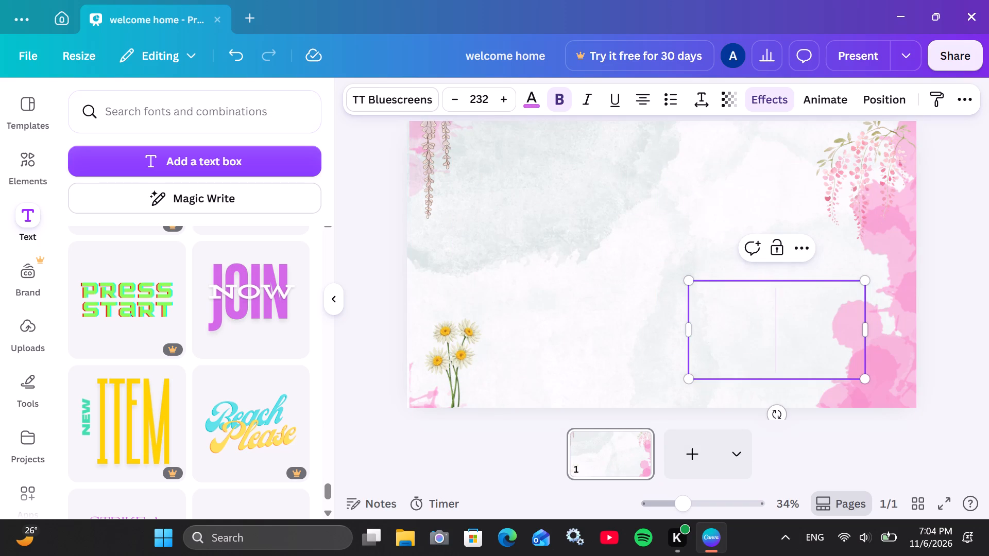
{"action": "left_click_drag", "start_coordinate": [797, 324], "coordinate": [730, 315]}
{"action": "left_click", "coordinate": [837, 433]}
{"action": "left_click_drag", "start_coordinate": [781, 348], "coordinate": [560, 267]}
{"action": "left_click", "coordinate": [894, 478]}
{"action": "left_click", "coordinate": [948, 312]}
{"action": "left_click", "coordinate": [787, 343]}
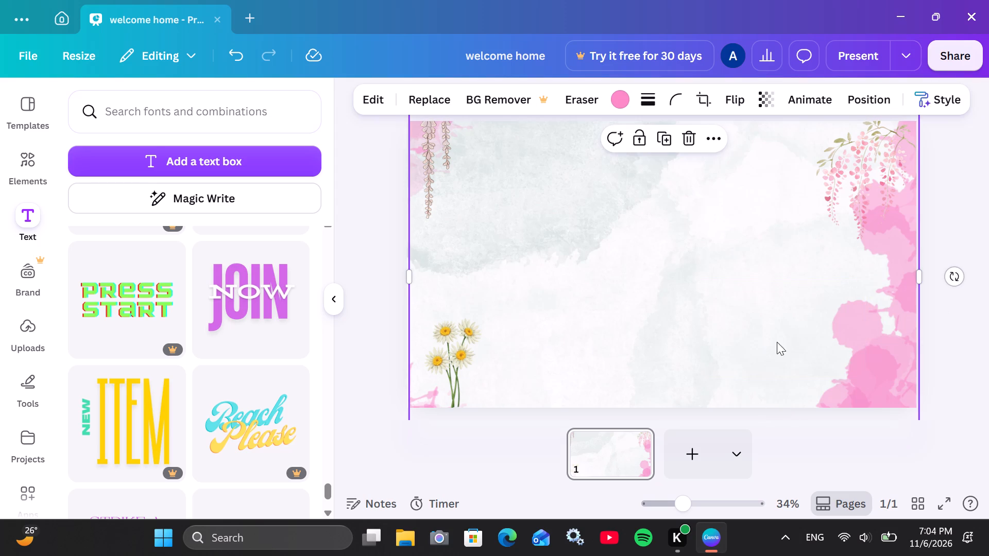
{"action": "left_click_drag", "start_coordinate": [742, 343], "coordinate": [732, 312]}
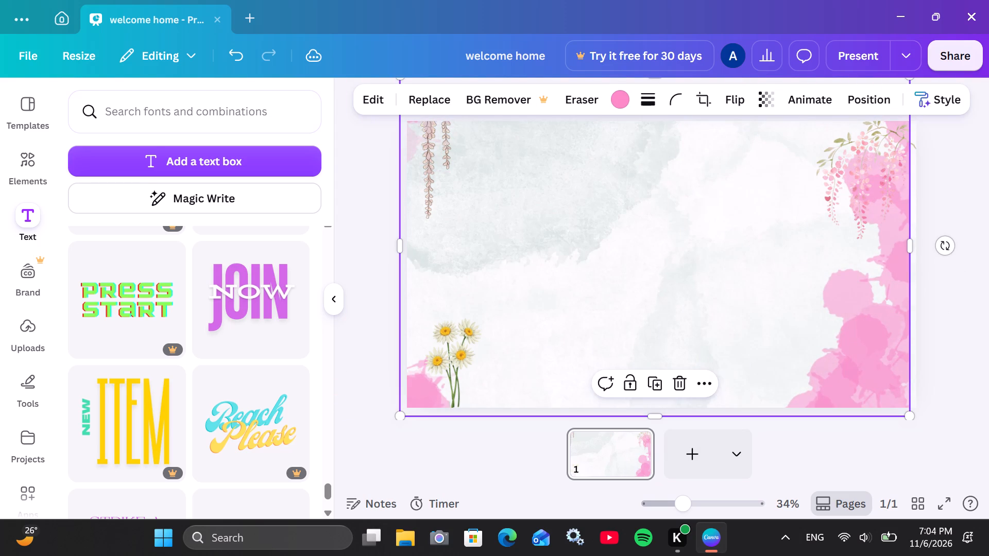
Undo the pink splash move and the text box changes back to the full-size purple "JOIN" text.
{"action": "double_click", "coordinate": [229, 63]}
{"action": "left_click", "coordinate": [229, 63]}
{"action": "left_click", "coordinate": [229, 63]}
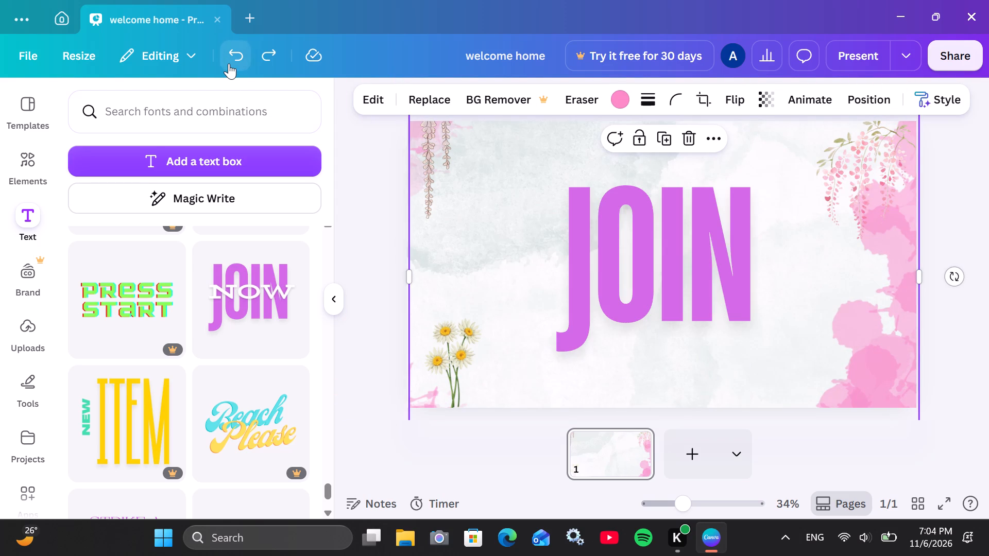
Shrink the "JOIN" text to size 228, move it to the upper middle of the page and widen its box.
{"action": "left_click_drag", "start_coordinate": [661, 299], "coordinate": [620, 275]}
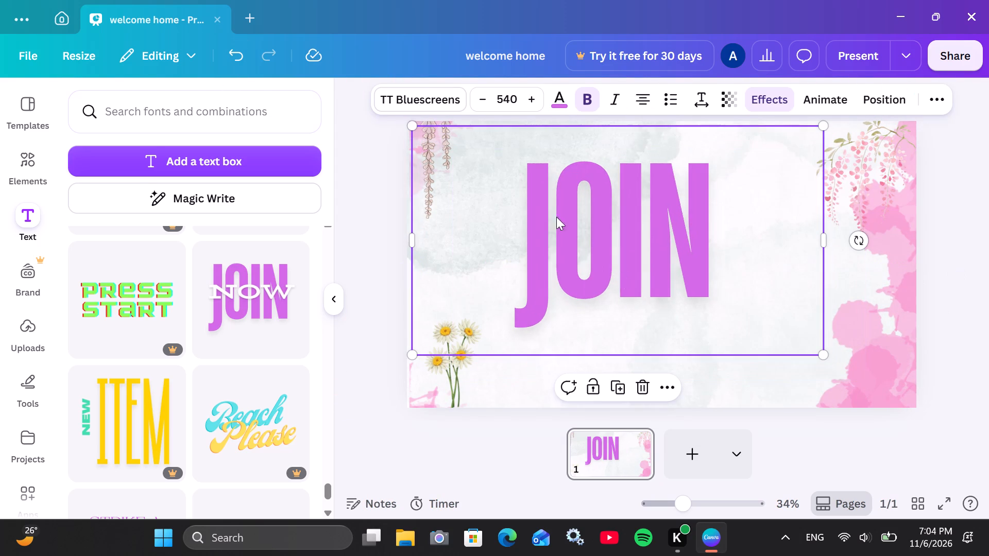
{"action": "left_click_drag", "start_coordinate": [413, 127], "coordinate": [643, 273]}
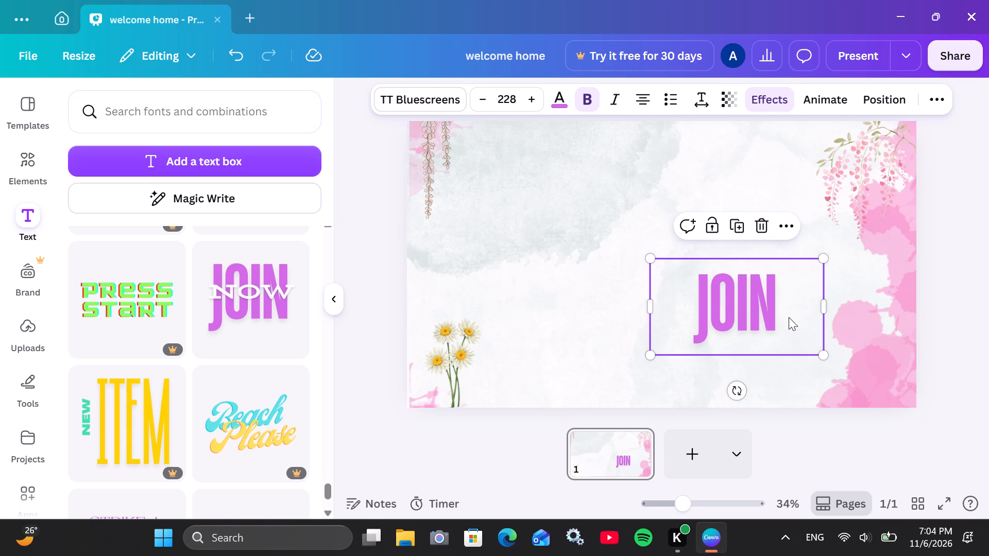
{"action": "left_click_drag", "start_coordinate": [789, 317], "coordinate": [643, 240]}
{"action": "left_click_drag", "start_coordinate": [679, 228], "coordinate": [878, 241]}
Replace the "JOIN" text with "WELCOME HOME" in capitals.
{"action": "left_click", "coordinate": [762, 217]}
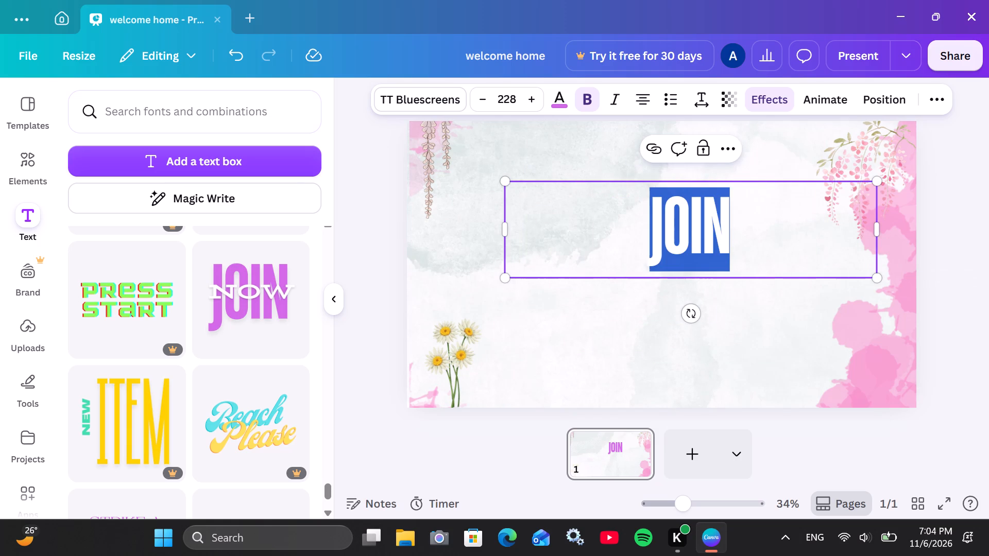
{"action": "key", "text": "BackSpace"}
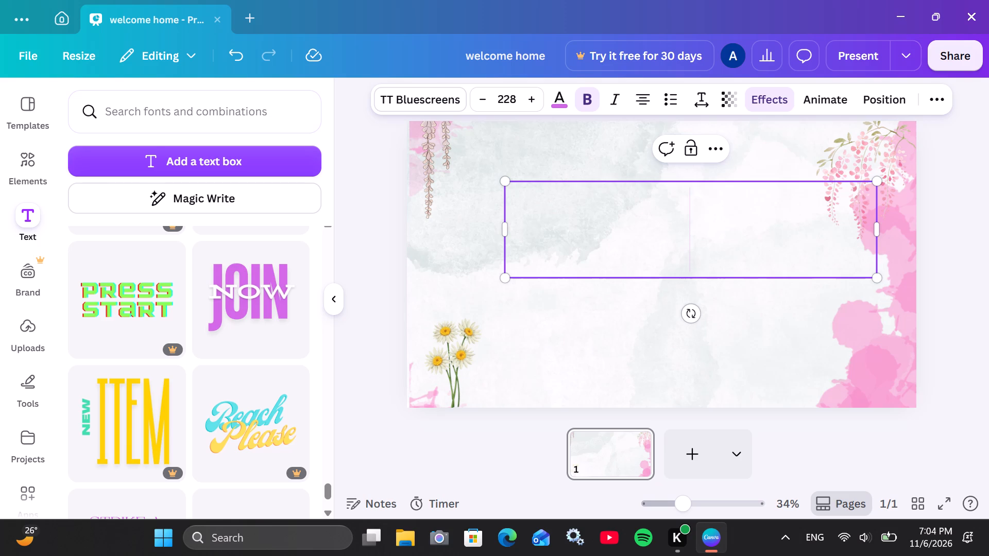
{"action": "type", "text": "new"}
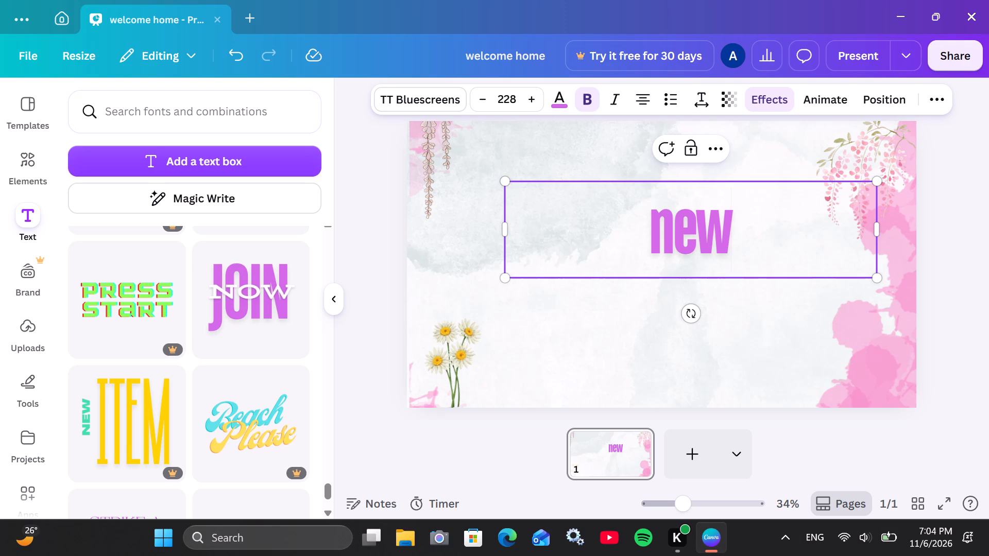
{"action": "key", "text": "BackSpace"}
{"action": "key", "text": "BackSpace"}
{"action": "key", "text": "BackSpace"}
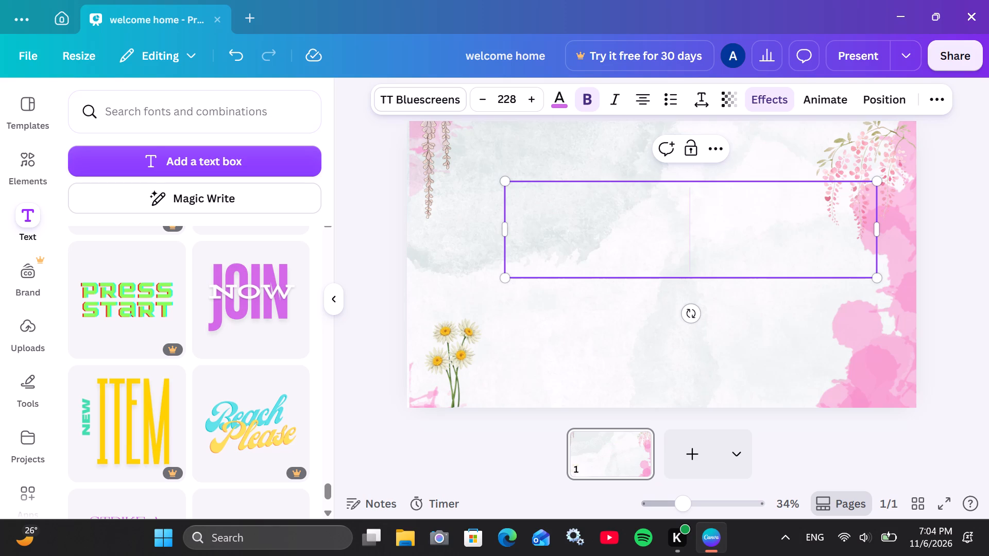
{"action": "type", "text": "HO"}
{"action": "key", "text": "shift+BackSpace"}
{"action": "key", "text": "shift+BackSpace"}
{"action": "type", "text": "We"}
{"action": "key", "text": "BackSpace"}
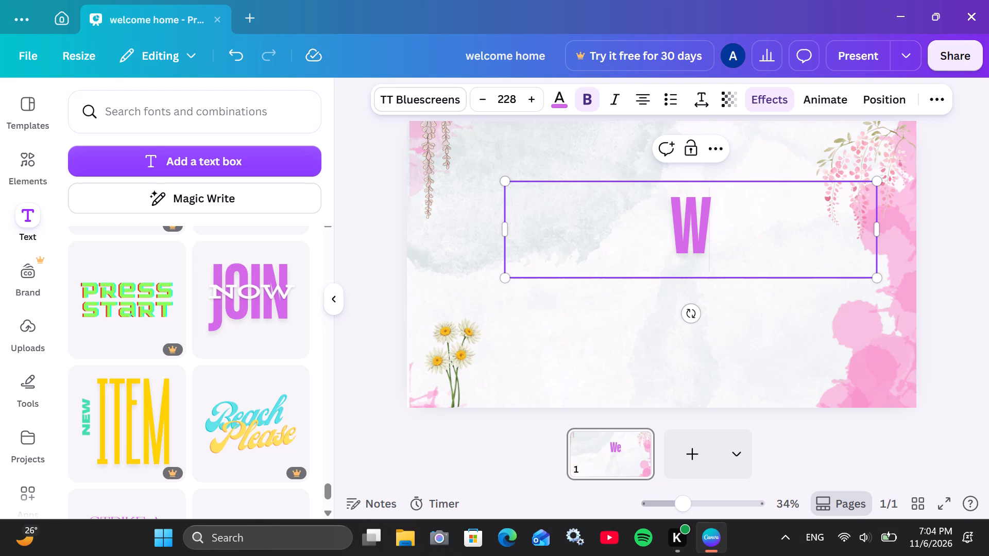
{"action": "type", "text": "ELCOM"}
{"action": "key", "text": "w"}
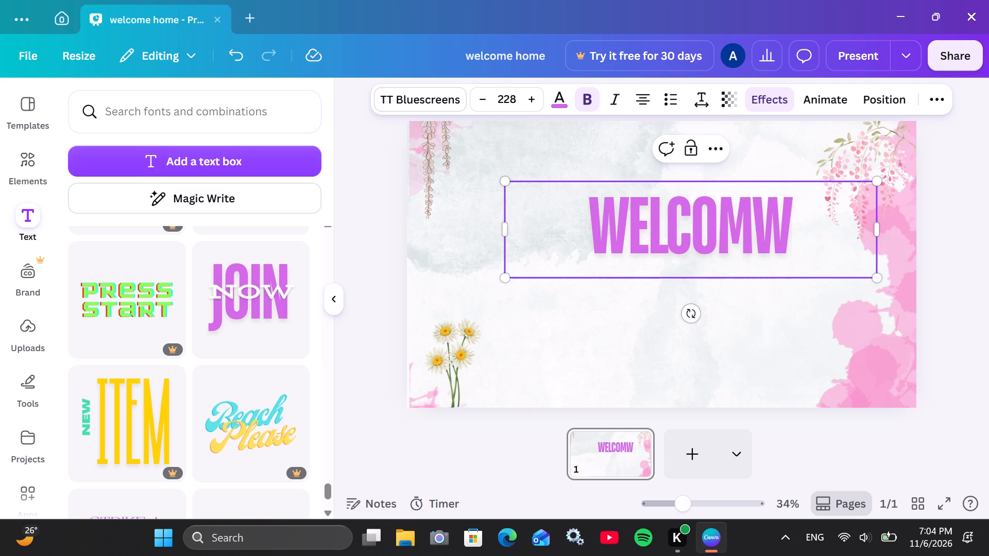
{"action": "key", "text": "BackSpace"}
{"action": "type", "text": "E HOME"}
{"action": "left_click", "coordinate": [960, 218]}
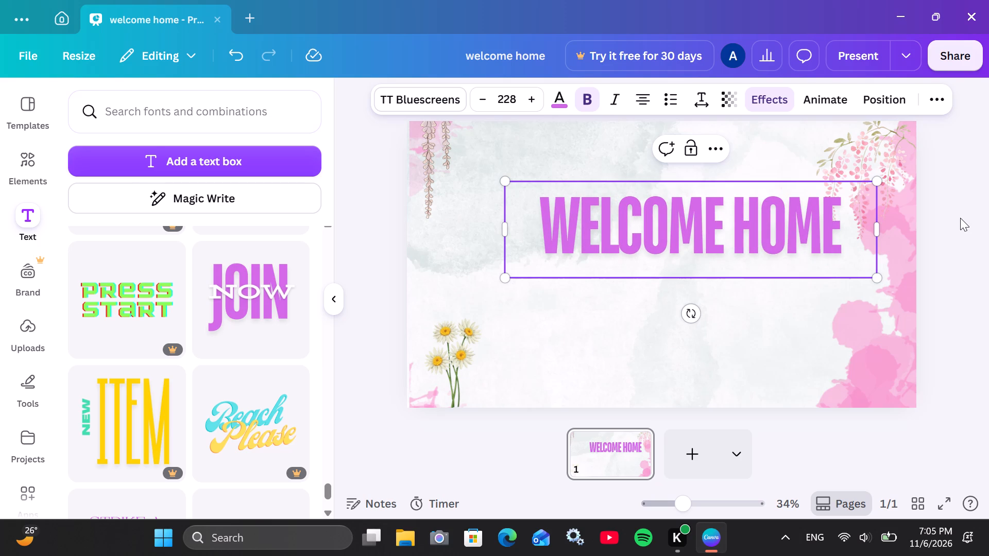
Move the purple "WELCOME HOME" heading to the top of the page between the hanging blossoms.
{"action": "left_click_drag", "start_coordinate": [776, 228], "coordinate": [715, 182]}
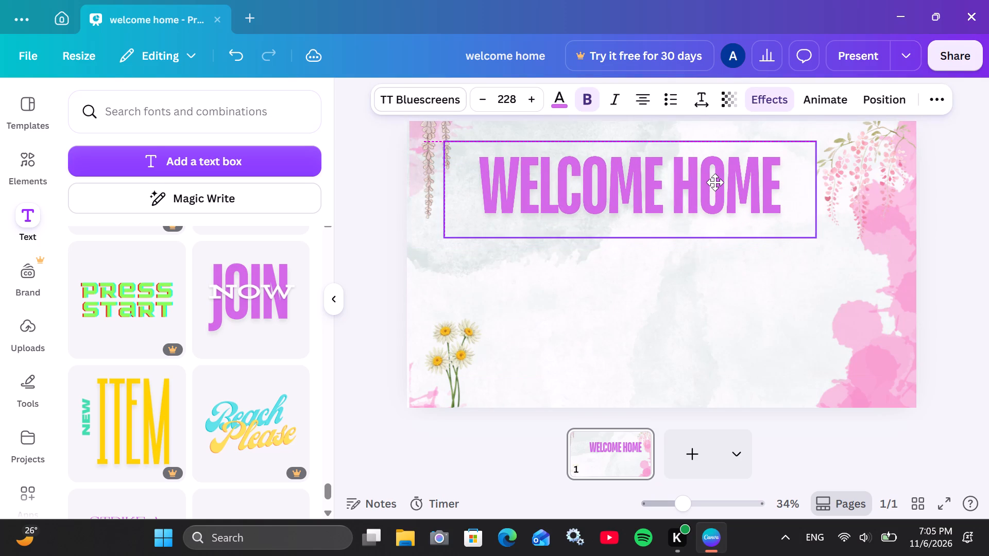
{"action": "left_click_drag", "start_coordinate": [715, 182], "coordinate": [717, 182]}
{"action": "left_click_drag", "start_coordinate": [717, 182], "coordinate": [726, 182]}
{"action": "left_click", "coordinate": [346, 199]}
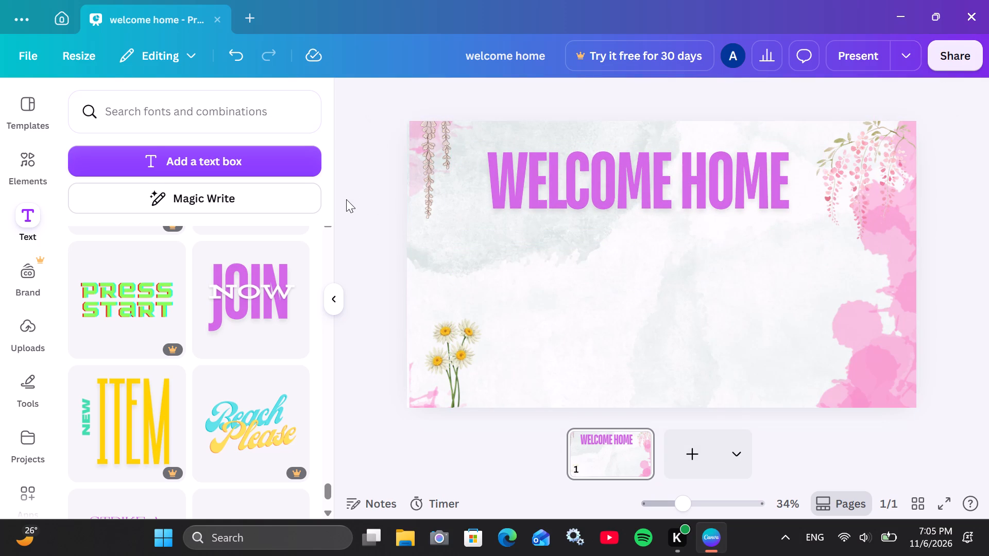
Compare the pink photo colours on the "WELCOME HOME" heading and apply the medium-dark rose shade, one step lighter than the darkest.
{"action": "left_click", "coordinate": [644, 188]}
{"action": "left_click", "coordinate": [554, 110]}
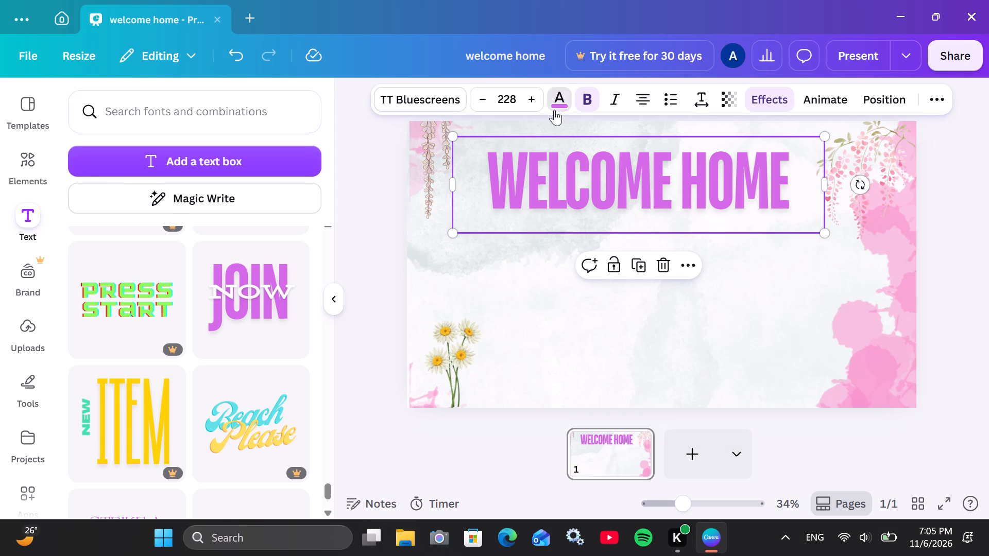
{"action": "scroll", "coordinate": [131, 368], "scroll_direction": "down", "scroll_amount": 2}
{"action": "left_click", "coordinate": [149, 318]}
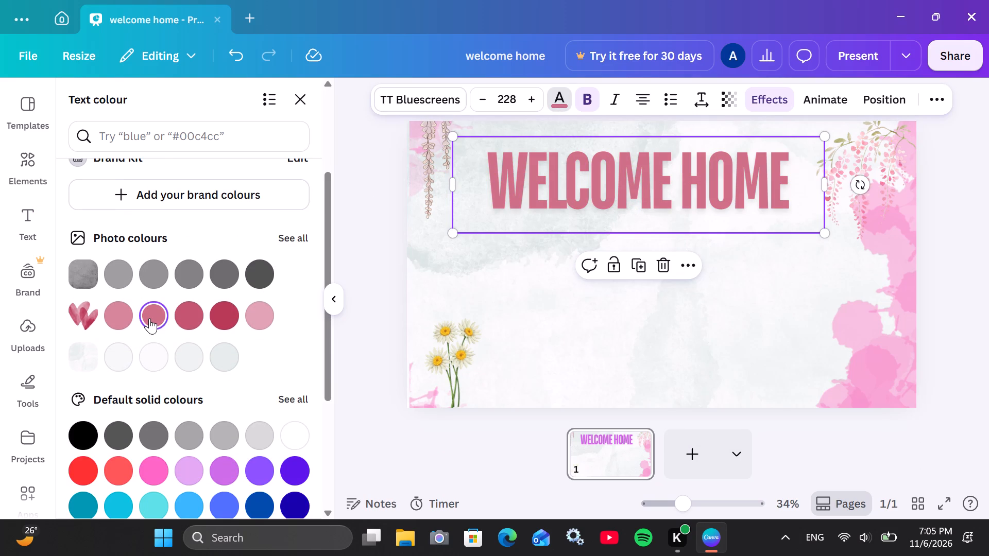
{"action": "left_click", "coordinate": [233, 316]}
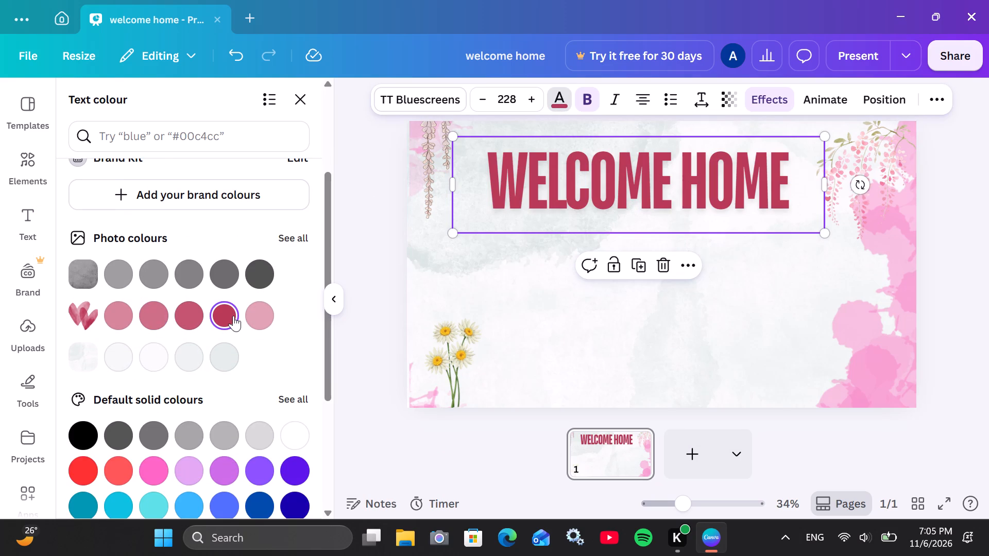
{"action": "left_click", "coordinate": [266, 316]}
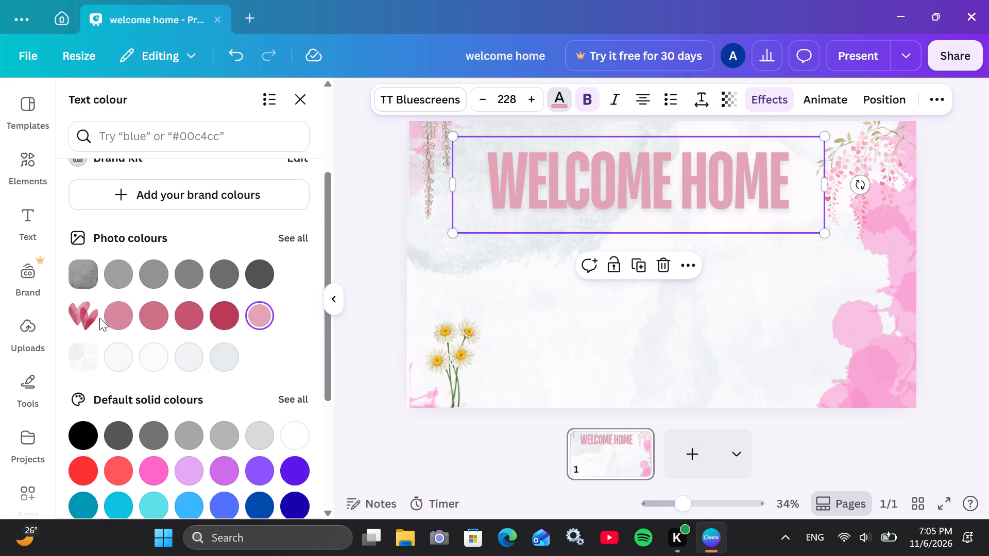
{"action": "left_click", "coordinate": [92, 314]}
{"action": "left_click", "coordinate": [82, 315]}
{"action": "left_click", "coordinate": [115, 316]}
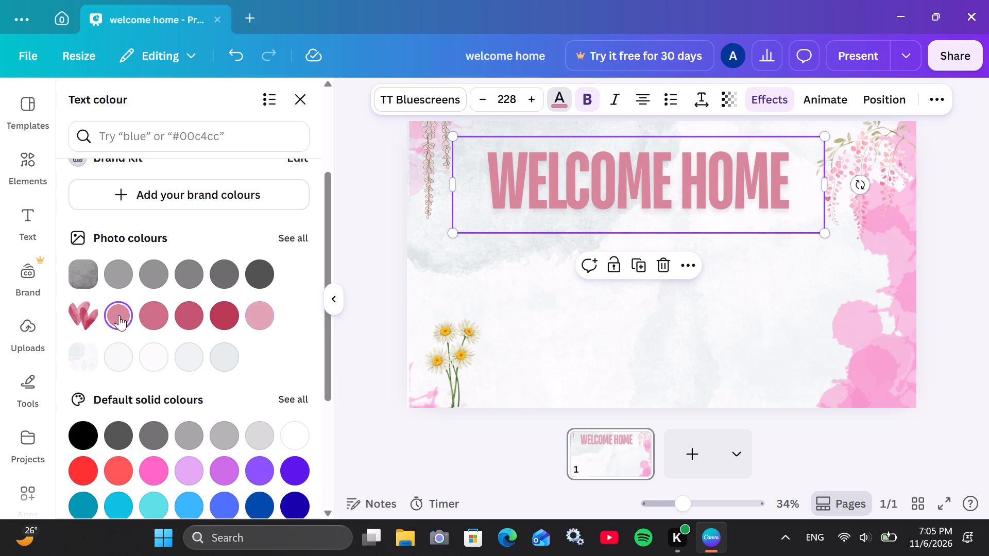
{"action": "left_click", "coordinate": [143, 315]}
{"action": "left_click", "coordinate": [186, 319]}
{"action": "left_click", "coordinate": [225, 324]}
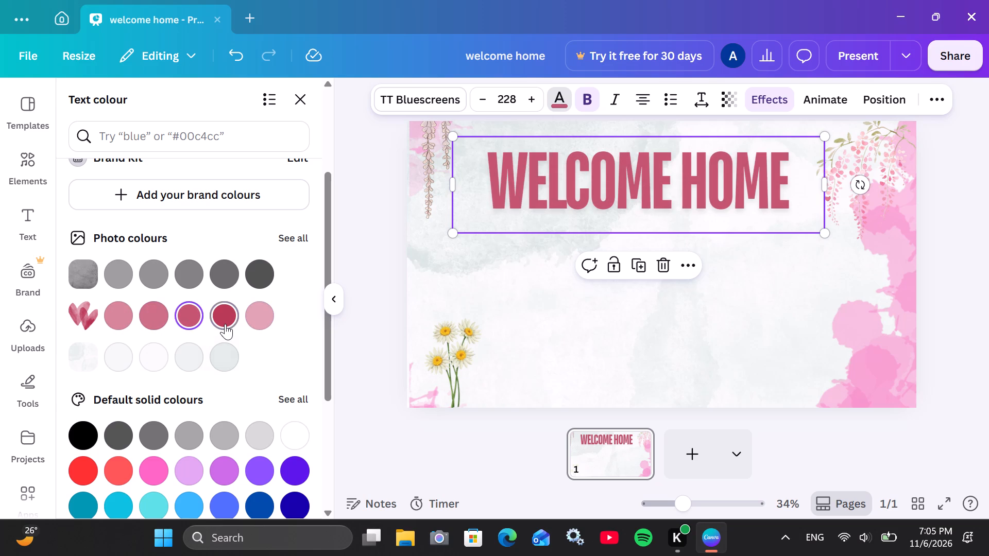
{"action": "left_click", "coordinate": [180, 319]}
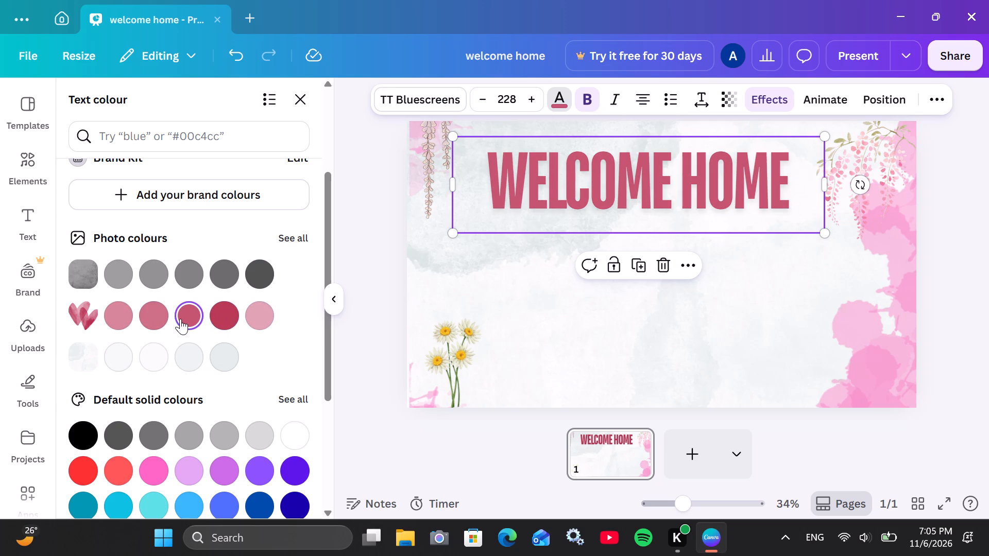
{"action": "left_click", "coordinate": [376, 335]}
{"action": "left_click", "coordinate": [376, 335]}
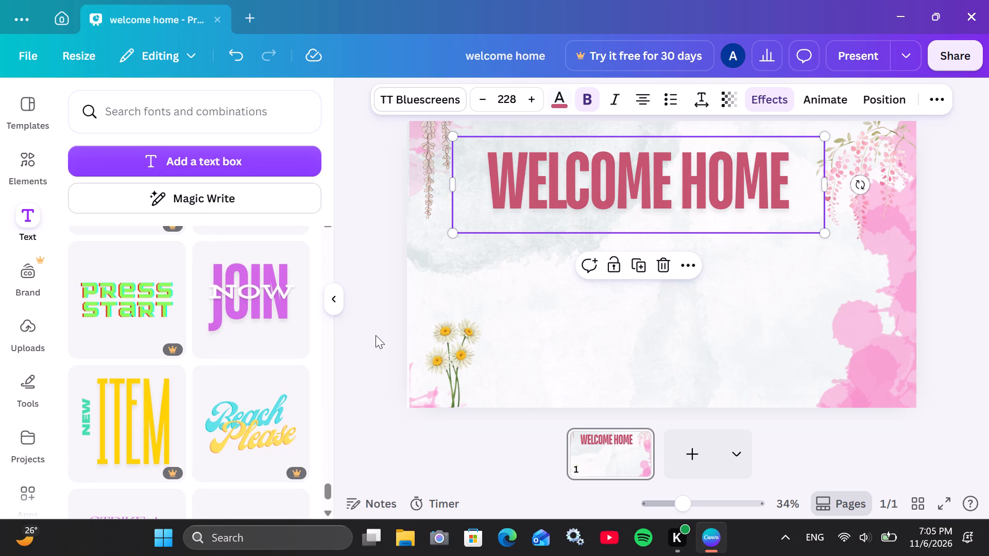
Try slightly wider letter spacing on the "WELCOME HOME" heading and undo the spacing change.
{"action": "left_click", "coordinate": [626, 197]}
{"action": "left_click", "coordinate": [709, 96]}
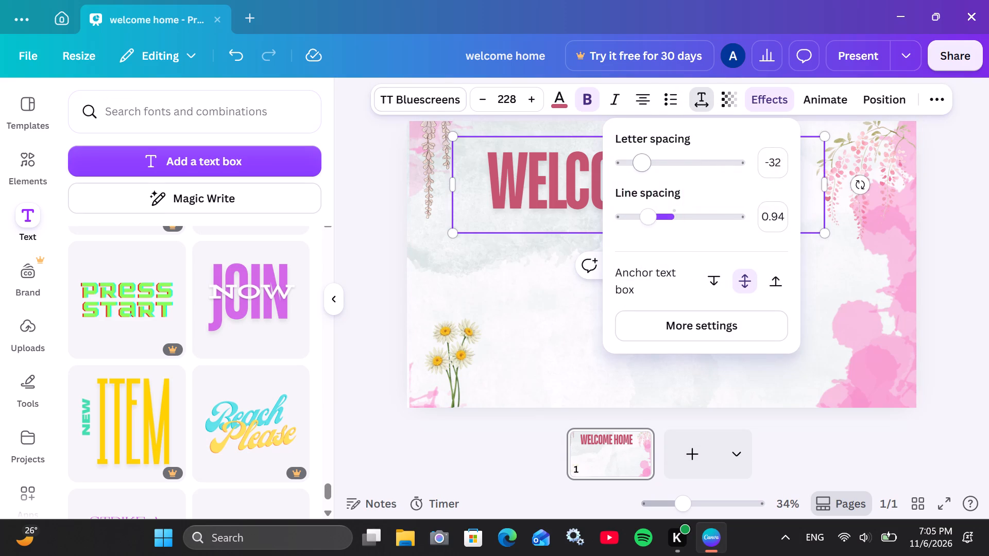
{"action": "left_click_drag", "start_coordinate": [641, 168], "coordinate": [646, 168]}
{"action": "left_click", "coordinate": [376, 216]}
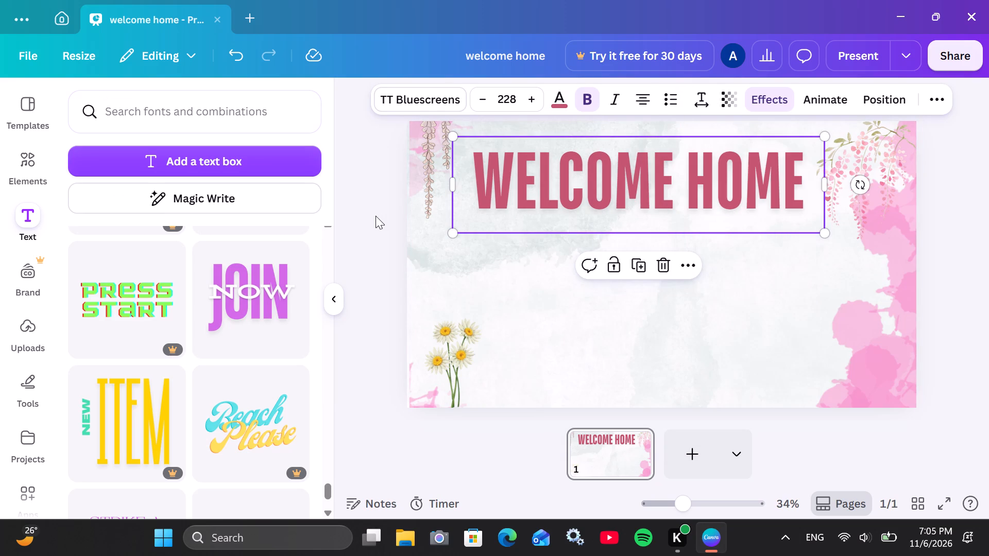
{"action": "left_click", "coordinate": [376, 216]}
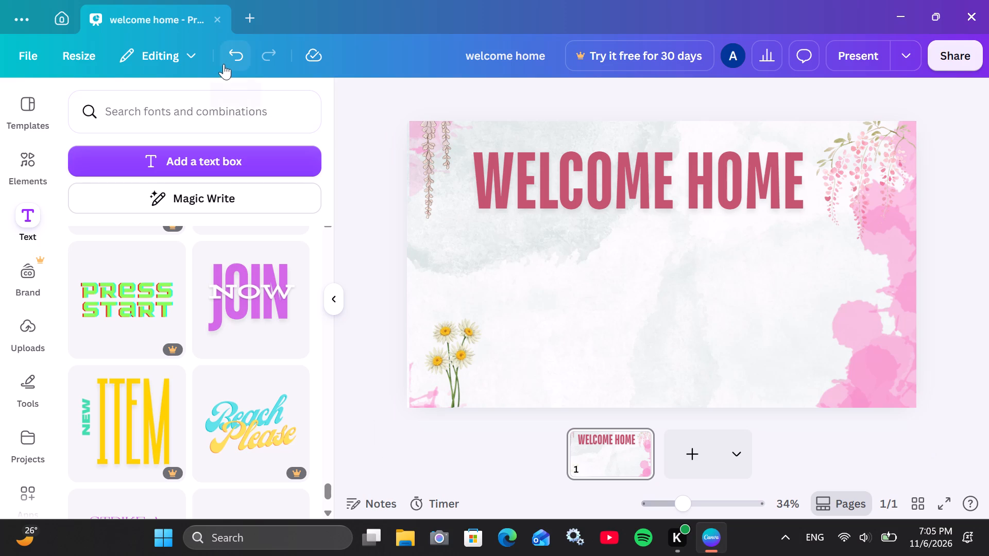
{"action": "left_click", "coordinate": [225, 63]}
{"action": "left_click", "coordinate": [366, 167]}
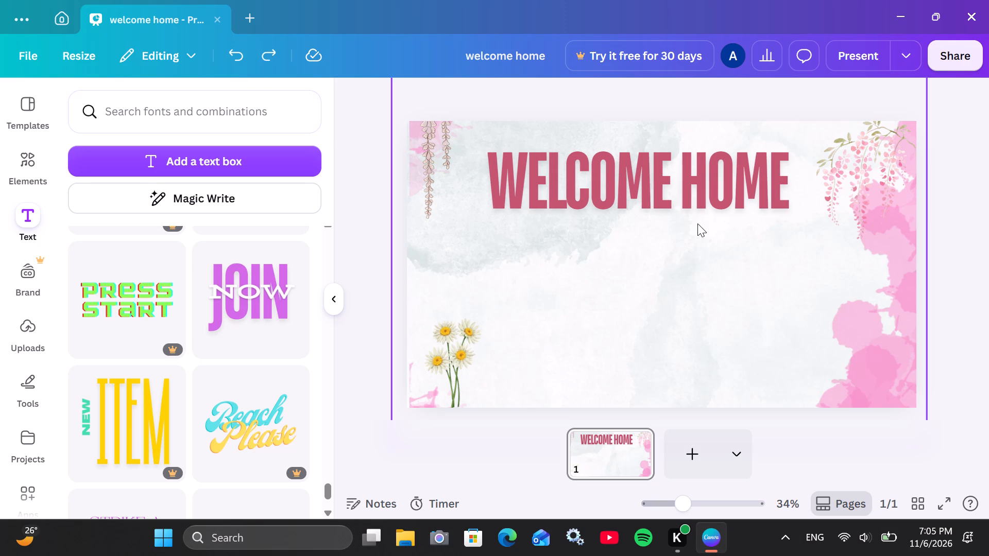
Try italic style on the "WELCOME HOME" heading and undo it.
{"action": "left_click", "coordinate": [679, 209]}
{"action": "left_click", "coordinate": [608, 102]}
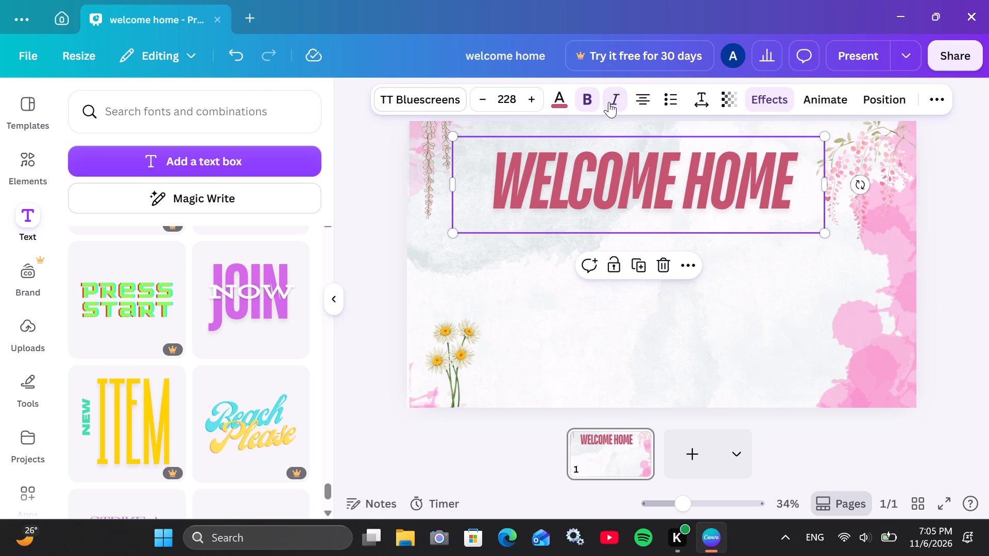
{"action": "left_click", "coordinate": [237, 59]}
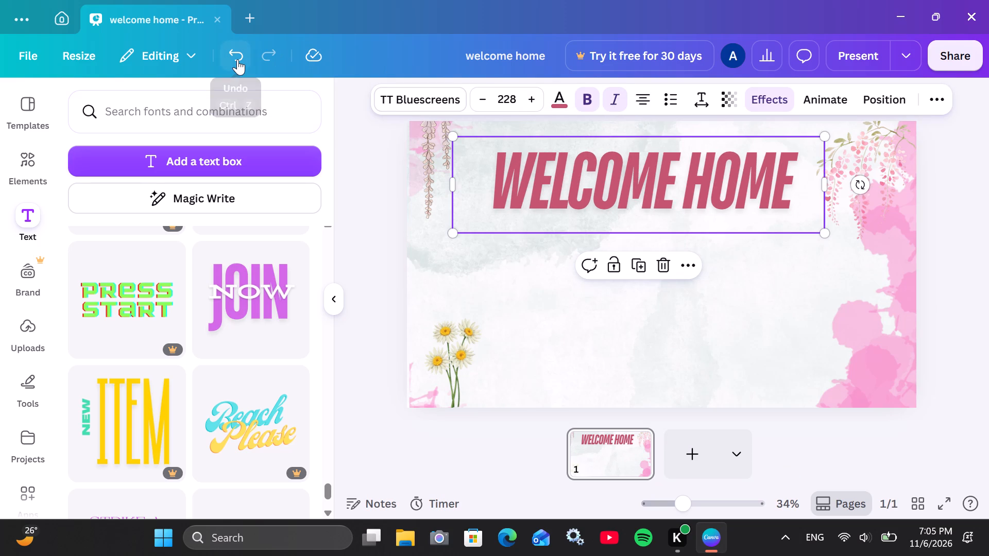
Open the animation options for the "WELCOME HOME" heading.
{"action": "left_click", "coordinate": [823, 102]}
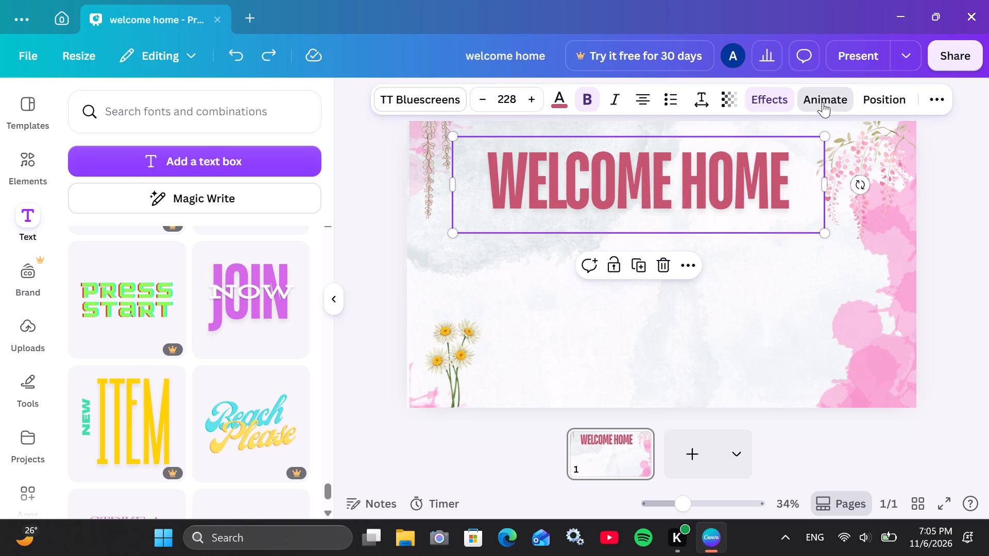
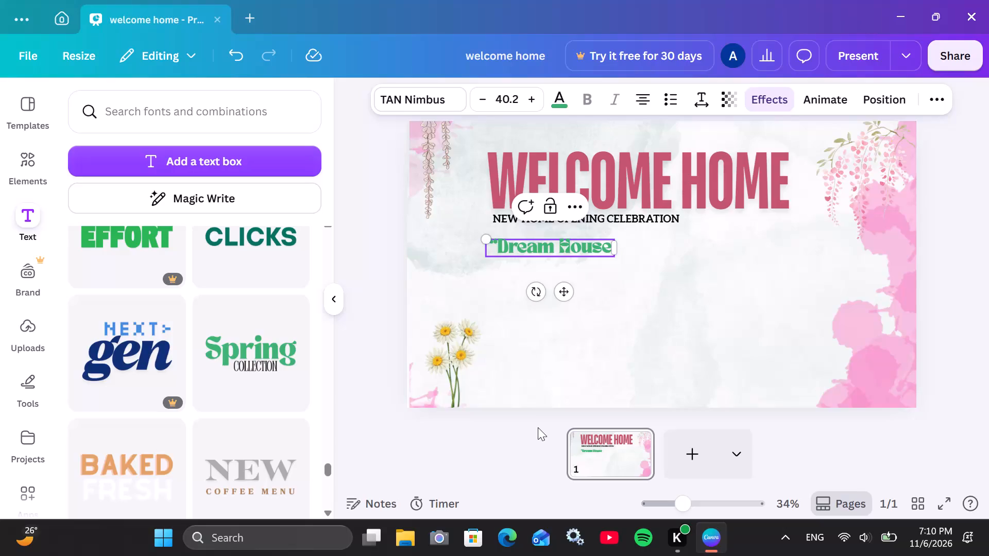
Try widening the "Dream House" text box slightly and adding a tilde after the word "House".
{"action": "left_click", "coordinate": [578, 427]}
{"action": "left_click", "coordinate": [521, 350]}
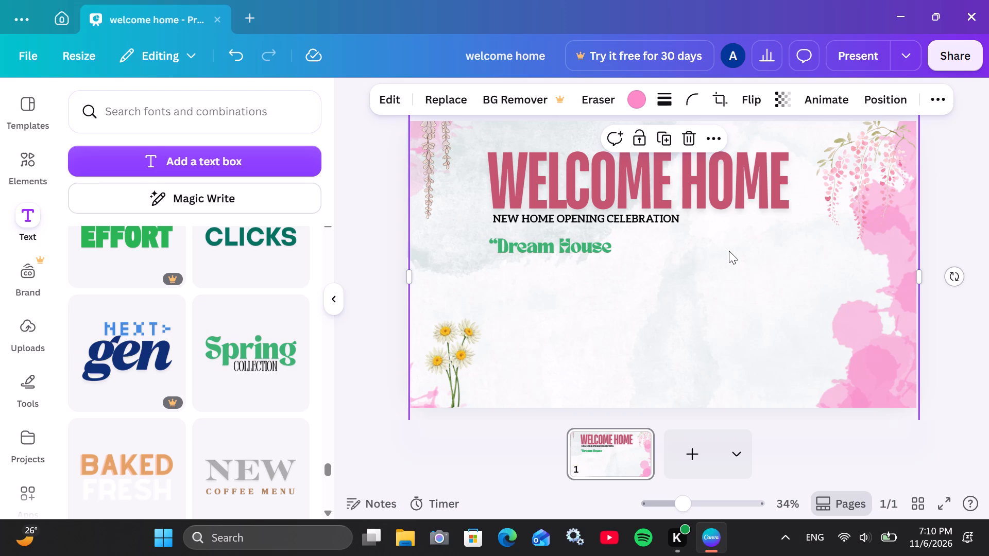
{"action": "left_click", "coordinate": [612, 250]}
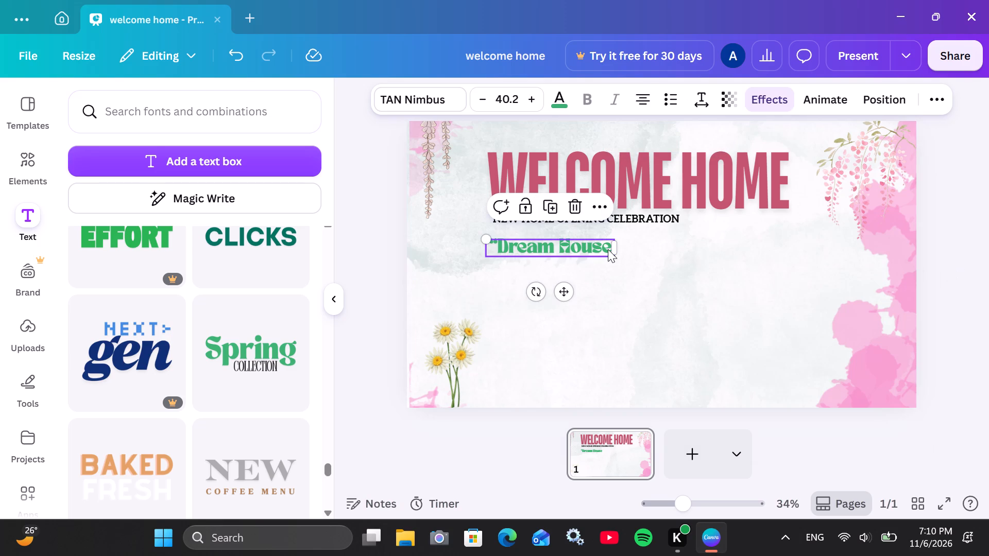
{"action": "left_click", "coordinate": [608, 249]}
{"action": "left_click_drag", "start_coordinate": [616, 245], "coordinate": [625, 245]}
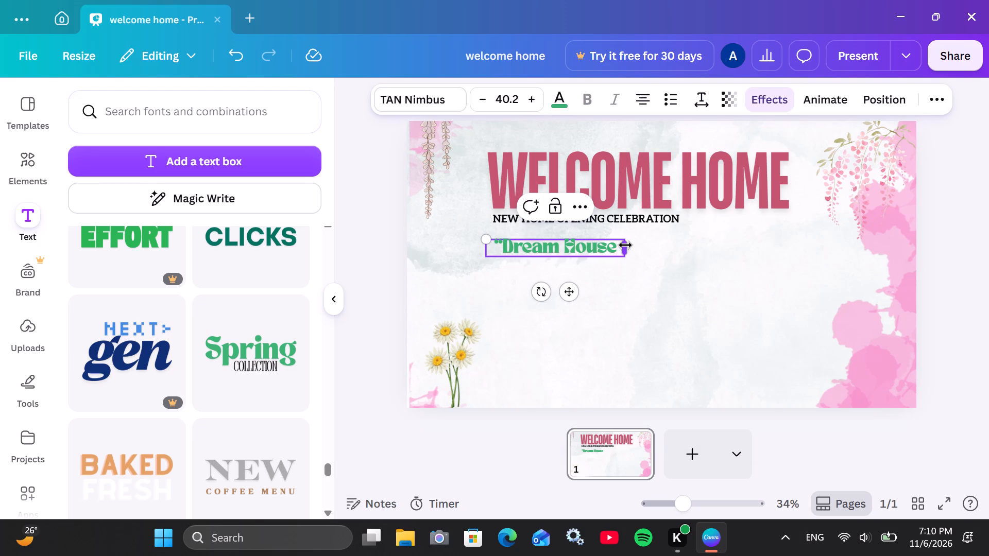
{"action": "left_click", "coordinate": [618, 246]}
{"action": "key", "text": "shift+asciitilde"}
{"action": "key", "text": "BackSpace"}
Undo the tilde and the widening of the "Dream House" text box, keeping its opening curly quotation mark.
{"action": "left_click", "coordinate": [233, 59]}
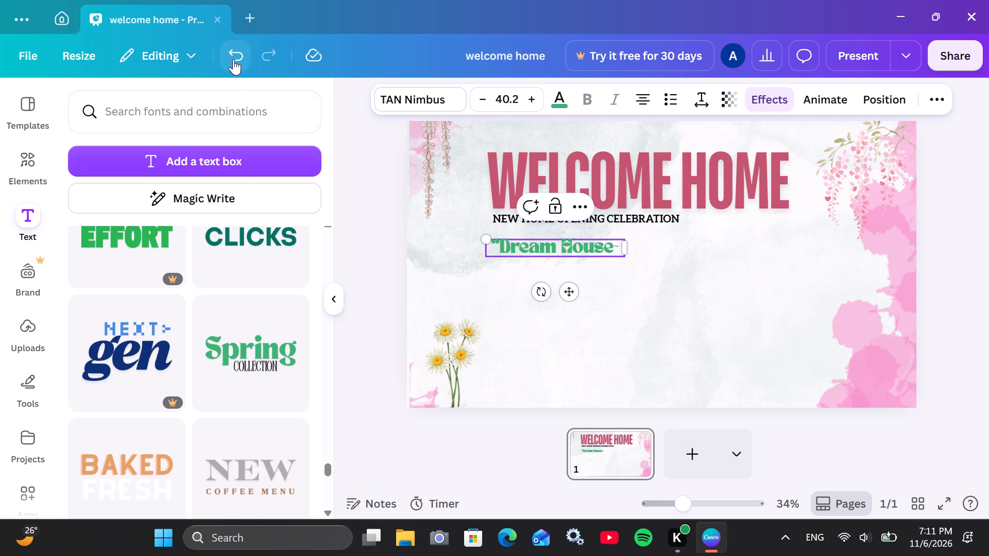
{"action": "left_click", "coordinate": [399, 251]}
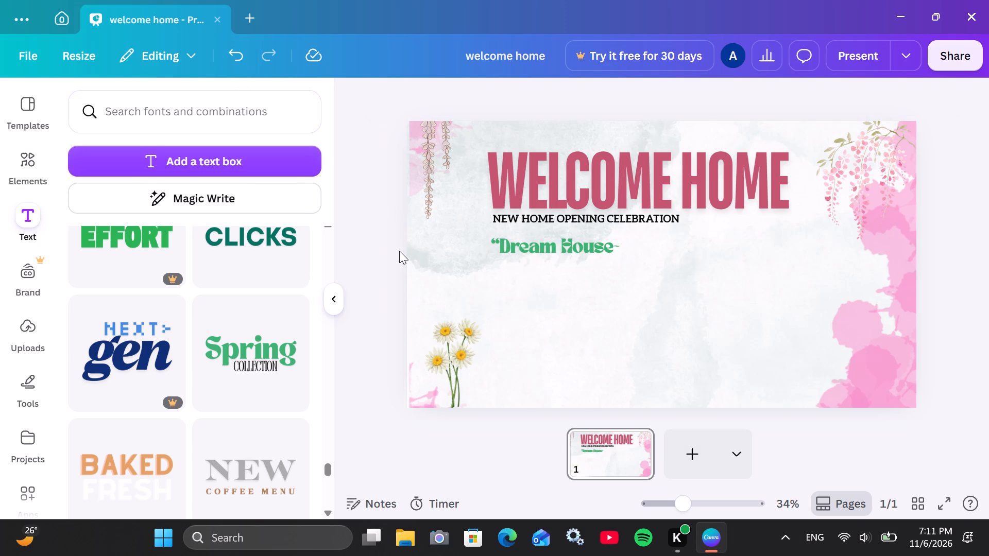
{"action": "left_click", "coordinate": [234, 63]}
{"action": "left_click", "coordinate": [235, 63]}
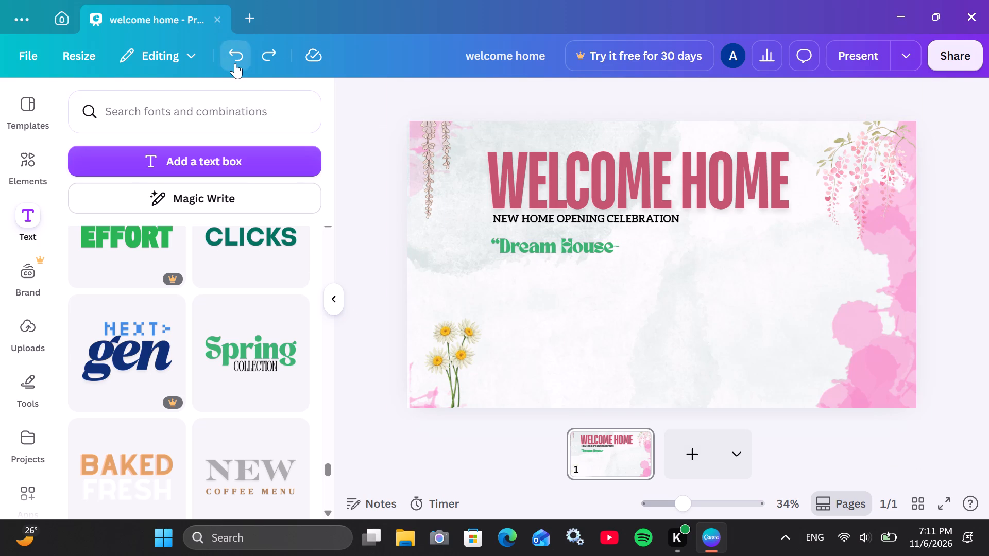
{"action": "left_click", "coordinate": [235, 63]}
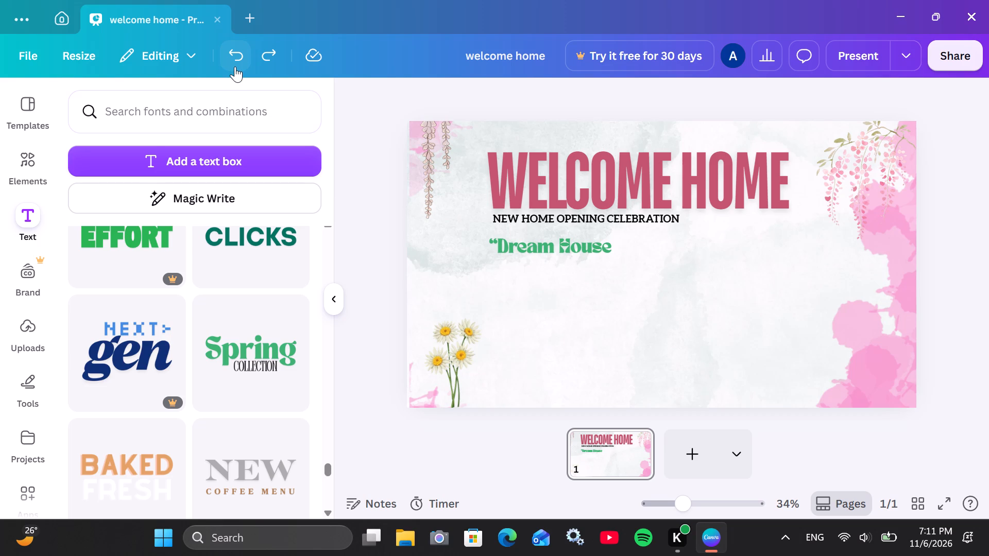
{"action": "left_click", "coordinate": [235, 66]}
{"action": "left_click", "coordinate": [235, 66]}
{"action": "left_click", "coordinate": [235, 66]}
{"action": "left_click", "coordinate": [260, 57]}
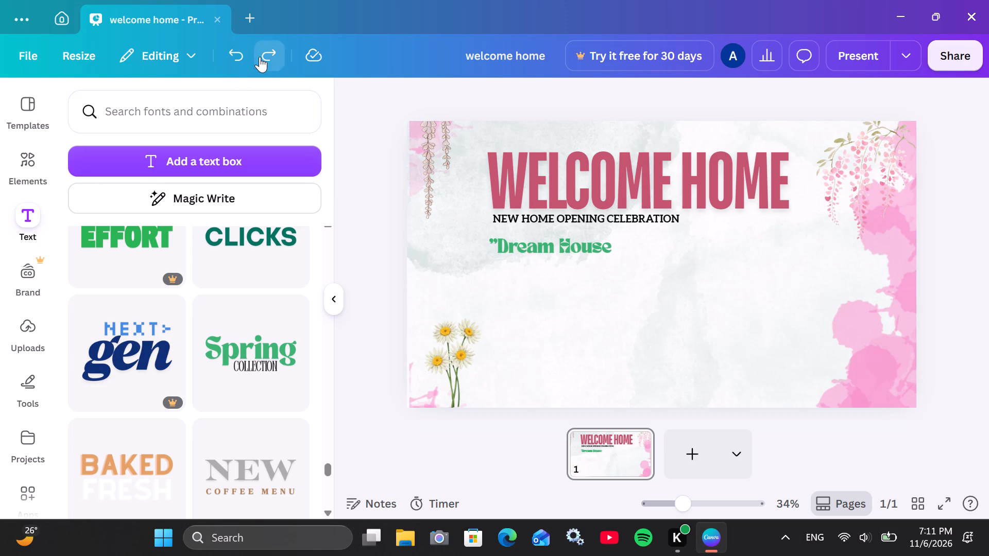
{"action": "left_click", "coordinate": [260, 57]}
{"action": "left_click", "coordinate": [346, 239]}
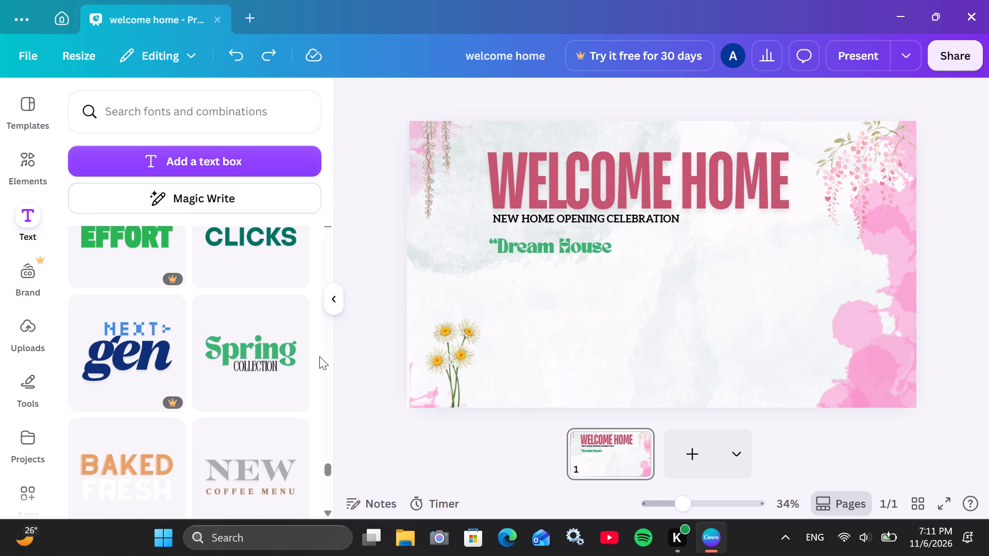
Move the "Dream House" text horizontally to the page's left margin, below the "NEW HOME OPENING CELEBRATION" line.
{"action": "left_click_drag", "start_coordinate": [566, 248], "coordinate": [516, 248]}
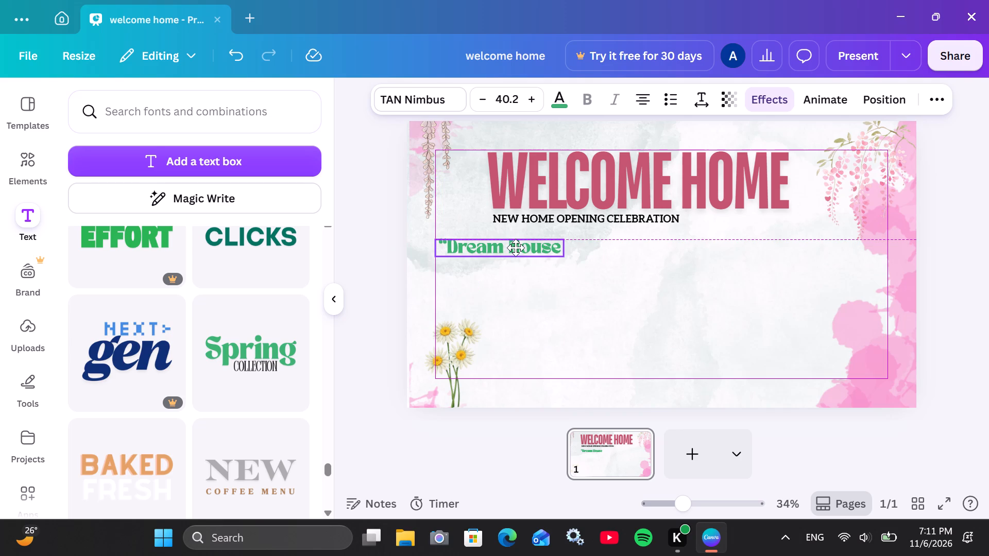
{"action": "left_click_drag", "start_coordinate": [516, 248], "coordinate": [515, 245]}
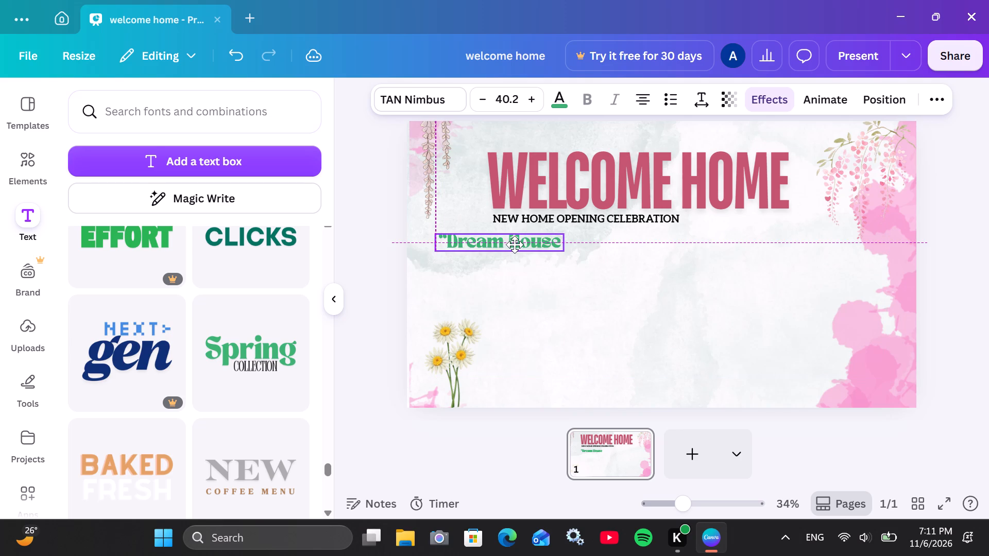
{"action": "left_click_drag", "start_coordinate": [515, 245], "coordinate": [515, 245]}
Search the graphics for "dream house" and look through the illustrations for a suitable house.
{"action": "left_click", "coordinate": [11, 161]}
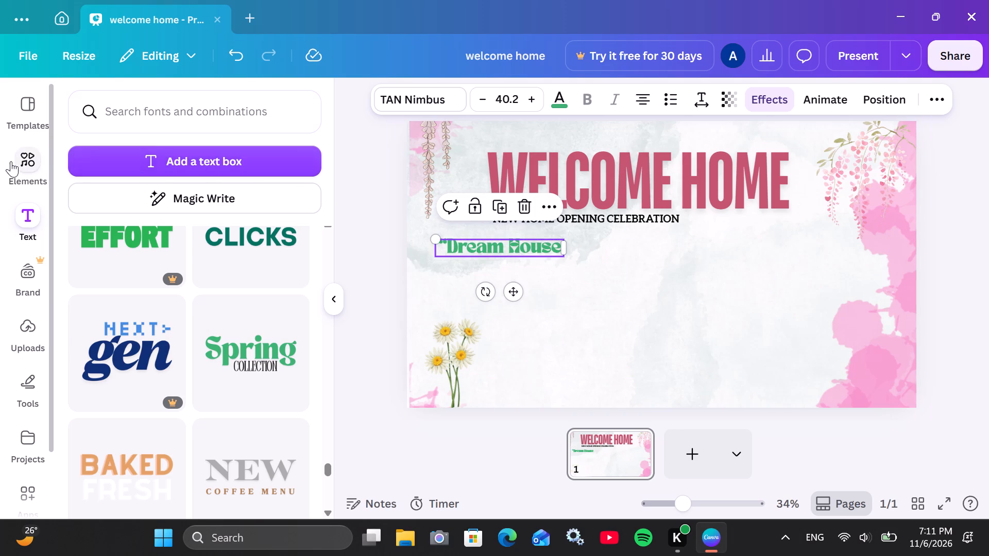
{"action": "left_click", "coordinate": [294, 146]}
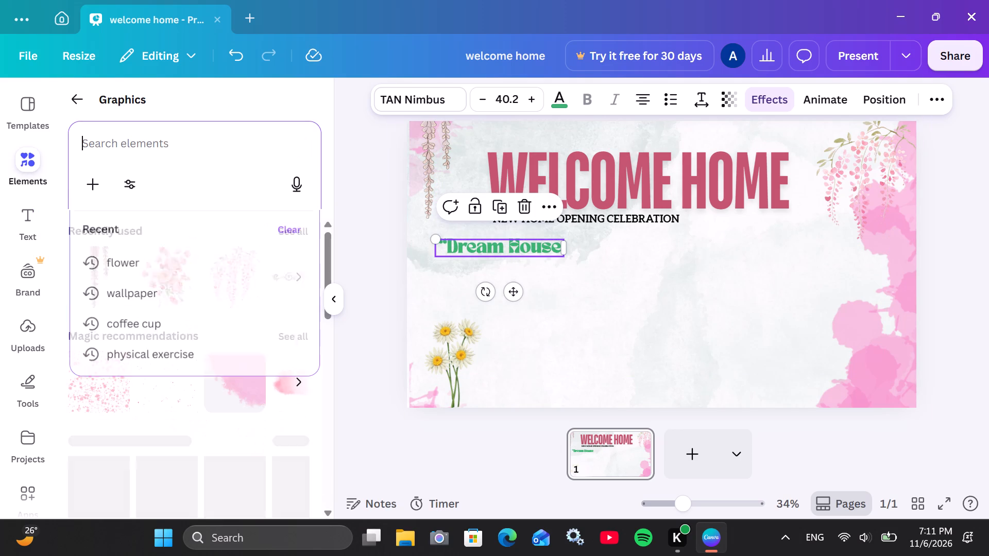
{"action": "type", "text": "dream hose\\"}
{"action": "key", "text": "BackSpace"}
{"action": "key", "text": "BackSpace"}
{"action": "key", "text": "BackSpace"}
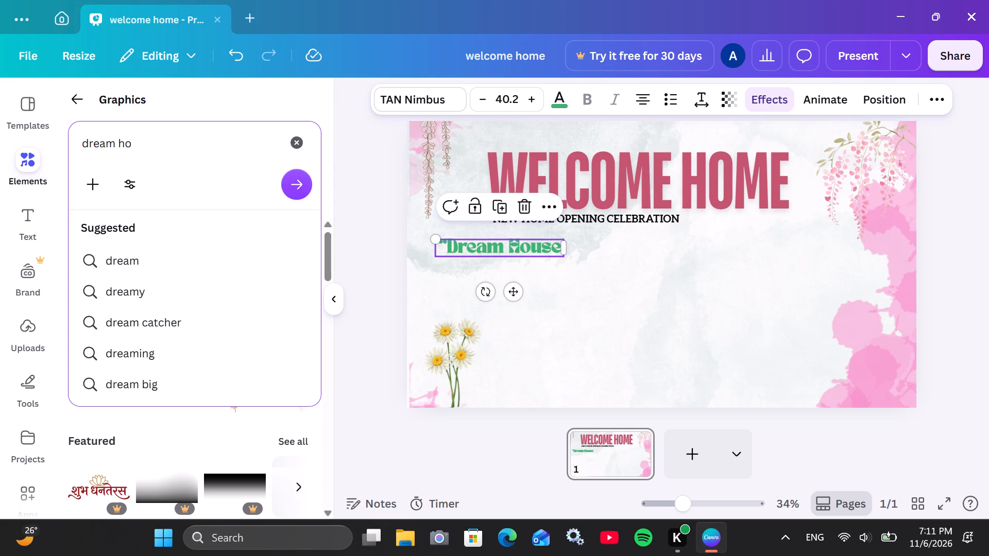
{"action": "type", "text": "use"}
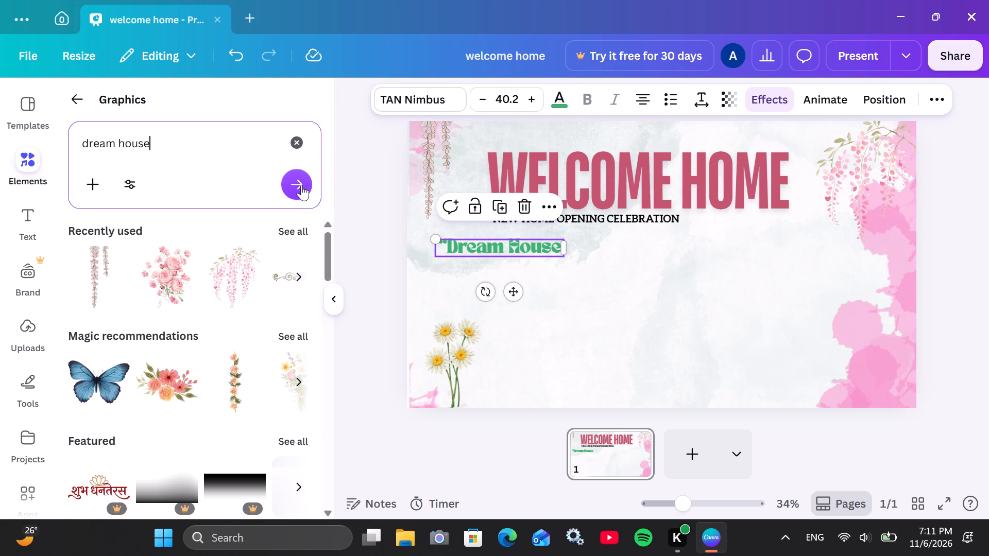
{"action": "left_click", "coordinate": [300, 186]}
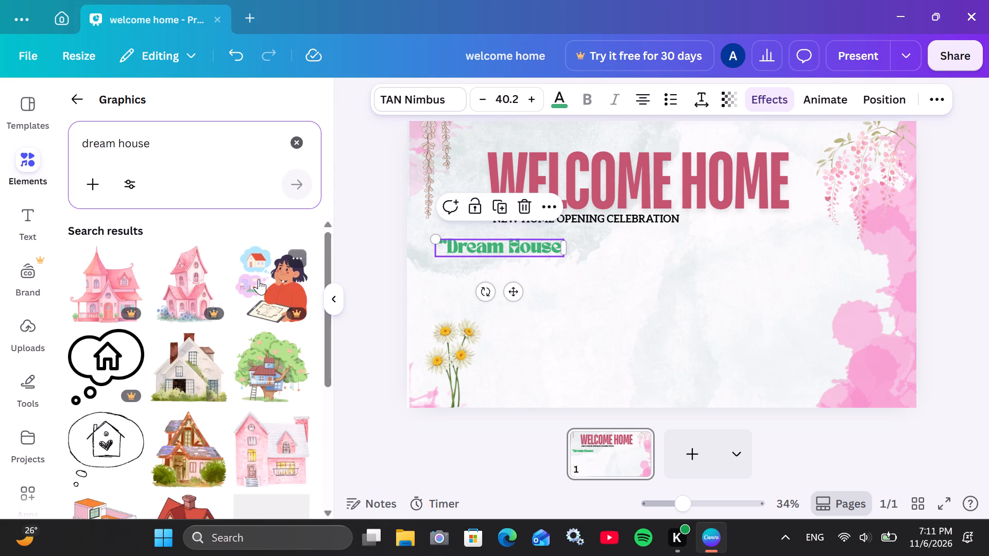
{"action": "scroll", "coordinate": [240, 308], "scroll_direction": "down", "scroll_amount": 3}
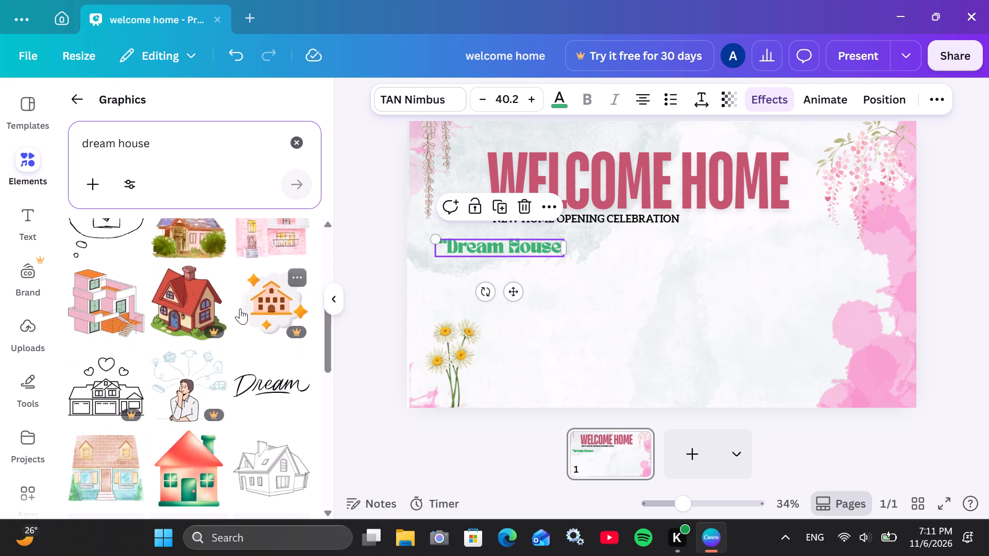
{"action": "scroll", "coordinate": [239, 308], "scroll_direction": "down", "scroll_amount": 2}
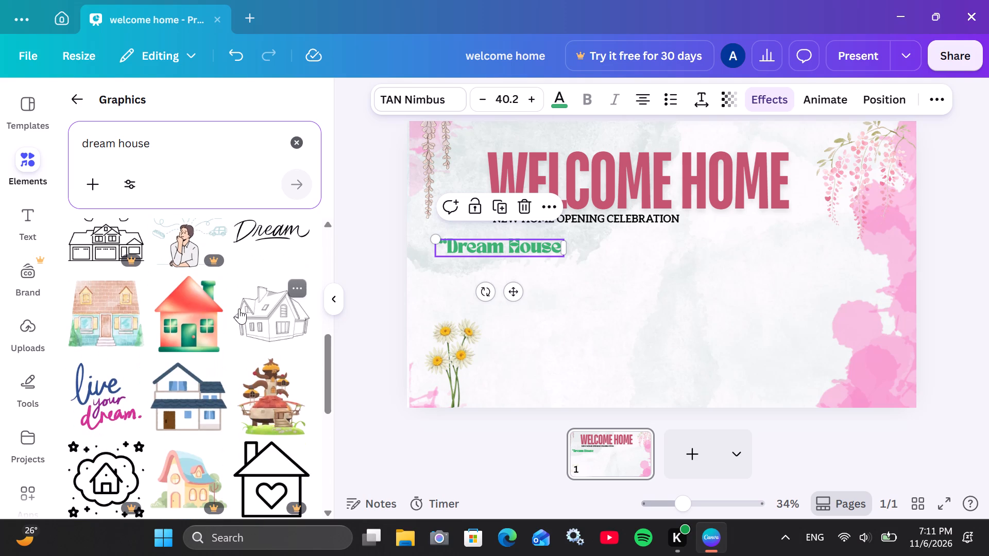
{"action": "scroll", "coordinate": [239, 308], "scroll_direction": "down", "scroll_amount": 5}
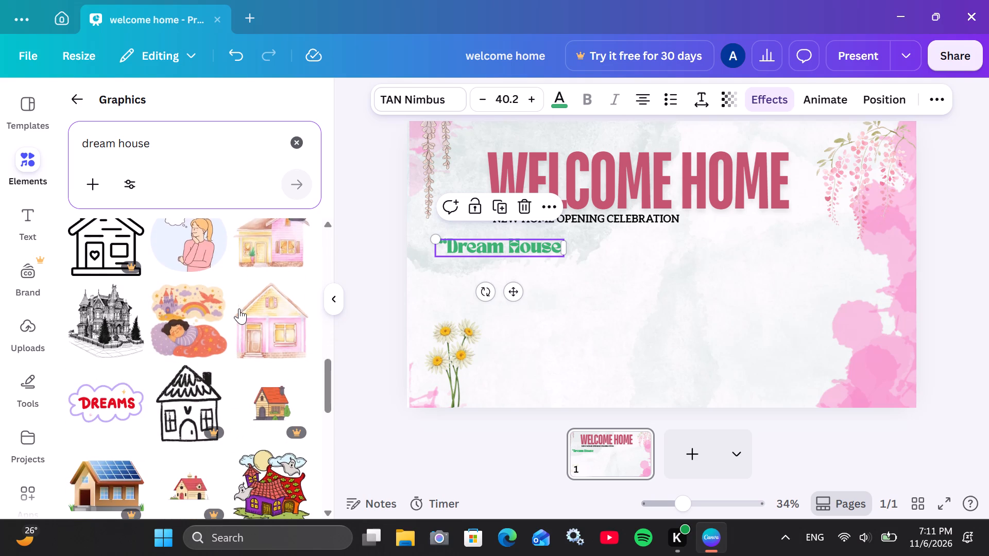
{"action": "scroll", "coordinate": [239, 308], "scroll_direction": "down", "scroll_amount": 3}
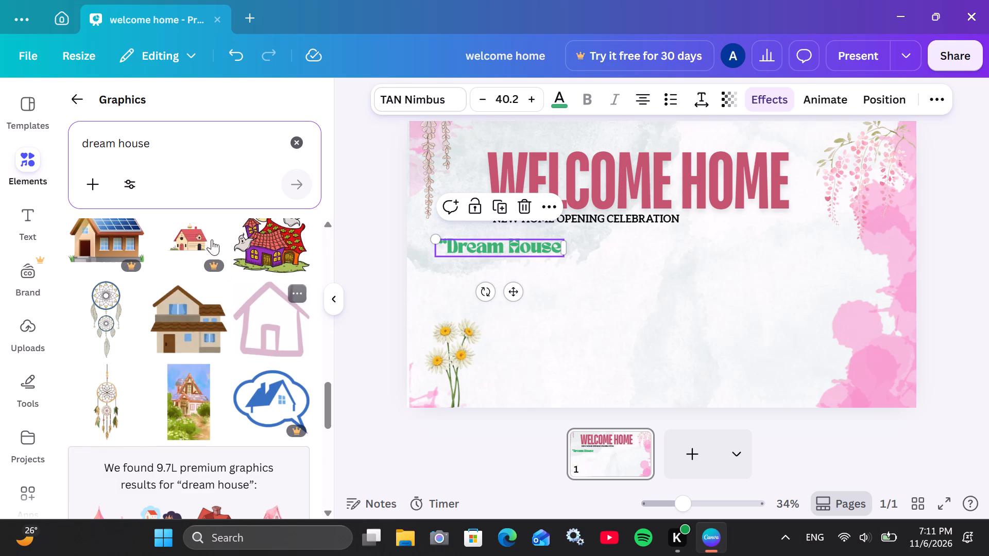
Search the graphics for "house" and insert the two-storey teal house with a porch and pink flower bushes.
{"action": "left_click", "coordinate": [182, 144]}
{"action": "left_click", "coordinate": [116, 143]}
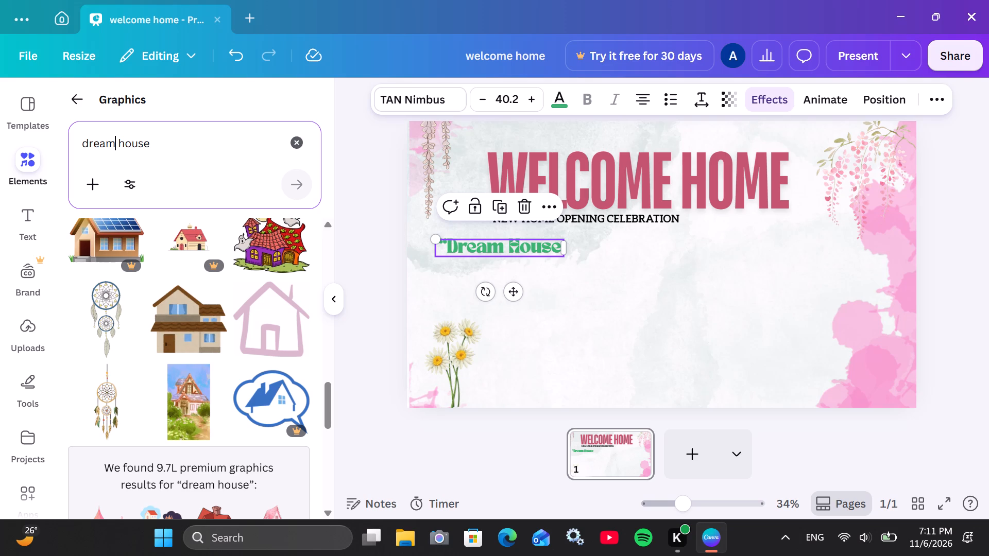
{"action": "key", "text": "BackSpace"}
{"action": "key", "text": "BackSpace"}
{"action": "key", "text": "BackSpace"}
{"action": "key", "text": "BackSpace"}
{"action": "key", "text": "BackSpace"}
{"action": "key", "text": "BackSpace"}
{"action": "key", "text": "BackSpace"}
{"action": "key", "text": "BackSpace"}
{"action": "key", "text": "BackSpace"}
{"action": "key", "text": "BackSpace"}
{"action": "key", "text": "BackSpace"}
{"action": "key", "text": "BackSpace"}
{"action": "key", "text": "BackSpace"}
{"action": "key", "text": "Return"}
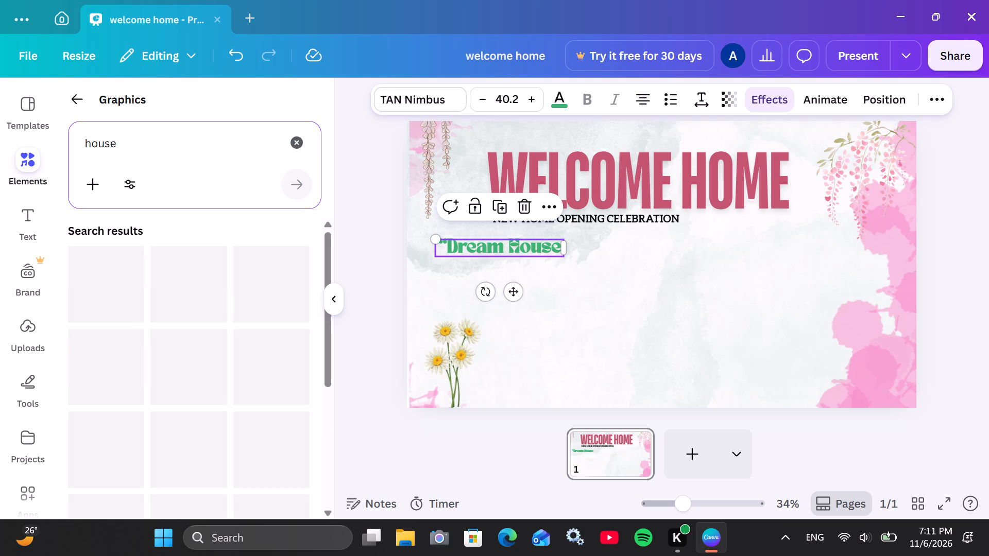
{"action": "scroll", "coordinate": [217, 316], "scroll_direction": "down", "scroll_amount": 5}
{"action": "scroll", "coordinate": [213, 312], "scroll_direction": "up", "scroll_amount": 2}
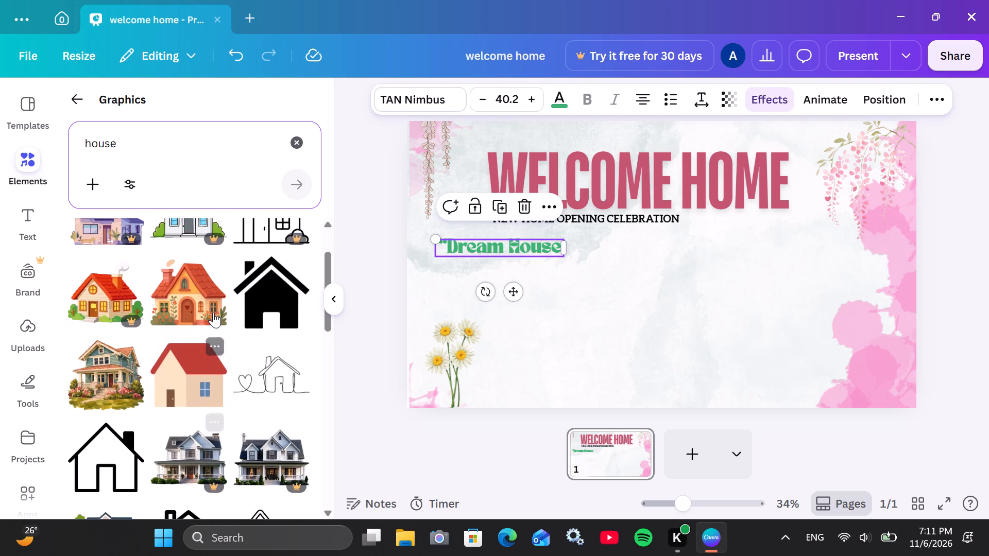
{"action": "left_click", "coordinate": [126, 391]}
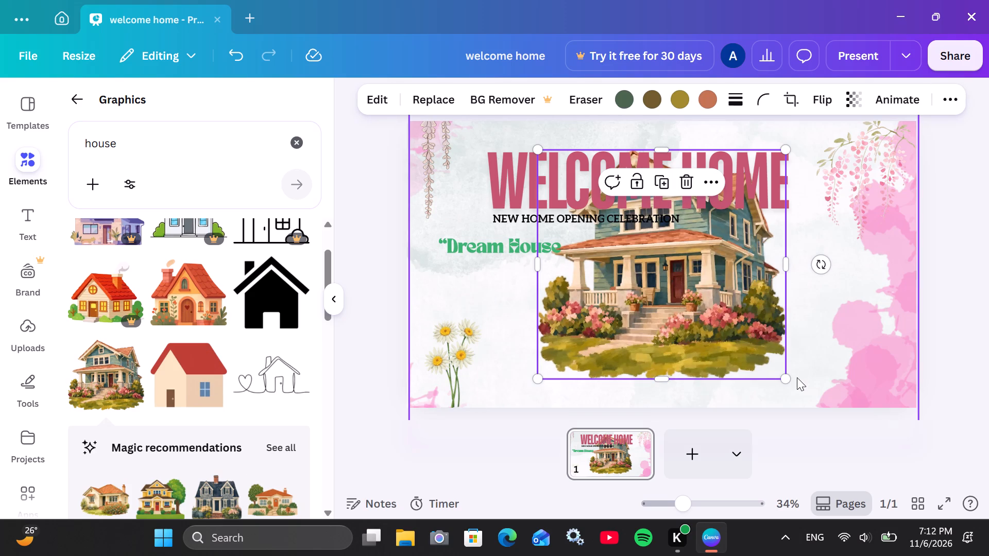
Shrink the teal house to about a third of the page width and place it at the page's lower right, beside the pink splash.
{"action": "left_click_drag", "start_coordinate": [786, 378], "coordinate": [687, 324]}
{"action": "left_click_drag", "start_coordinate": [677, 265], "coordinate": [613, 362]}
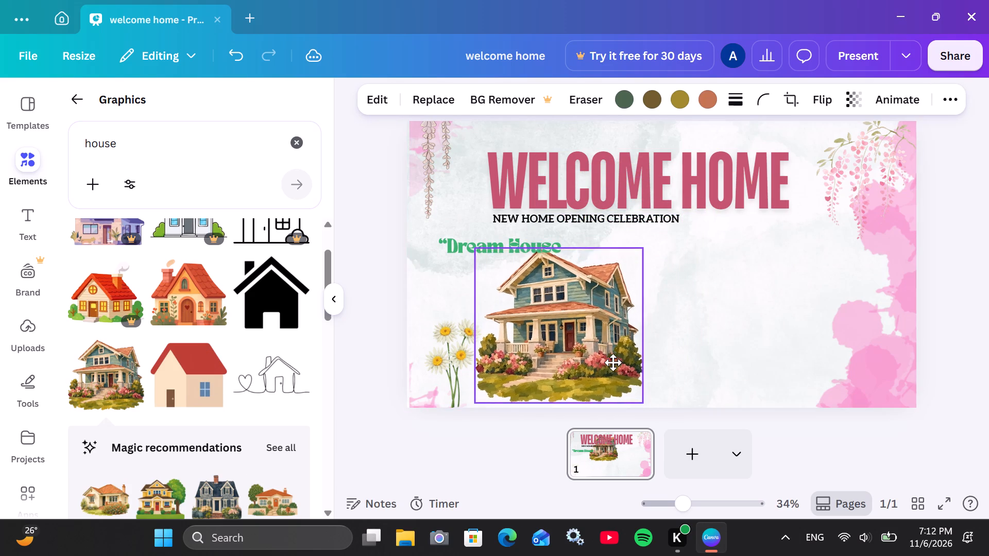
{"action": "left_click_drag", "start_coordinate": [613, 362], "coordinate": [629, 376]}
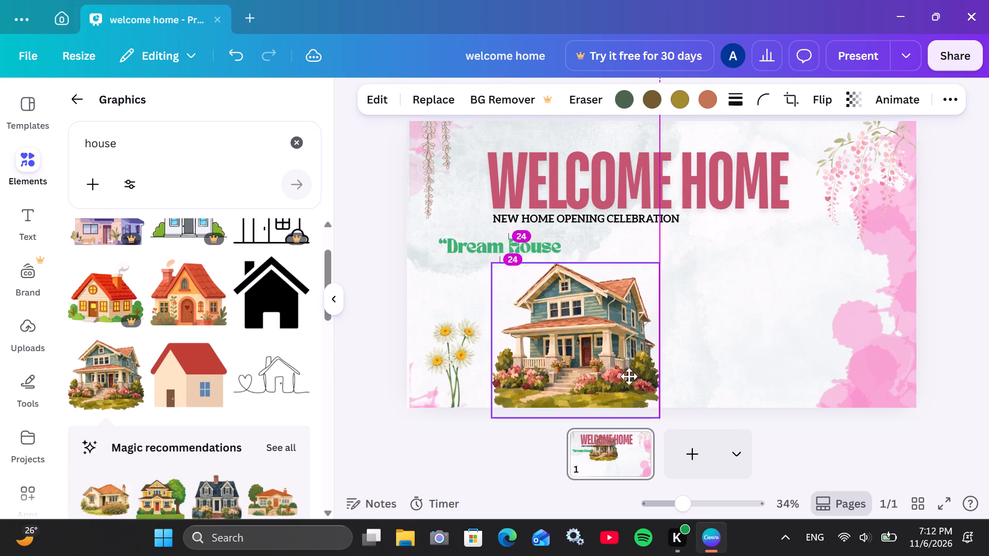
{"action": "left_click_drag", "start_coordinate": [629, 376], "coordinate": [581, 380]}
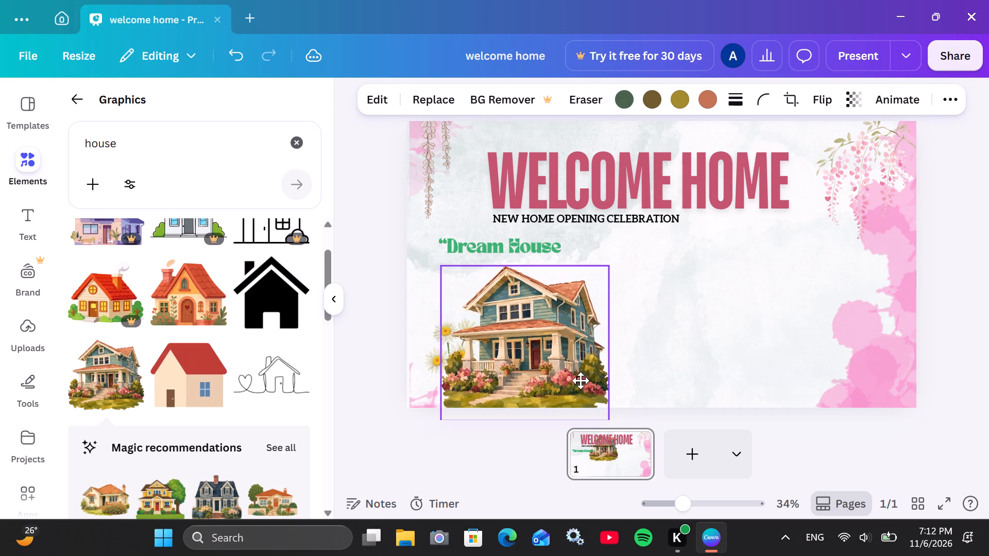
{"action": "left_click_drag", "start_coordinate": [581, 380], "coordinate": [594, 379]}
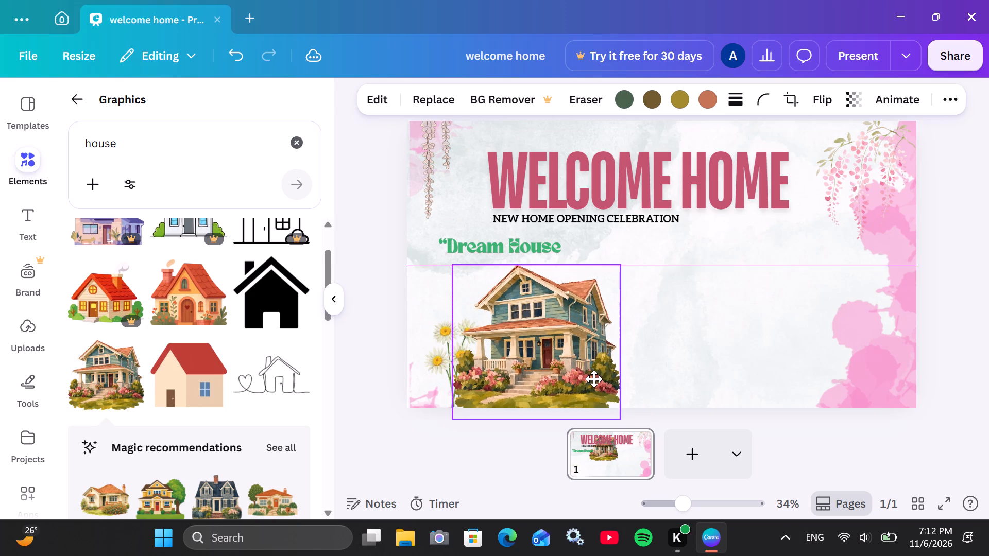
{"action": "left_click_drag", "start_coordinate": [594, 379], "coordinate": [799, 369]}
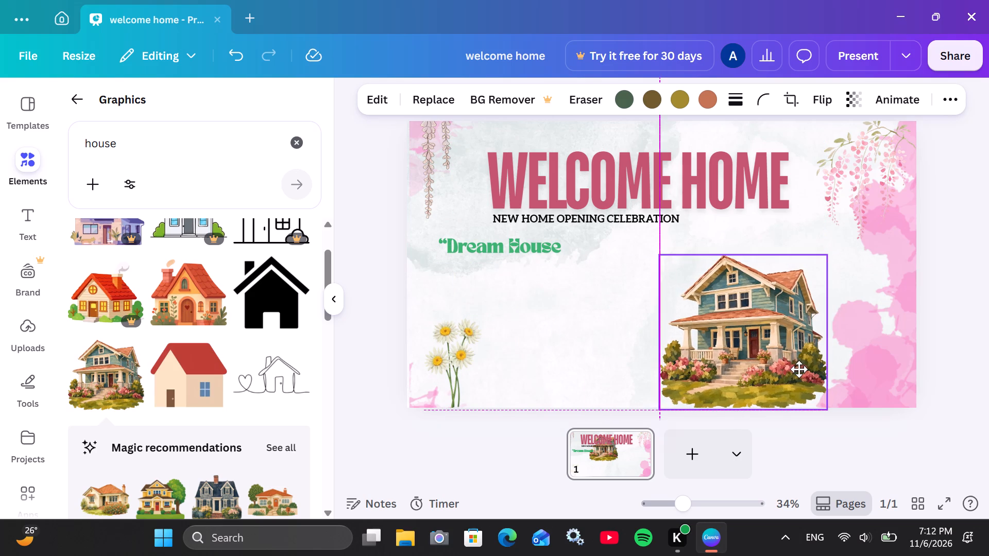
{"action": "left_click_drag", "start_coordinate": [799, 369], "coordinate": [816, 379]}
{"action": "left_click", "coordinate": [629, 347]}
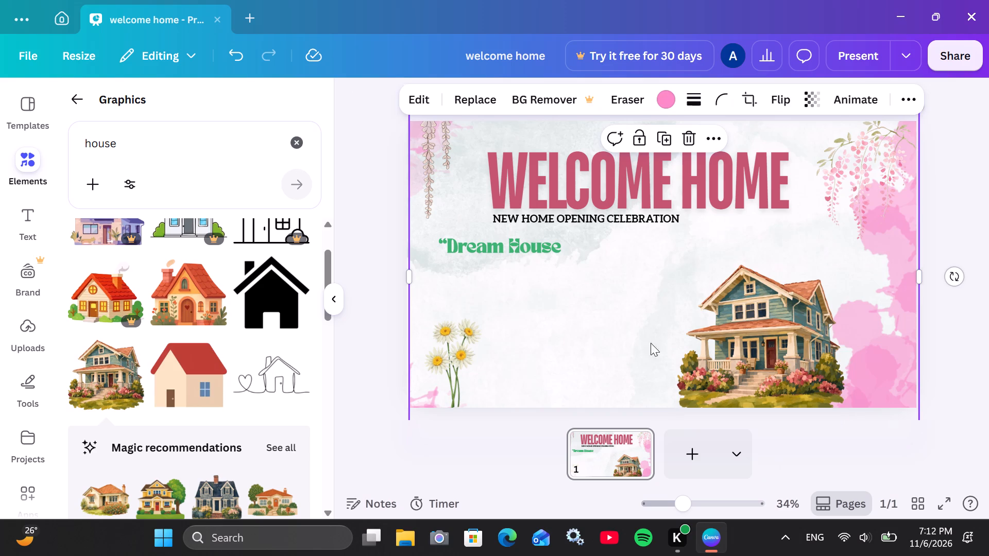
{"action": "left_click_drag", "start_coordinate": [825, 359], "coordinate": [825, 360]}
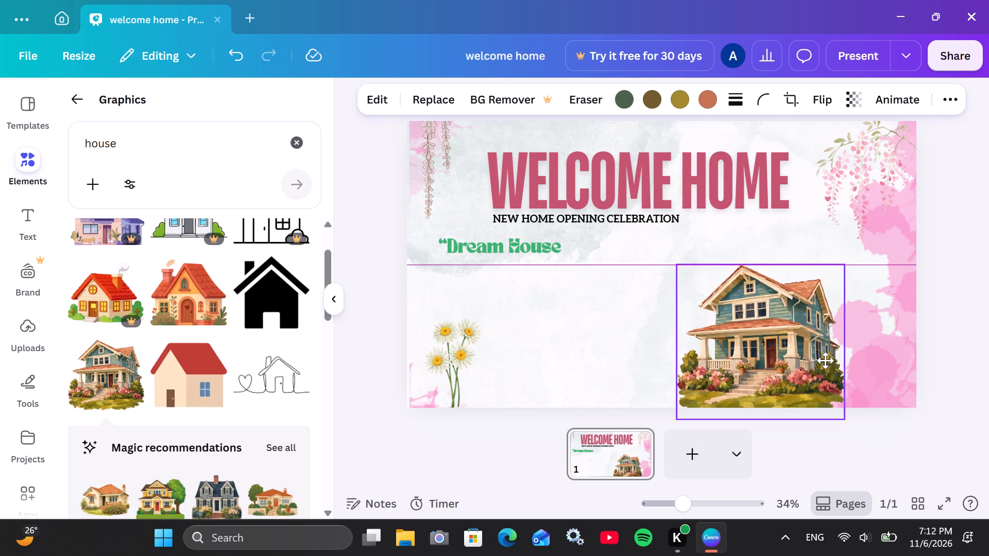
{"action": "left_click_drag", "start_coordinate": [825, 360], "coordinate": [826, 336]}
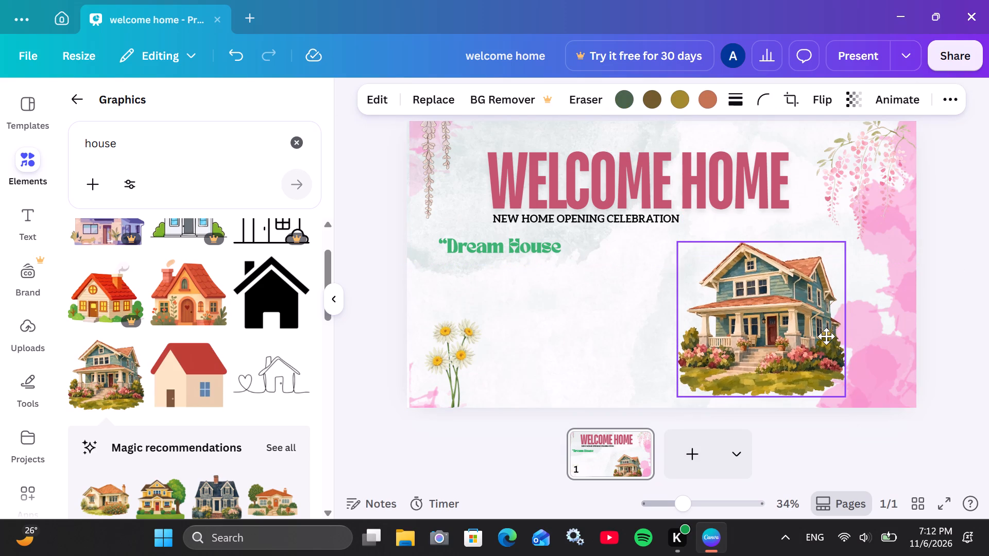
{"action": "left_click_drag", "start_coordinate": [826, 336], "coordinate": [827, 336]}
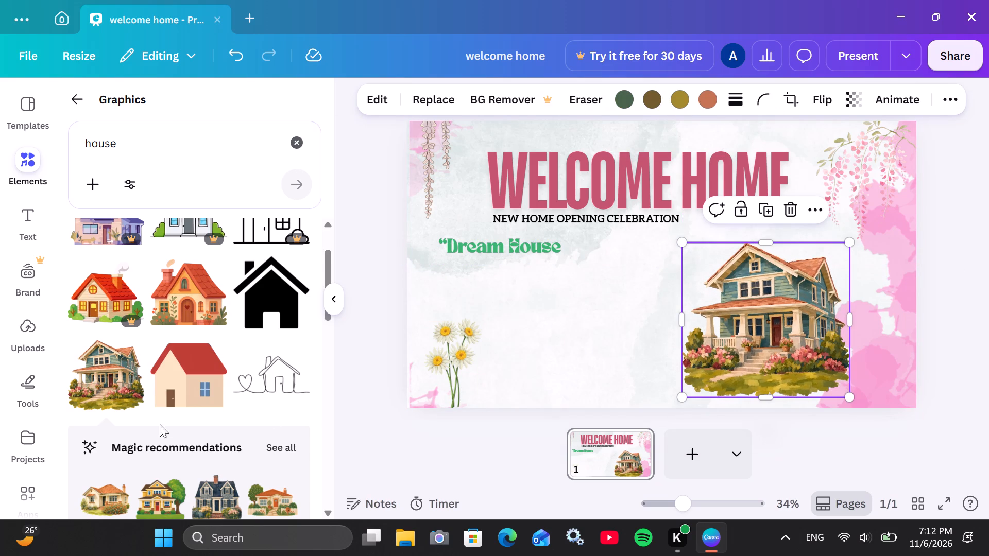
Find the two-storey timber-clad modern house among the "house" graphics, insert it and move it to the page's left side.
{"action": "scroll", "coordinate": [171, 332], "scroll_direction": "down", "scroll_amount": 7}
{"action": "scroll", "coordinate": [171, 332], "scroll_direction": "up", "scroll_amount": 3}
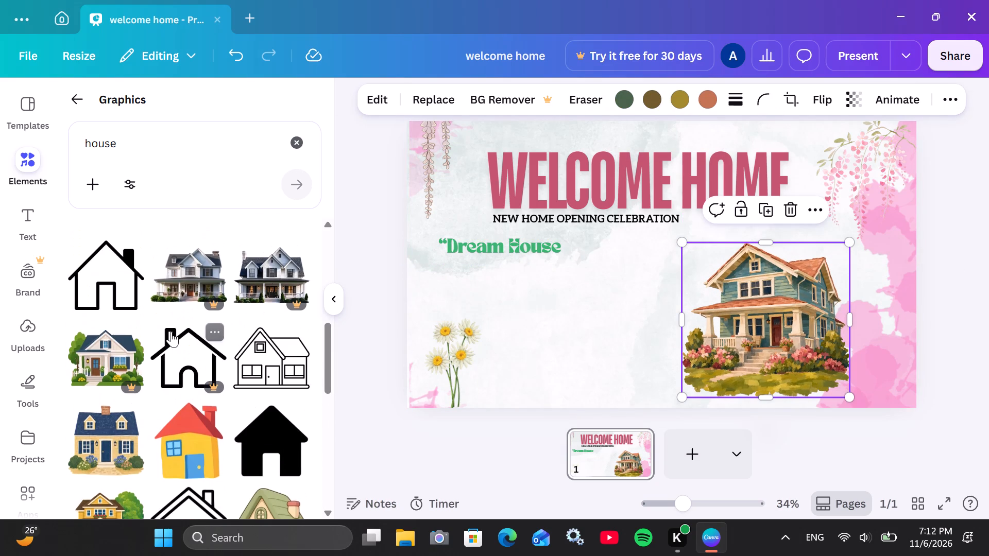
{"action": "scroll", "coordinate": [171, 332], "scroll_direction": "down", "scroll_amount": 7}
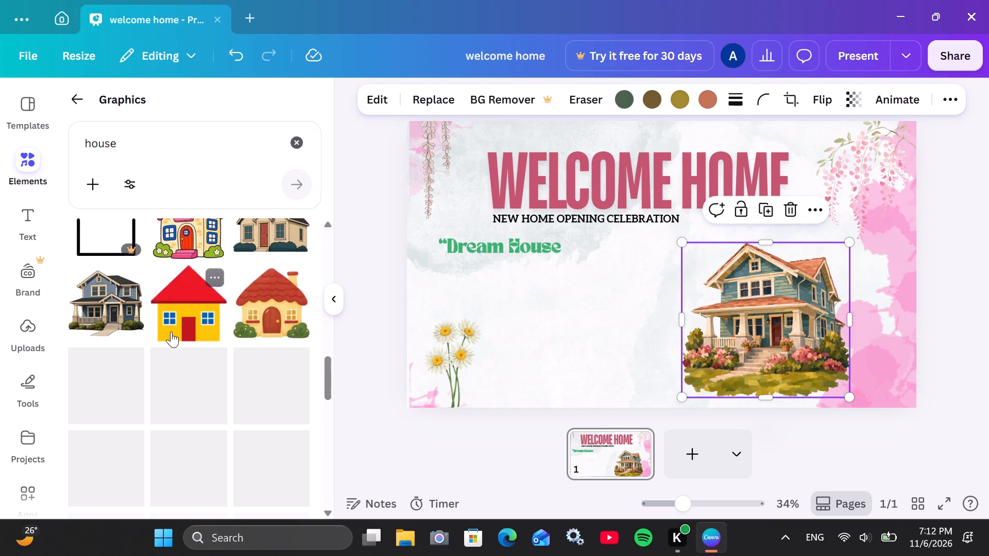
{"action": "scroll", "coordinate": [171, 332], "scroll_direction": "down", "scroll_amount": 4}
{"action": "scroll", "coordinate": [171, 332], "scroll_direction": "up", "scroll_amount": 4}
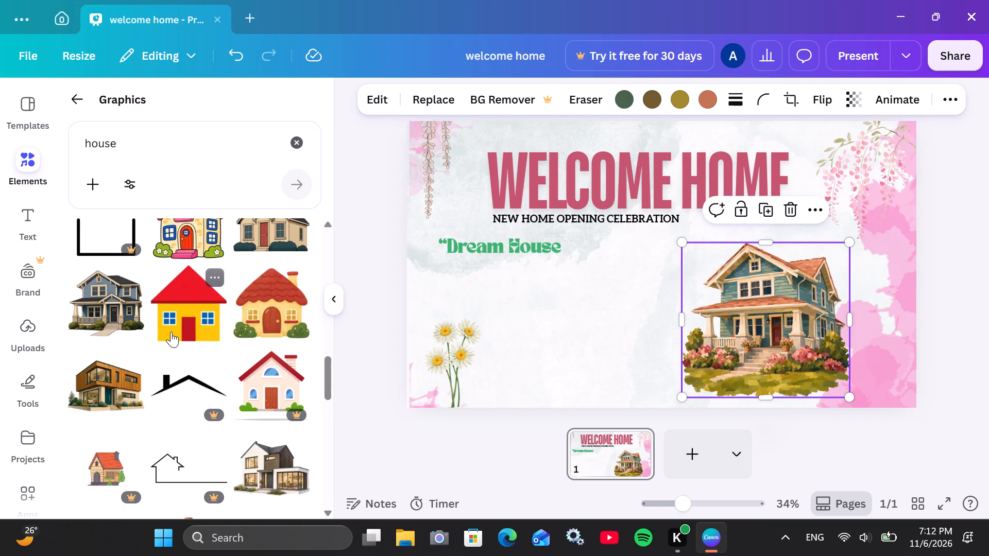
{"action": "left_click", "coordinate": [121, 403]}
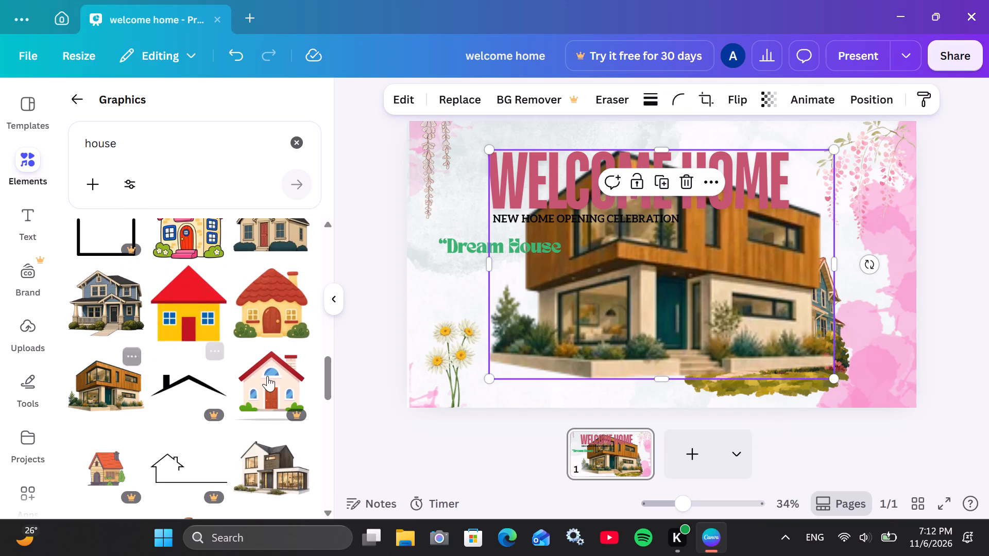
{"action": "left_click_drag", "start_coordinate": [616, 315], "coordinate": [500, 348]}
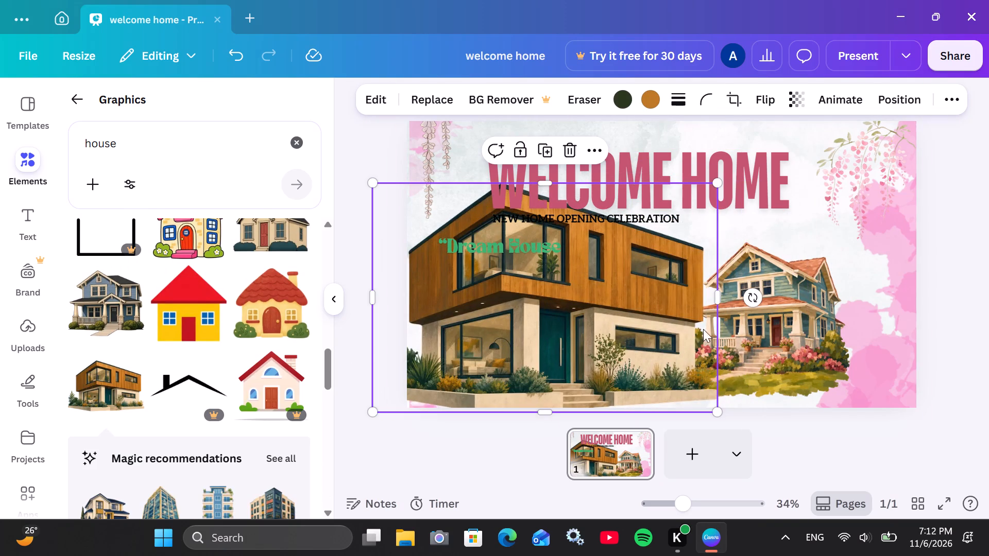
Delete the teal house with the porch from the page.
{"action": "left_click", "coordinate": [805, 328]}
{"action": "left_click", "coordinate": [794, 211]}
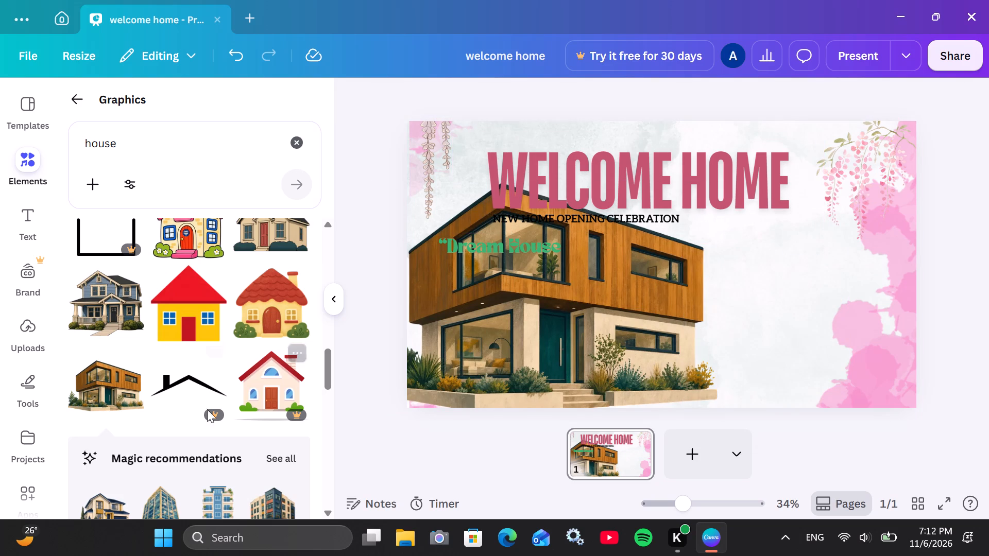
Insert the white modern house with a dark pitched roof and glazed ground-floor wing, and move it to the page's right side.
{"action": "scroll", "coordinate": [199, 373], "scroll_direction": "down", "scroll_amount": 4}
{"action": "scroll", "coordinate": [198, 372], "scroll_direction": "up", "scroll_amount": 2}
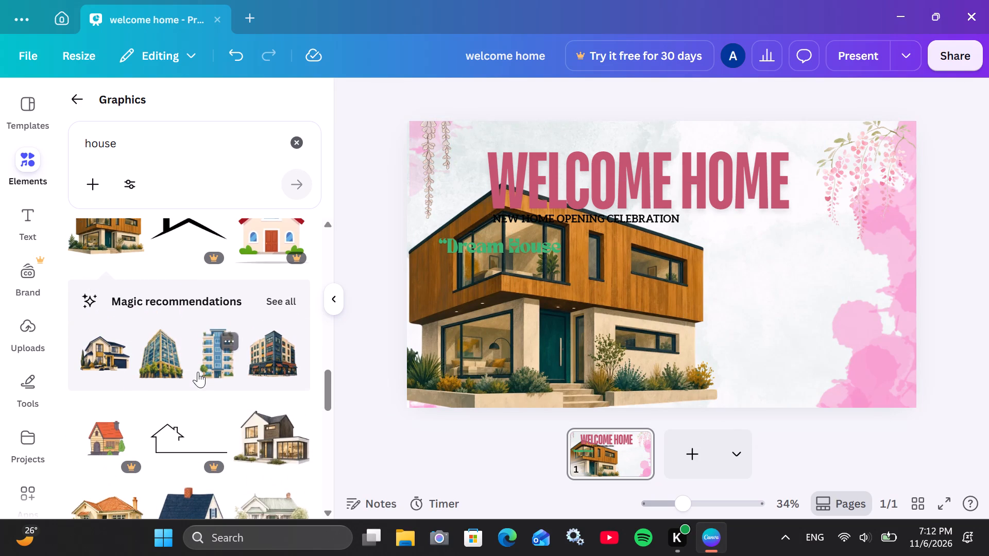
{"action": "scroll", "coordinate": [198, 372], "scroll_direction": "down", "scroll_amount": 1}
{"action": "left_click", "coordinate": [268, 355]}
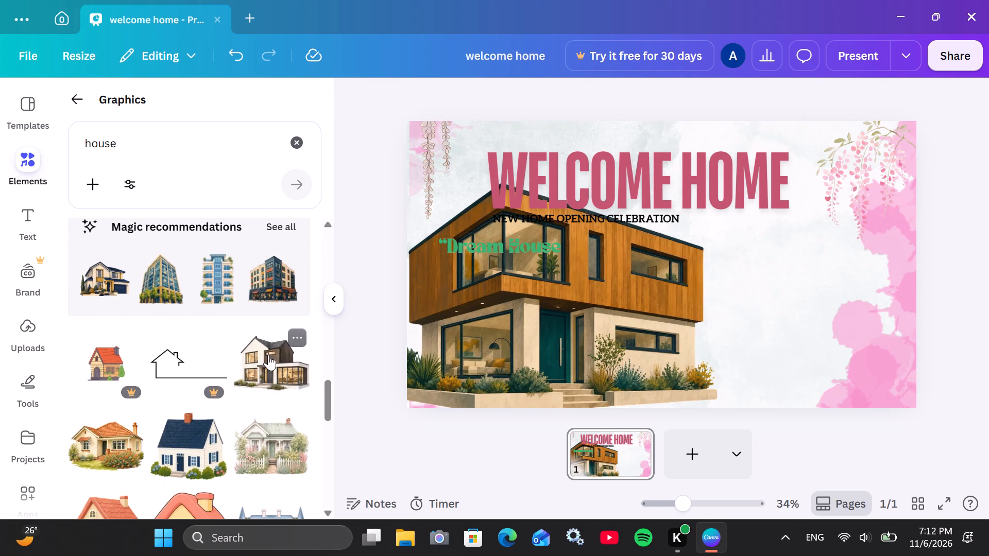
{"action": "left_click_drag", "start_coordinate": [712, 315], "coordinate": [722, 316]}
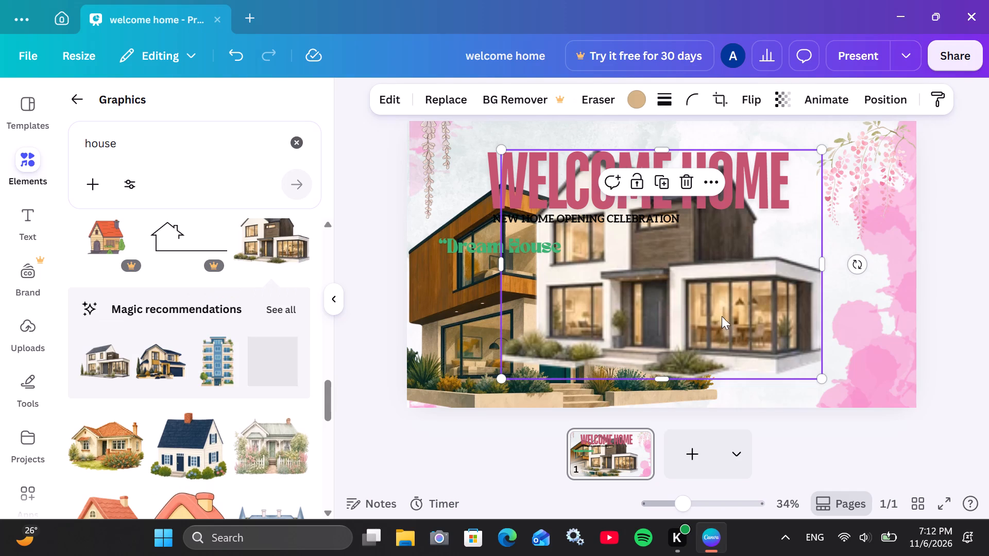
{"action": "left_click_drag", "start_coordinate": [722, 316], "coordinate": [860, 335]}
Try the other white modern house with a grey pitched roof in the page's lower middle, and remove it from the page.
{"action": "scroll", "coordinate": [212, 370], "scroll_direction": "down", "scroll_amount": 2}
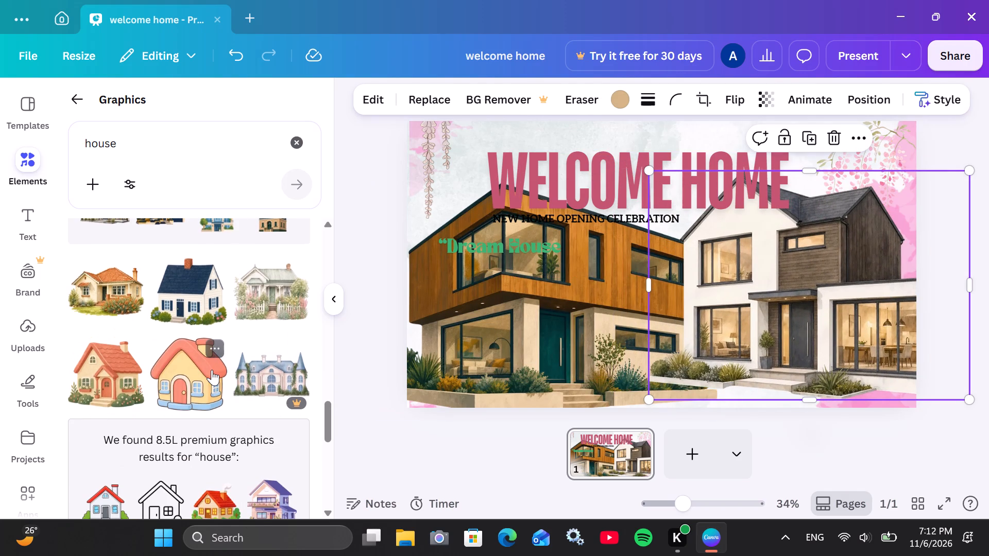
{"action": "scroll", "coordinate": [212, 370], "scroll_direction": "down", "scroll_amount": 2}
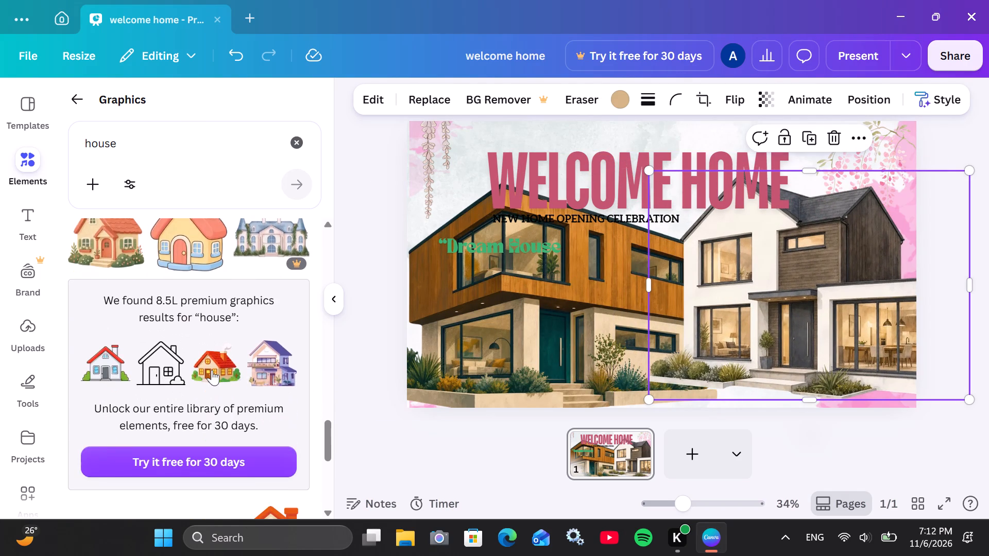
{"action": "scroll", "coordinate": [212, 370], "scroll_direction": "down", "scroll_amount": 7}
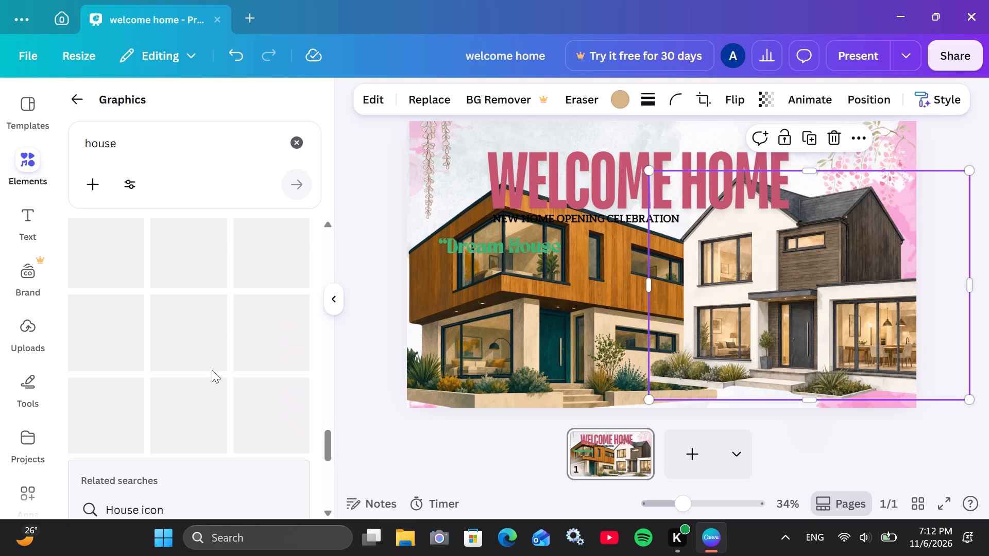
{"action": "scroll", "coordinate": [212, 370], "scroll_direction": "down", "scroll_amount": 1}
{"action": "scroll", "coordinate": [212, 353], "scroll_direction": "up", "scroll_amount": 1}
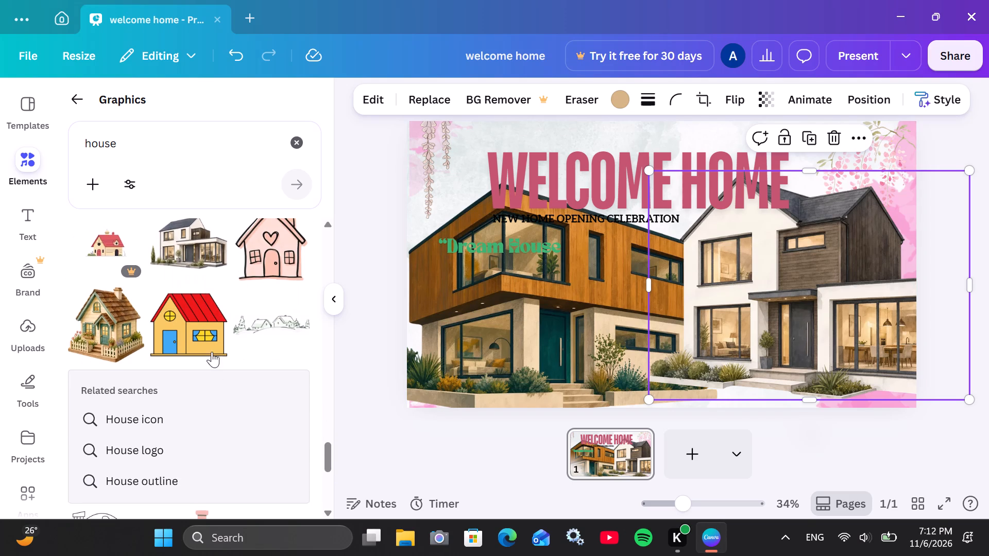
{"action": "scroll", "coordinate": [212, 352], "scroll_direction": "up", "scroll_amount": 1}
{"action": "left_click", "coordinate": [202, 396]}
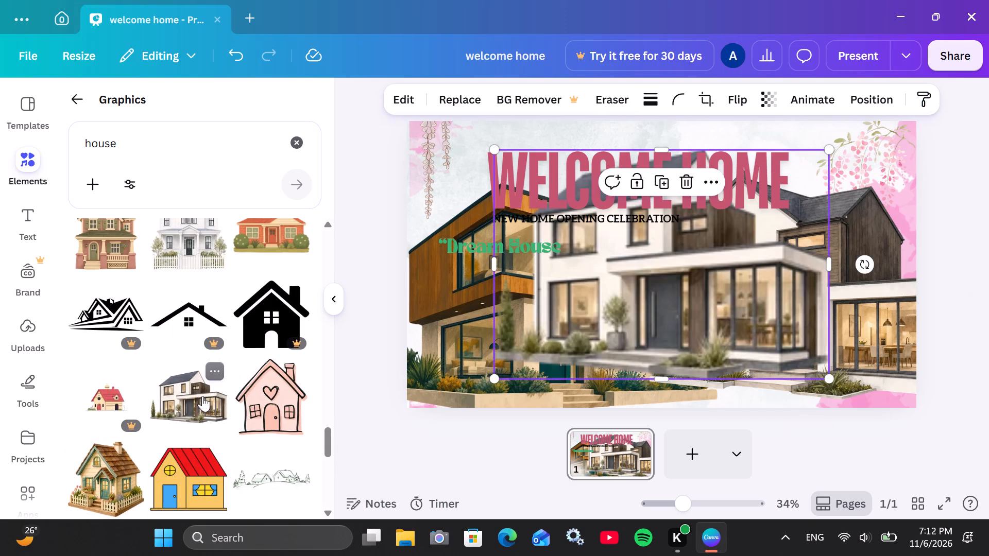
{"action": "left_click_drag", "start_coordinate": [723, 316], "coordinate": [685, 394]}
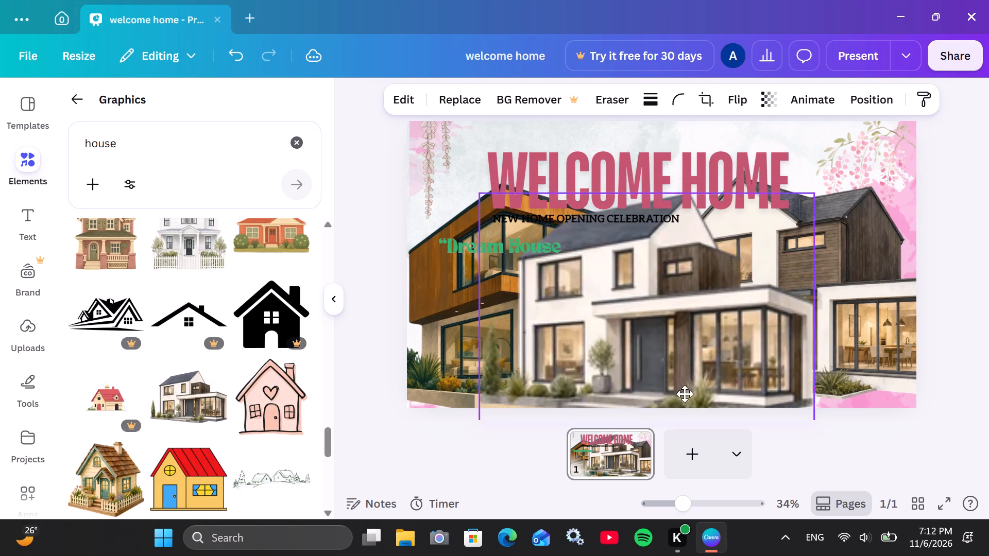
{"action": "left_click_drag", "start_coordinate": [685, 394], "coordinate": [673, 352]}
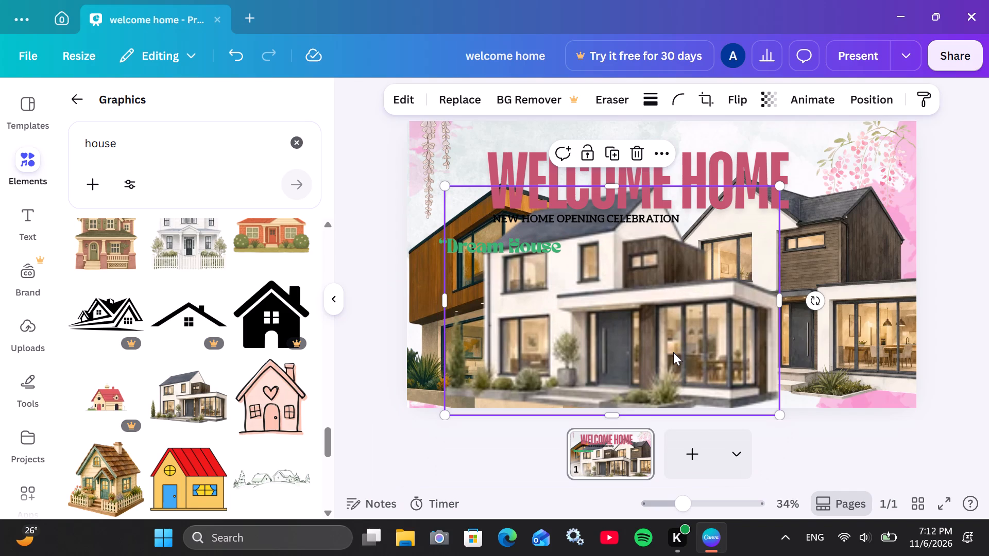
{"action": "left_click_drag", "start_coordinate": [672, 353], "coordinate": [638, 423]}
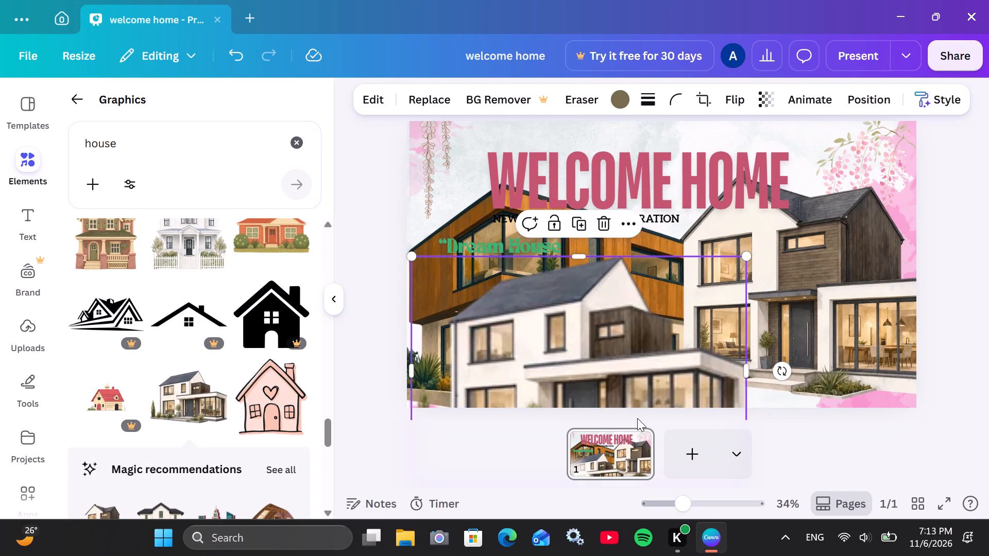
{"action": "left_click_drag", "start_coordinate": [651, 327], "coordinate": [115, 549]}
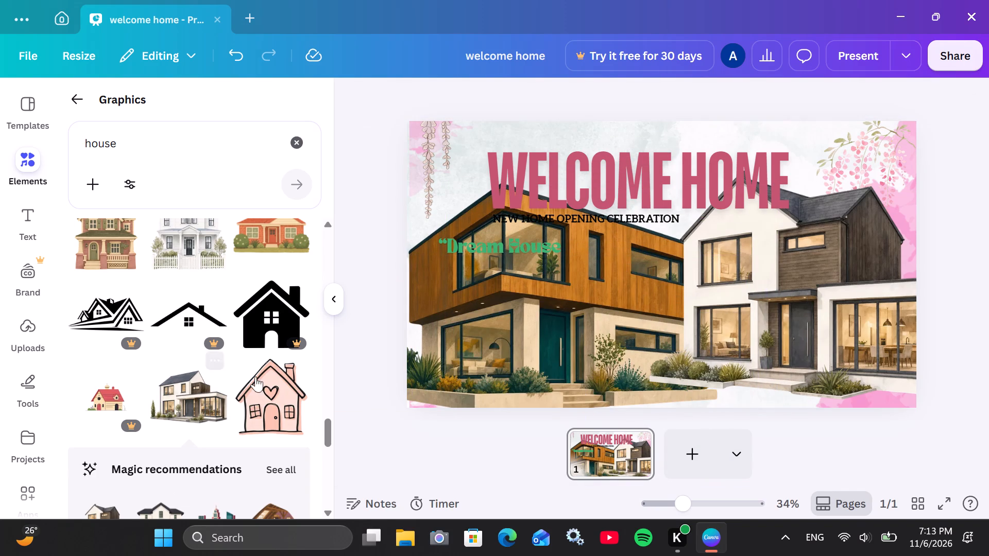
Move the white modern house outward past the page's right edge, keeping only its left part on the page.
{"action": "left_click_drag", "start_coordinate": [828, 297], "coordinate": [988, 323]}
Shrink the timber-clad house to about two fifths of the page width and place it below "Dream House", aligned with the page's bottom edge.
{"action": "left_click", "coordinate": [636, 339]}
{"action": "left_click_drag", "start_coordinate": [370, 183], "coordinate": [372, 187]}
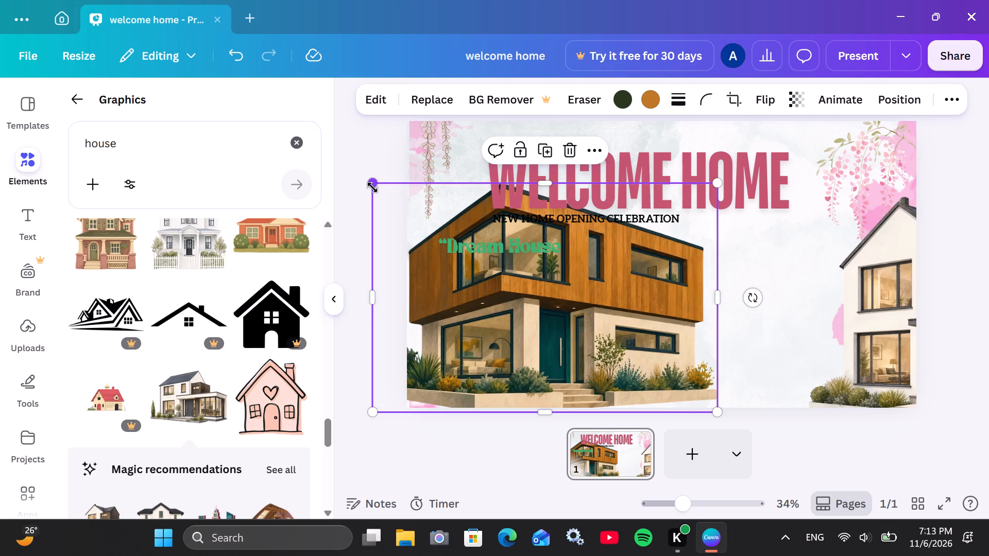
{"action": "left_click_drag", "start_coordinate": [372, 187], "coordinate": [492, 296]}
{"action": "left_click_drag", "start_coordinate": [606, 321], "coordinate": [557, 322]}
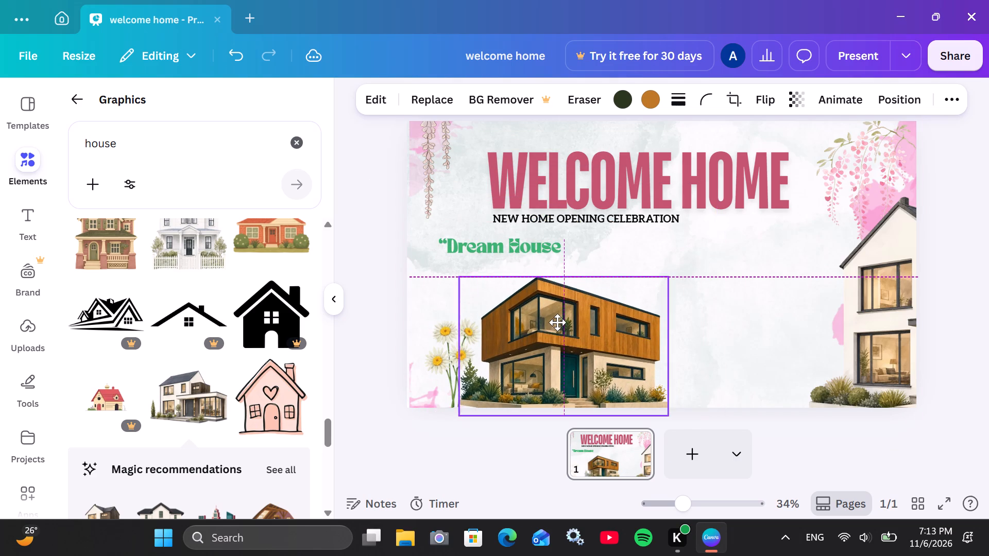
{"action": "left_click_drag", "start_coordinate": [557, 322], "coordinate": [501, 329]}
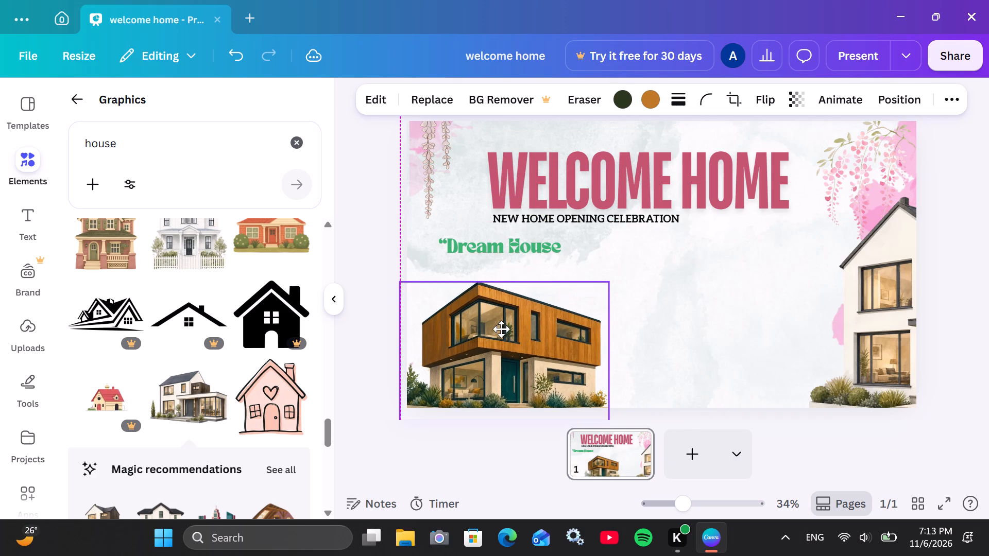
{"action": "left_click_drag", "start_coordinate": [501, 329], "coordinate": [472, 316]}
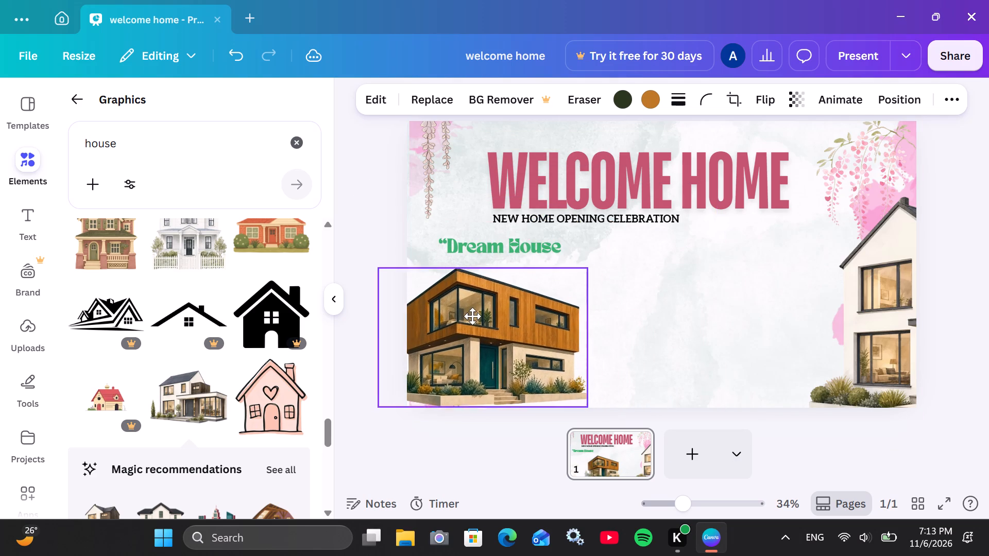
{"action": "left_click_drag", "start_coordinate": [472, 316], "coordinate": [425, 321]}
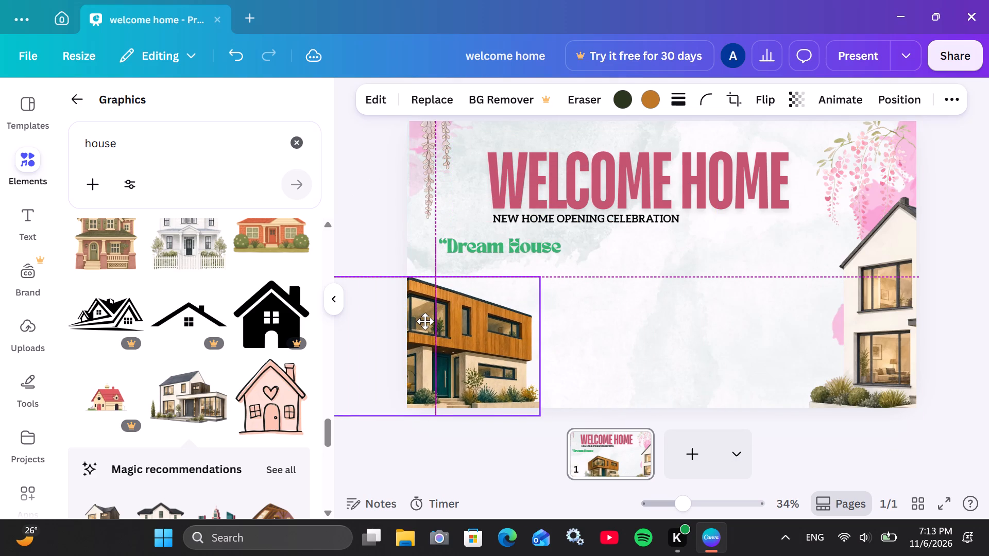
{"action": "left_click_drag", "start_coordinate": [425, 321], "coordinate": [509, 319]}
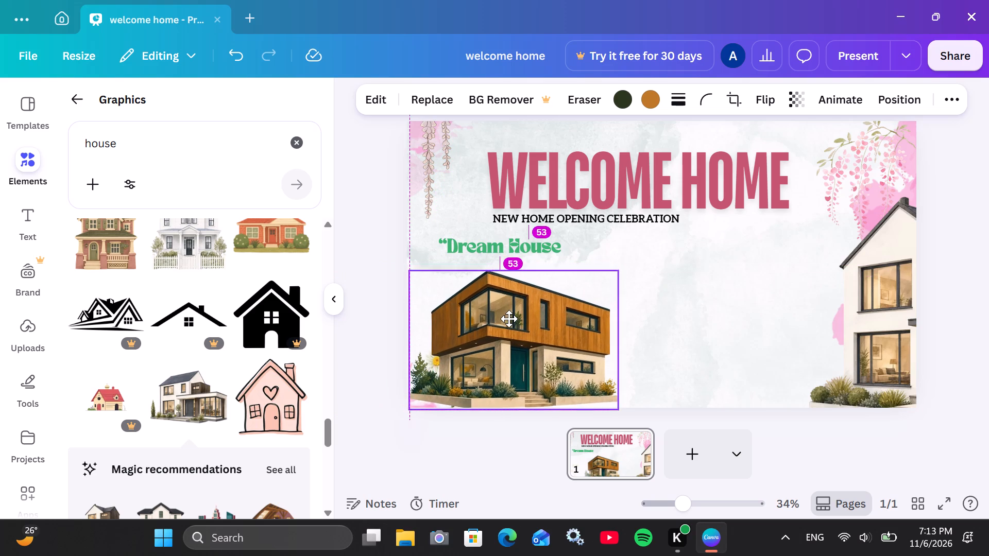
{"action": "left_click_drag", "start_coordinate": [509, 319], "coordinate": [517, 314]}
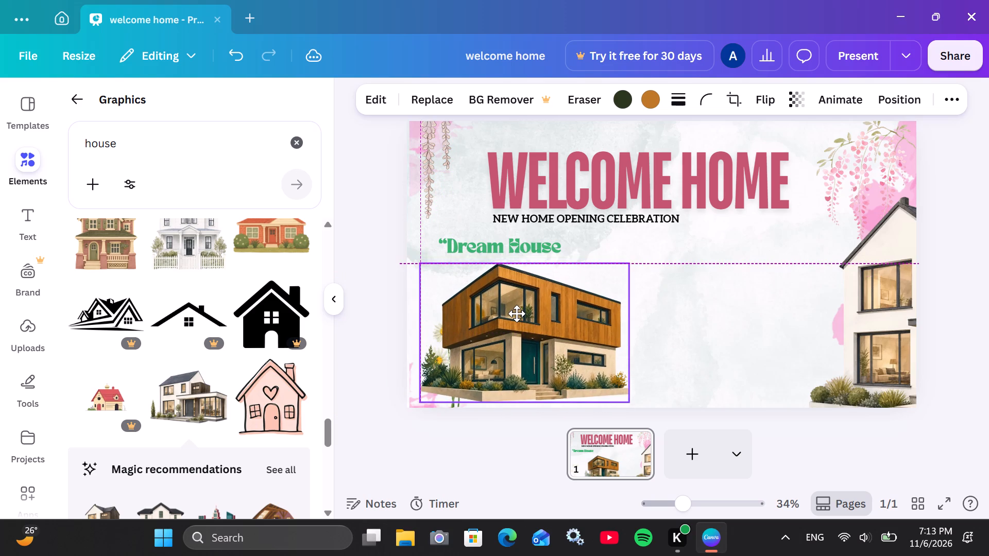
{"action": "left_click_drag", "start_coordinate": [517, 314], "coordinate": [517, 316]}
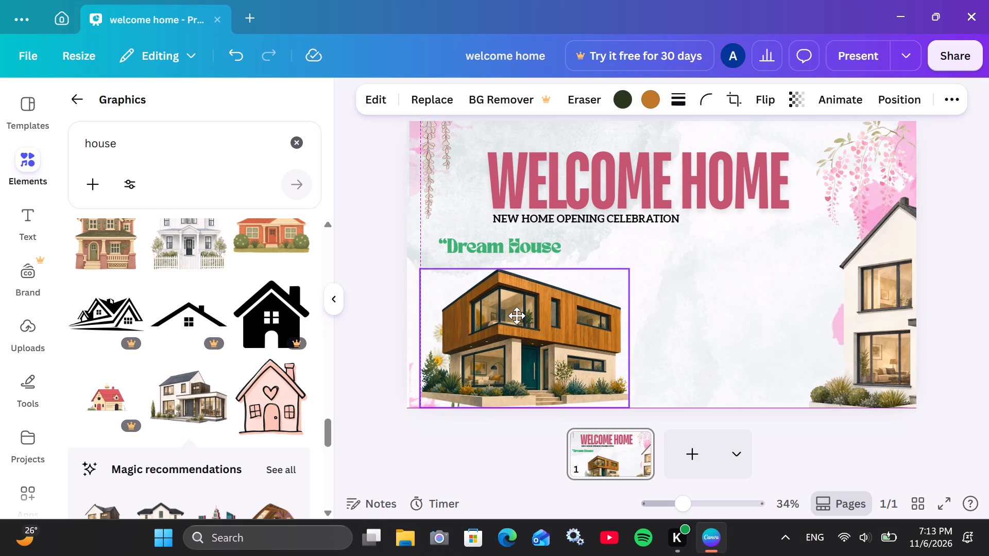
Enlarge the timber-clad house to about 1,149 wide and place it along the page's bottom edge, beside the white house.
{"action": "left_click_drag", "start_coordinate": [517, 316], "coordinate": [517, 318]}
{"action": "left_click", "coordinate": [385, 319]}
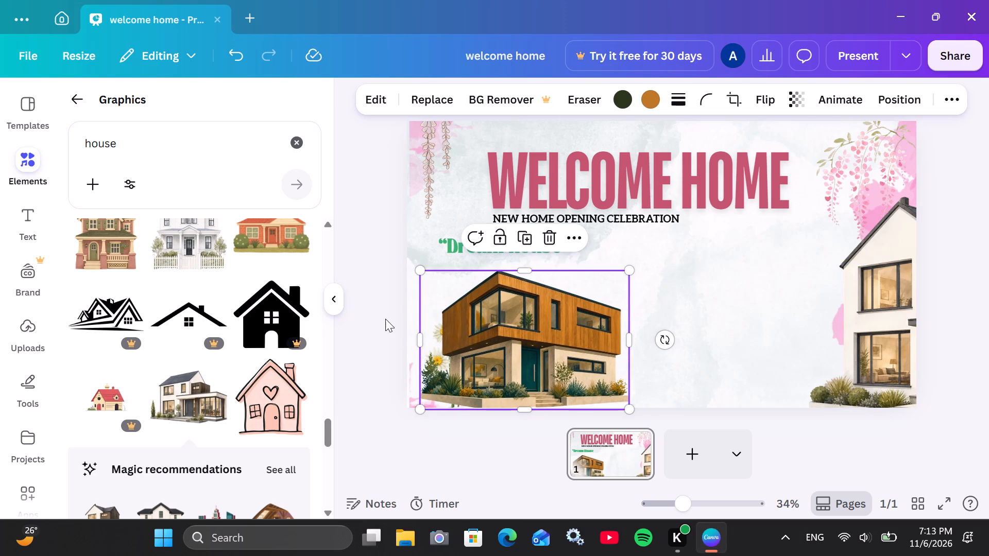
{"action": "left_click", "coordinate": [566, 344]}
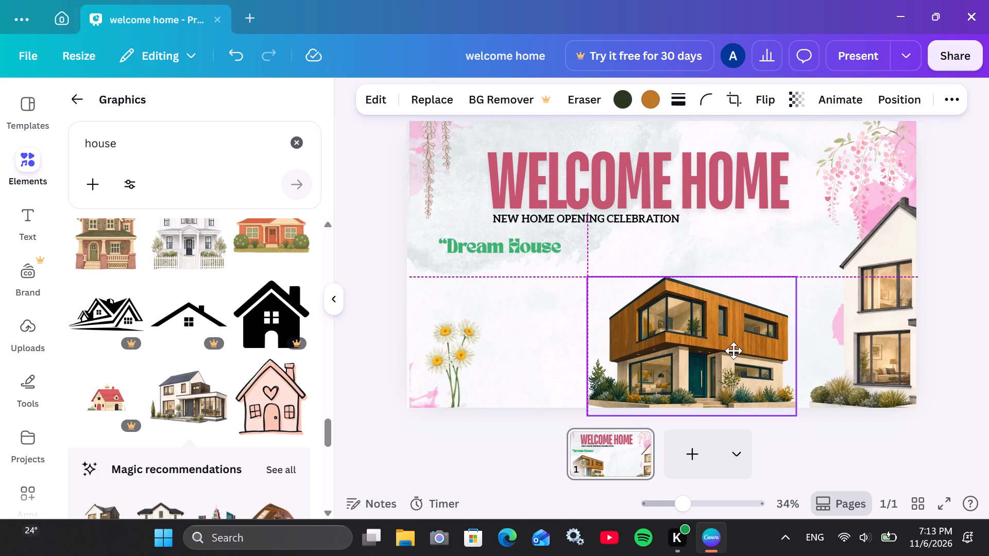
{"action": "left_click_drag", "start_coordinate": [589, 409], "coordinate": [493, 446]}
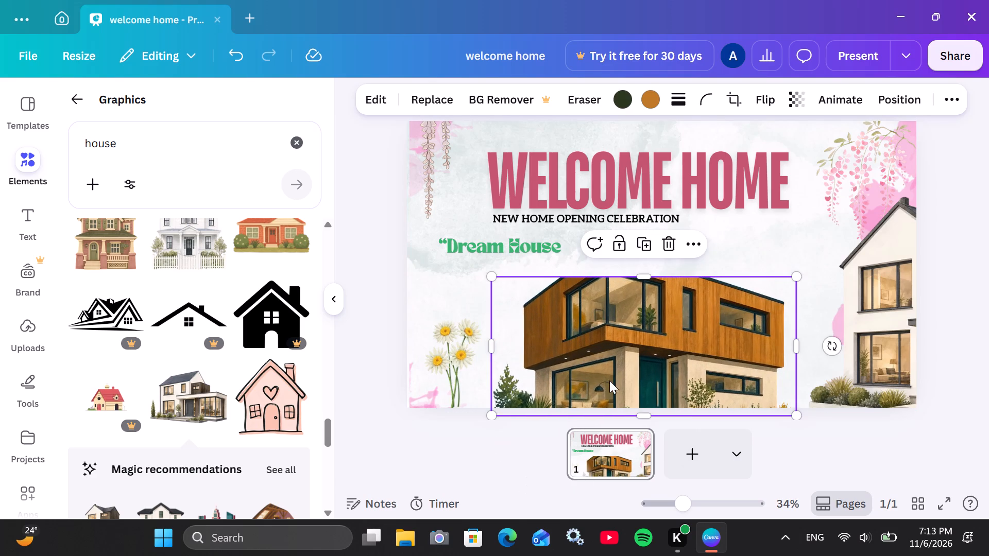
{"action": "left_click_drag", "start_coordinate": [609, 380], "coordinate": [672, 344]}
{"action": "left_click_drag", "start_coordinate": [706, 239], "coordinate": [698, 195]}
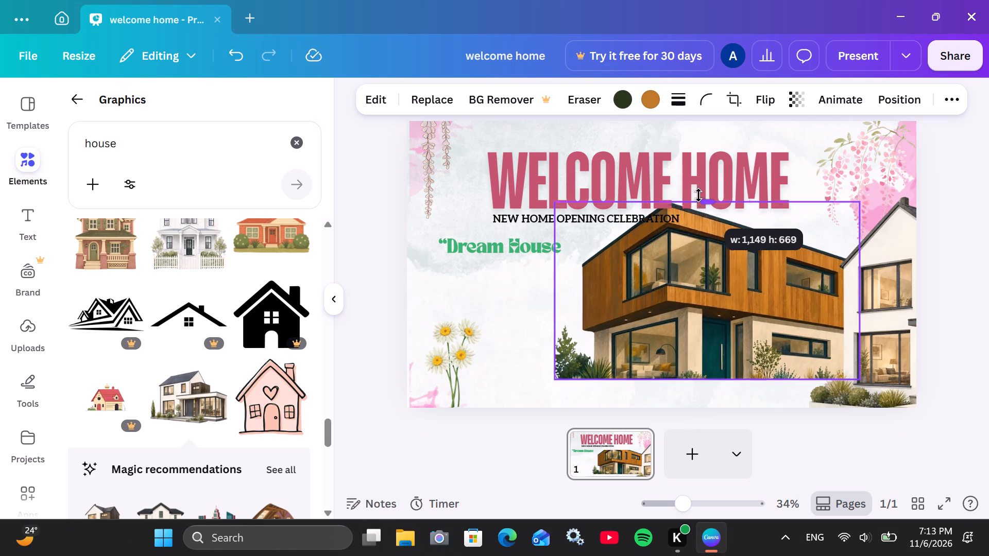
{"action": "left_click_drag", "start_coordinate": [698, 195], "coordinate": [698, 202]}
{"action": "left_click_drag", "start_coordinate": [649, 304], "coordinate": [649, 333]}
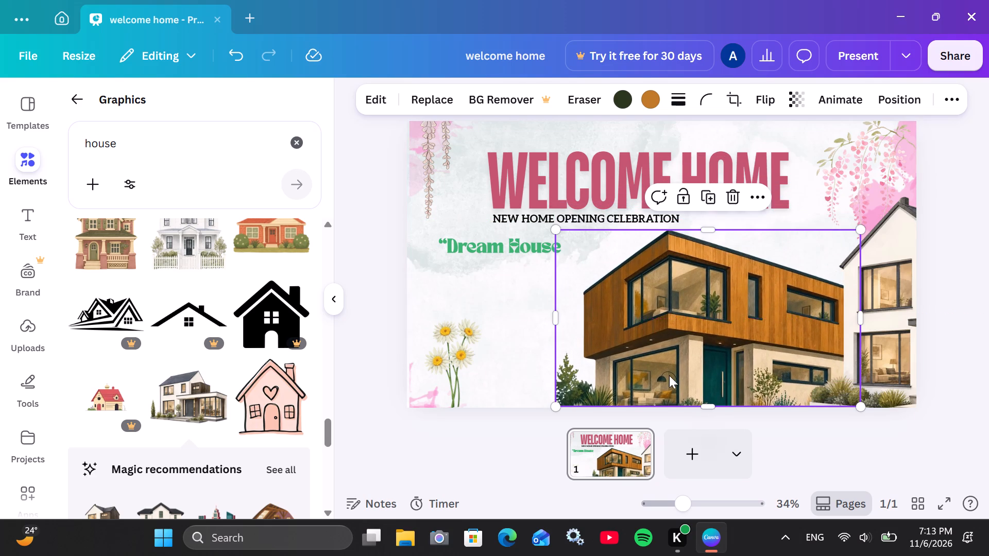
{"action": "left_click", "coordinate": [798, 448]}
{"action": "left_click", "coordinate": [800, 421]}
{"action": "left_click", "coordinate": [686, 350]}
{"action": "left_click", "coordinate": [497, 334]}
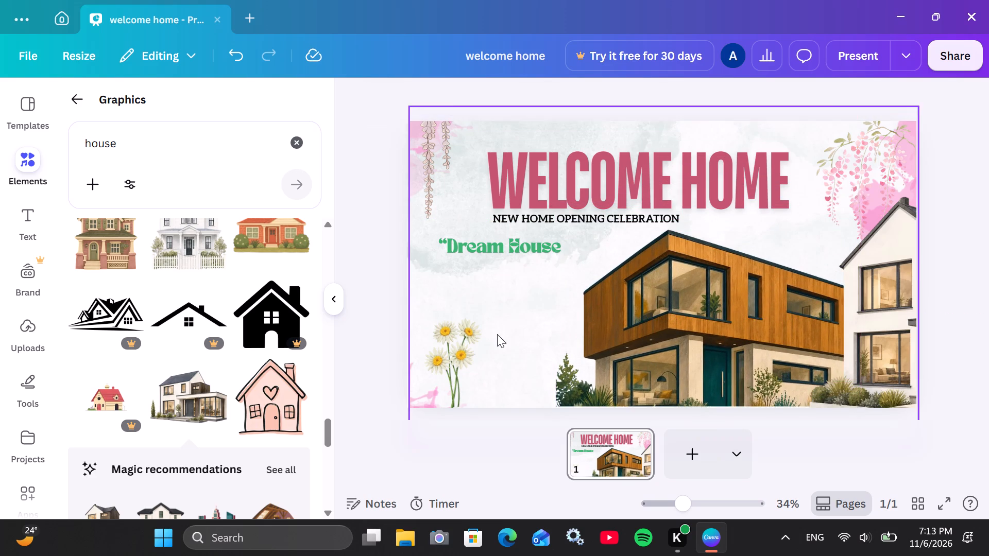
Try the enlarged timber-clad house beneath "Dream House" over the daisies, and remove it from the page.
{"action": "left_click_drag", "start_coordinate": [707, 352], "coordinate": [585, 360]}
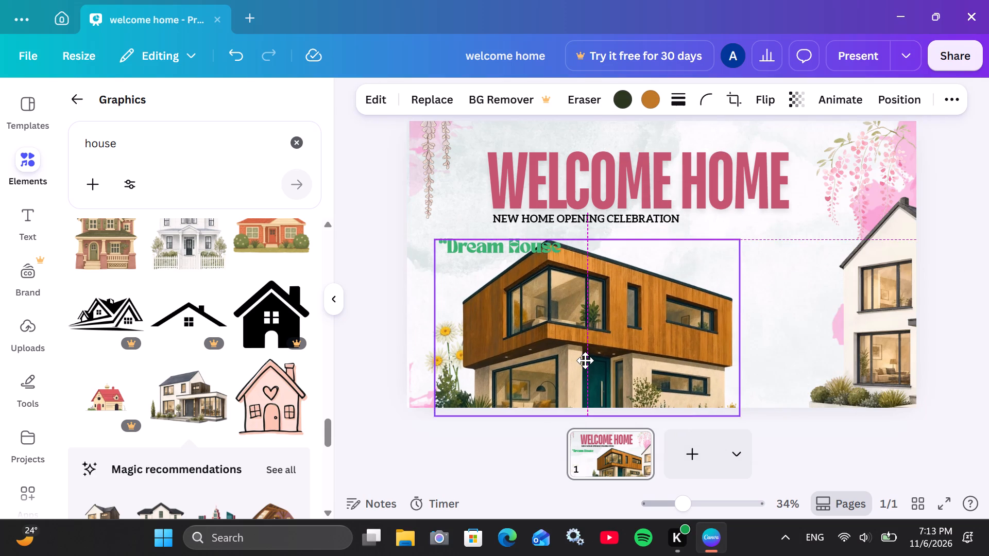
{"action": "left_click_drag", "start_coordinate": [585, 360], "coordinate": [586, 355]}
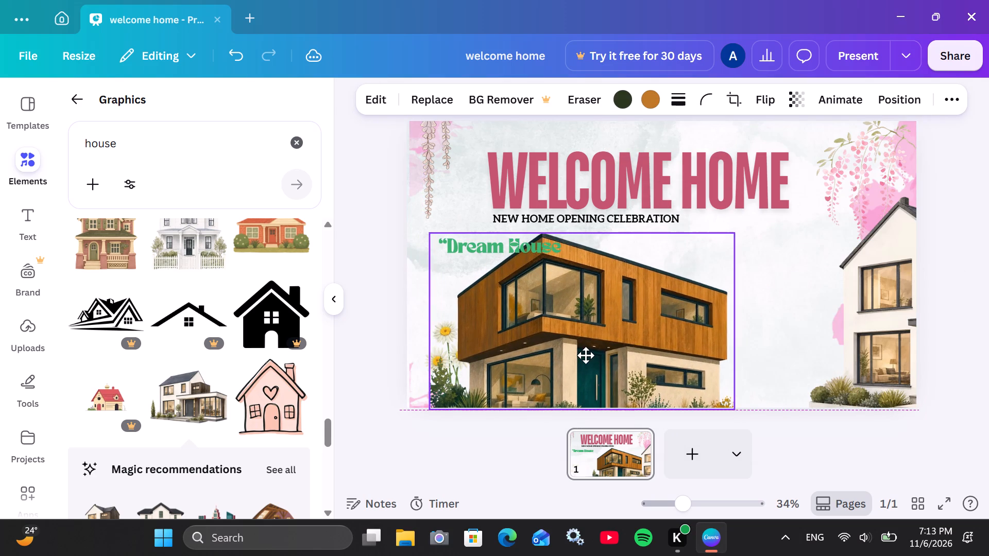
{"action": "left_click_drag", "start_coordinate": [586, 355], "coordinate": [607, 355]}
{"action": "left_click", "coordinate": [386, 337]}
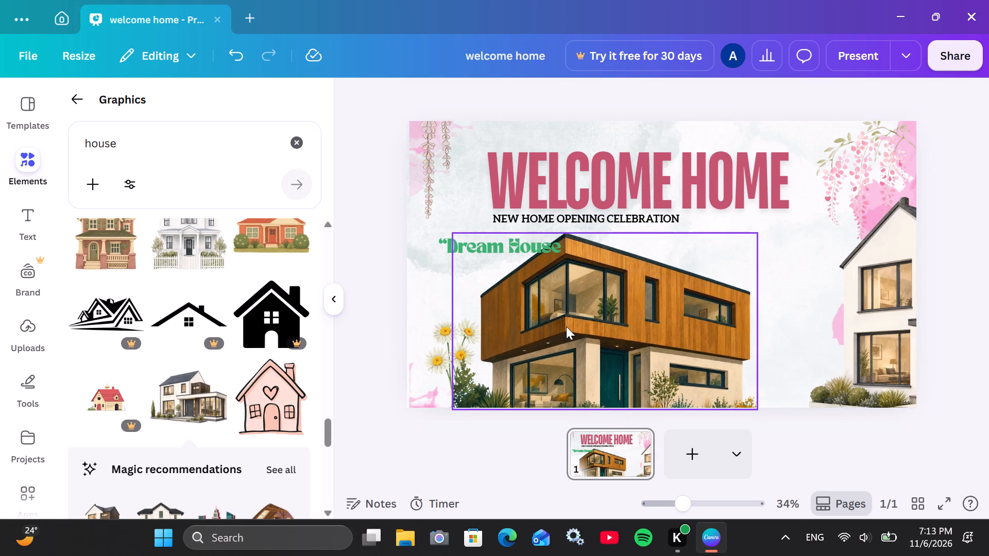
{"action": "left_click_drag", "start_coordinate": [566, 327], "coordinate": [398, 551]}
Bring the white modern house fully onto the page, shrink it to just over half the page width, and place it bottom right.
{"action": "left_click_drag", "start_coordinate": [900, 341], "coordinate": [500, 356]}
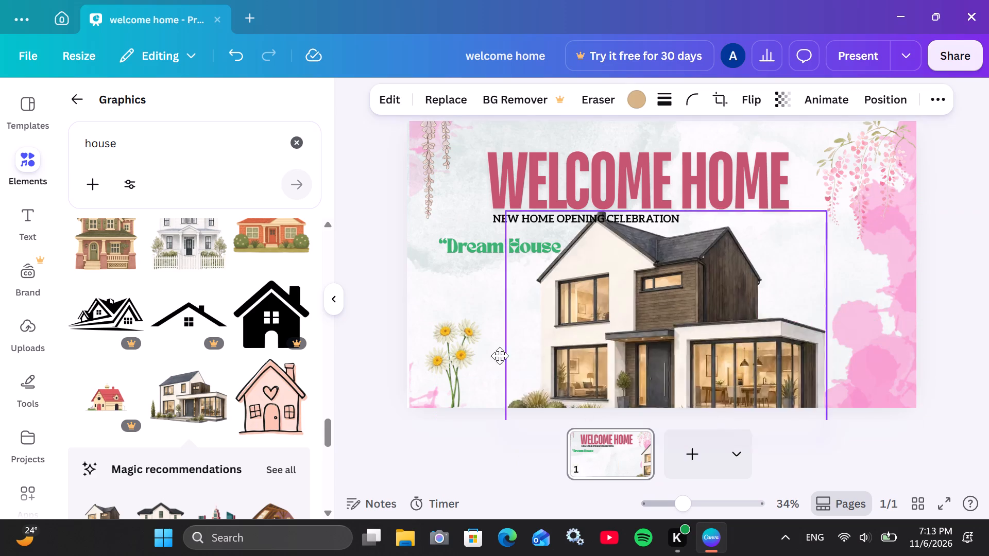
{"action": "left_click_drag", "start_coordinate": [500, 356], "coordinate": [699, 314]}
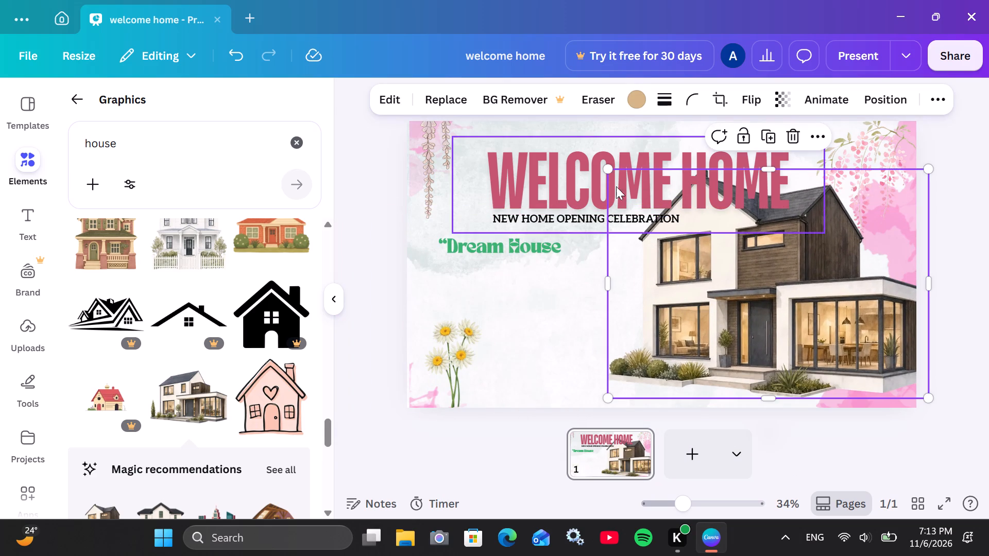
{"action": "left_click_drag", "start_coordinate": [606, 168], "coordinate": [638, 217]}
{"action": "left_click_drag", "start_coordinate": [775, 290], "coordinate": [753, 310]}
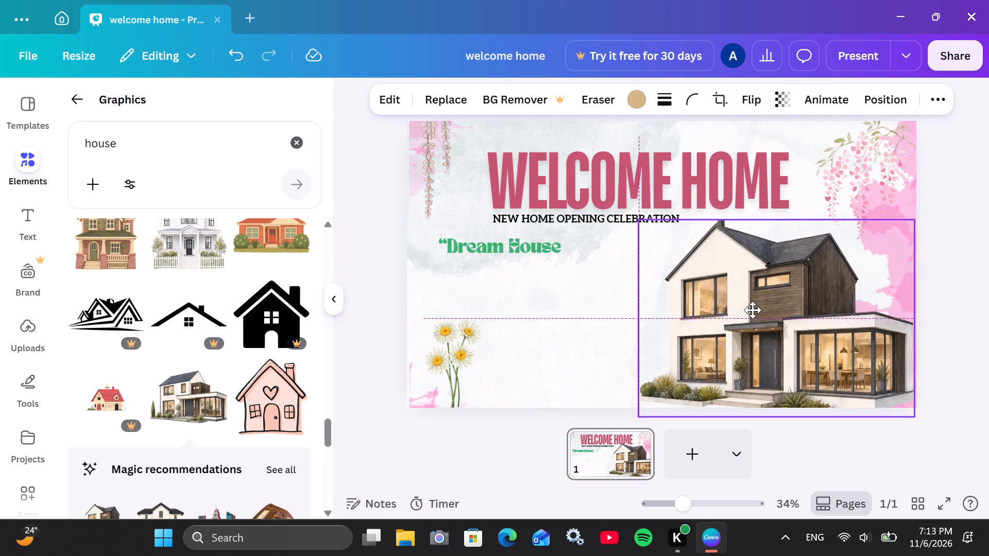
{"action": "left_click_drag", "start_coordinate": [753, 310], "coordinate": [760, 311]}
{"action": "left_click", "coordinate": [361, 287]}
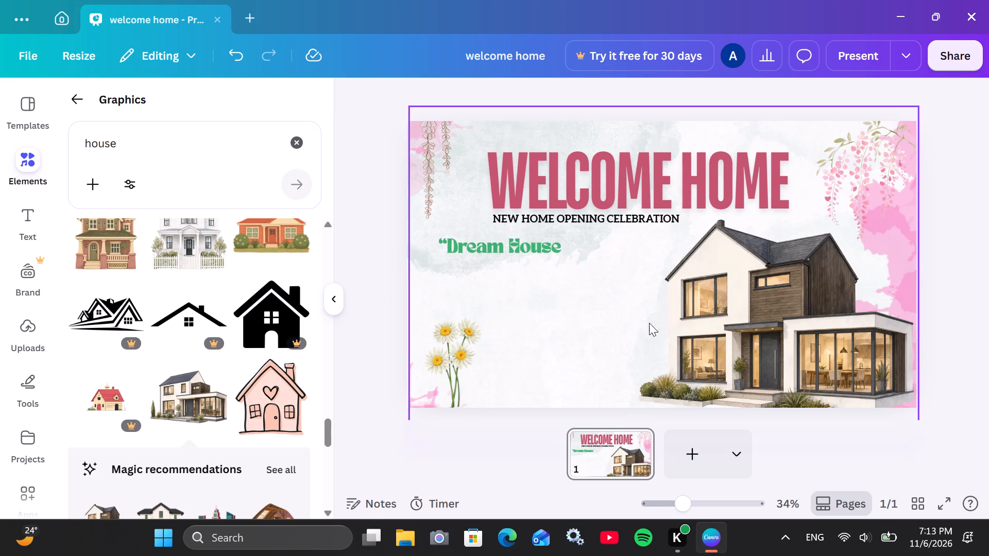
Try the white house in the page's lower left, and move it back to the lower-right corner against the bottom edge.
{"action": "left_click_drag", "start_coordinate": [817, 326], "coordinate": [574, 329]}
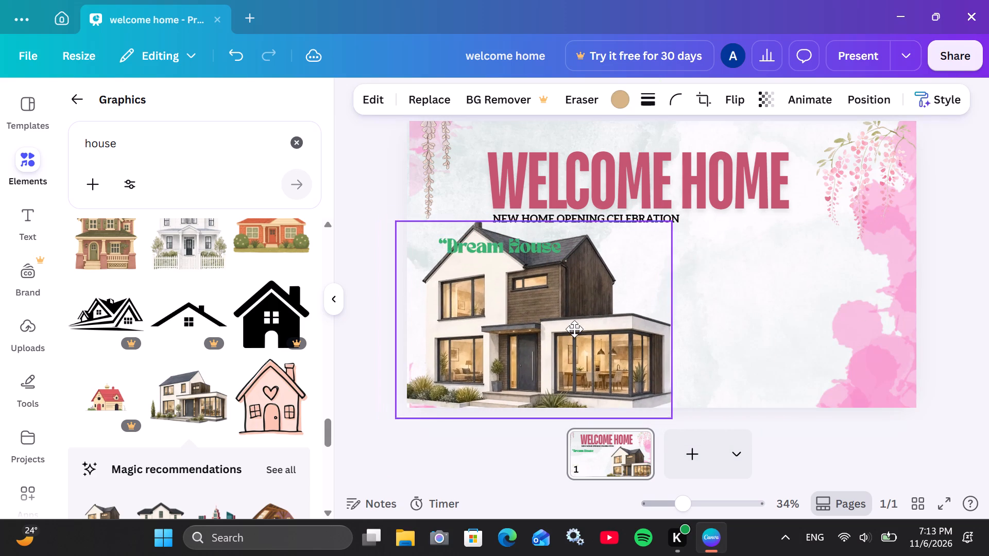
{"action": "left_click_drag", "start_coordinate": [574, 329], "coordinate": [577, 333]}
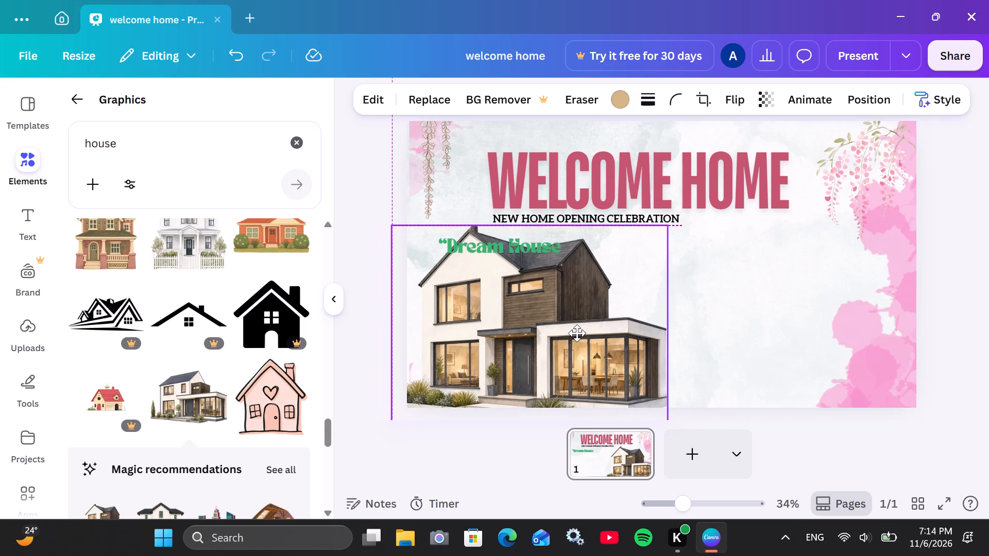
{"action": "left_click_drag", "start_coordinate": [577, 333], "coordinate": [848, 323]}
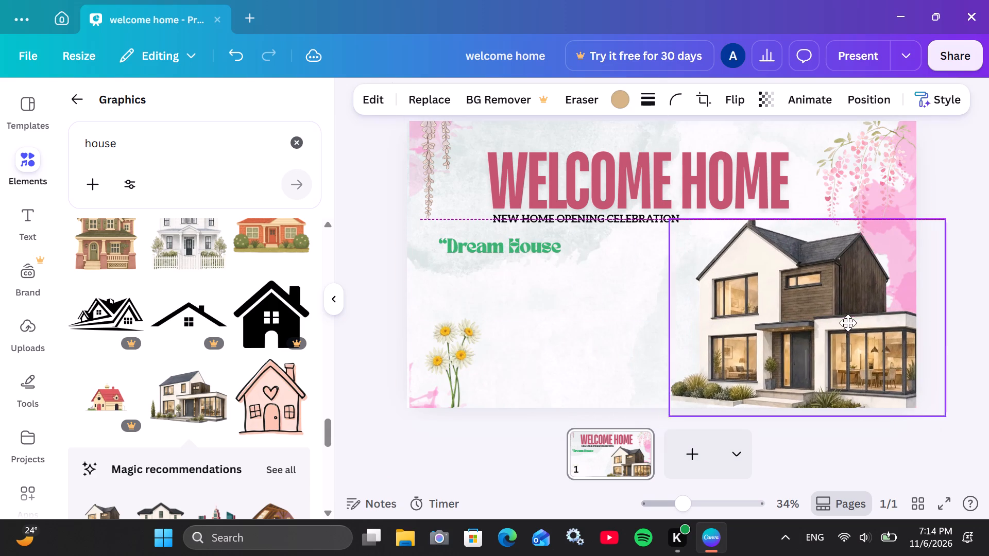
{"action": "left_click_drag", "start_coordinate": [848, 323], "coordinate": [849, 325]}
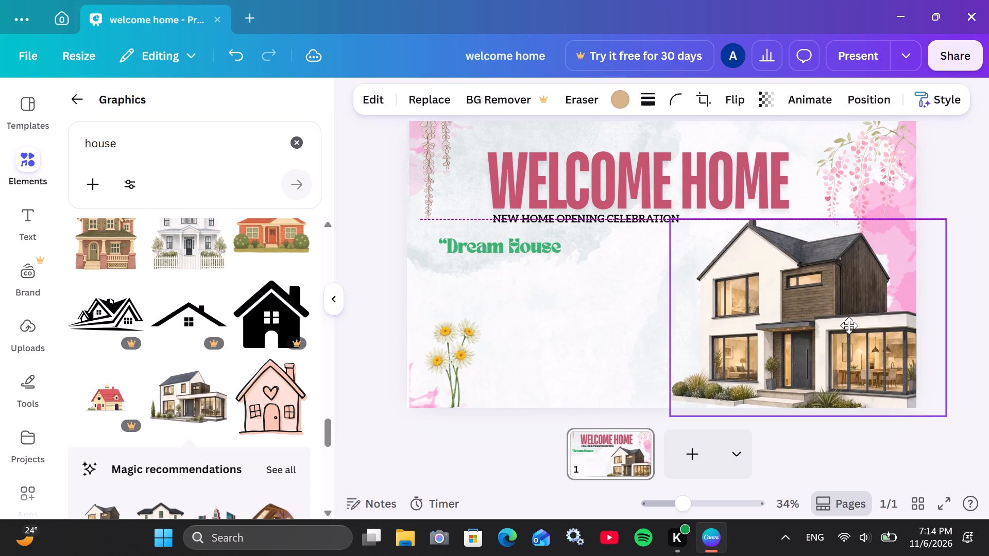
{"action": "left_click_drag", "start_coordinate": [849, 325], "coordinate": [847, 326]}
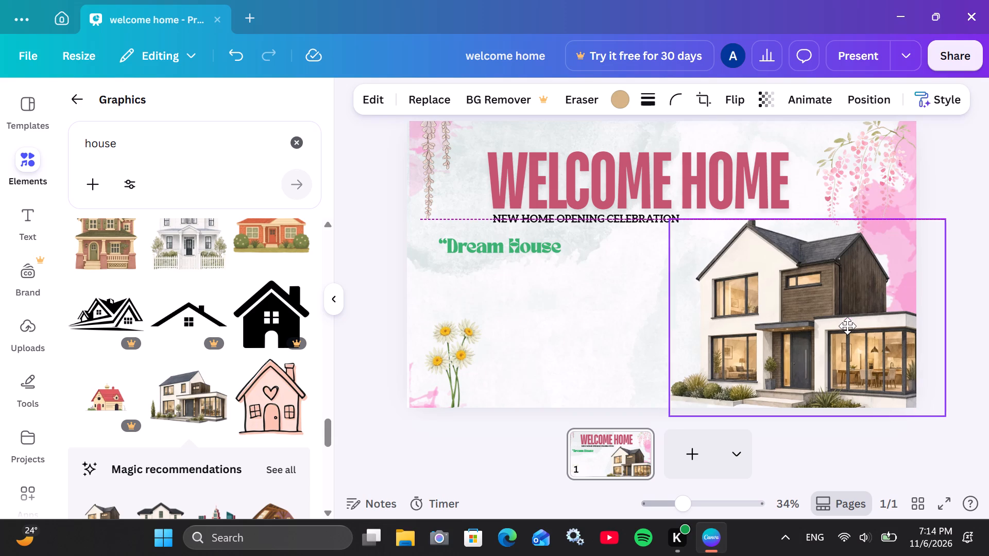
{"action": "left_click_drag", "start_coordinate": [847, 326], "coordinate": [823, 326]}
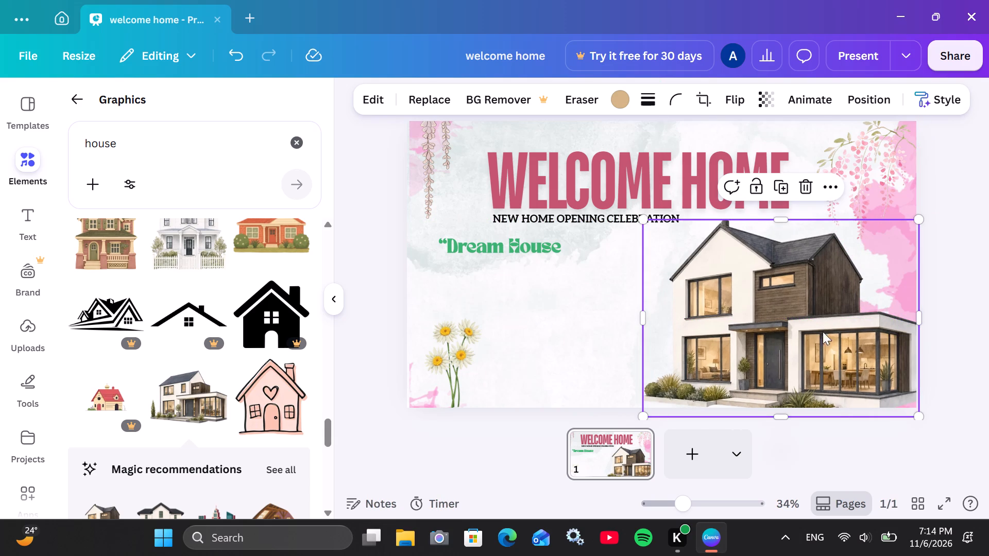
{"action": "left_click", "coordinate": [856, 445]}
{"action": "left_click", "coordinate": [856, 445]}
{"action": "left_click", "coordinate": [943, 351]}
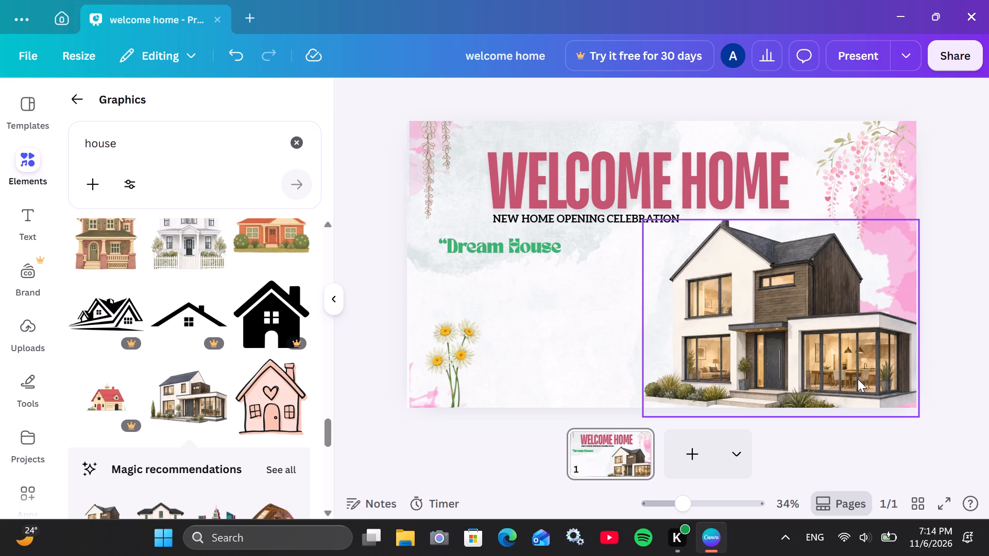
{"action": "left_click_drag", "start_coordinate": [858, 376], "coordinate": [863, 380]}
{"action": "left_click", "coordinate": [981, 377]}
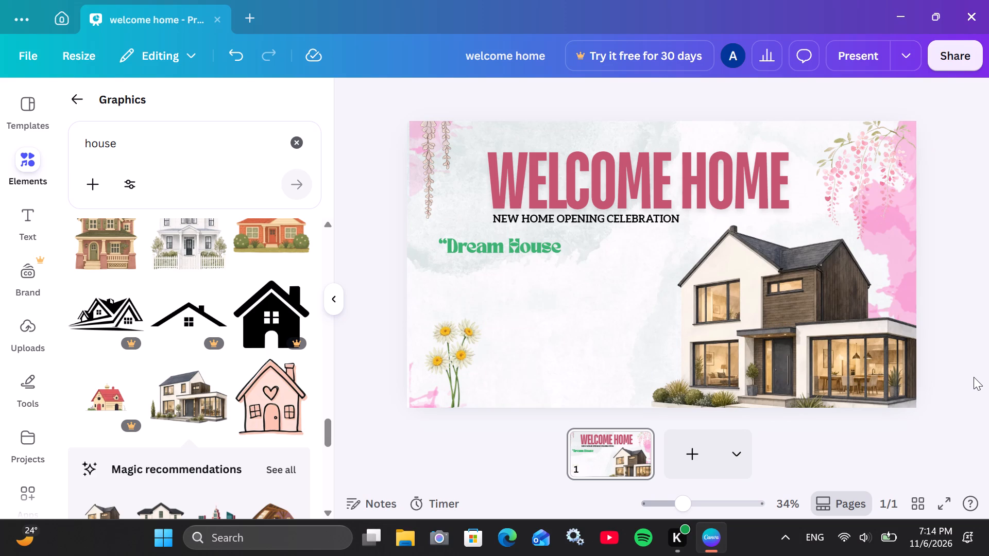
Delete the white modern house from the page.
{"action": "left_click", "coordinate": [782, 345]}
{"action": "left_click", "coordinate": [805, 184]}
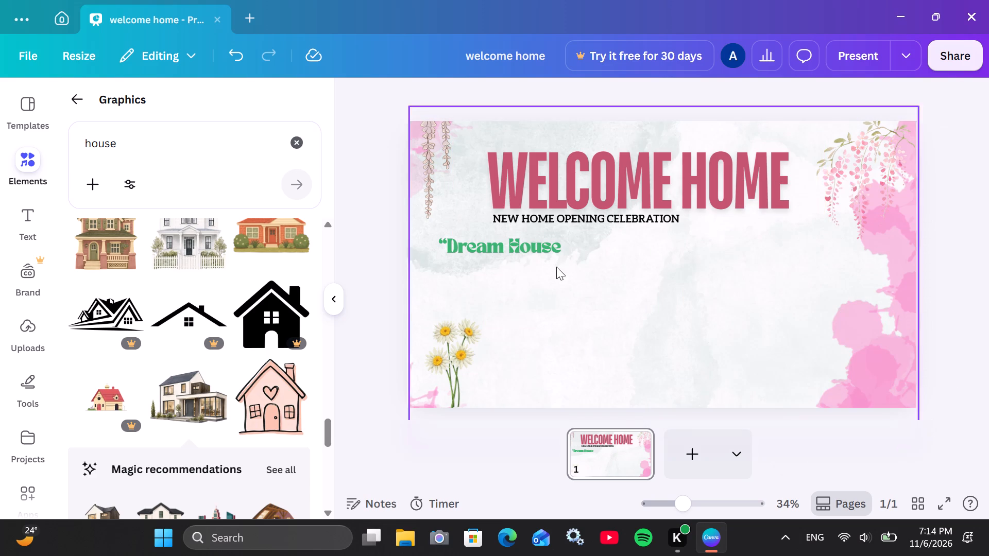
Insert the other white house with a grey pitched roof, shrink it to about half the page width, and place it bottom centre.
{"action": "left_click", "coordinate": [168, 405]}
{"action": "left_click_drag", "start_coordinate": [770, 318], "coordinate": [754, 371]}
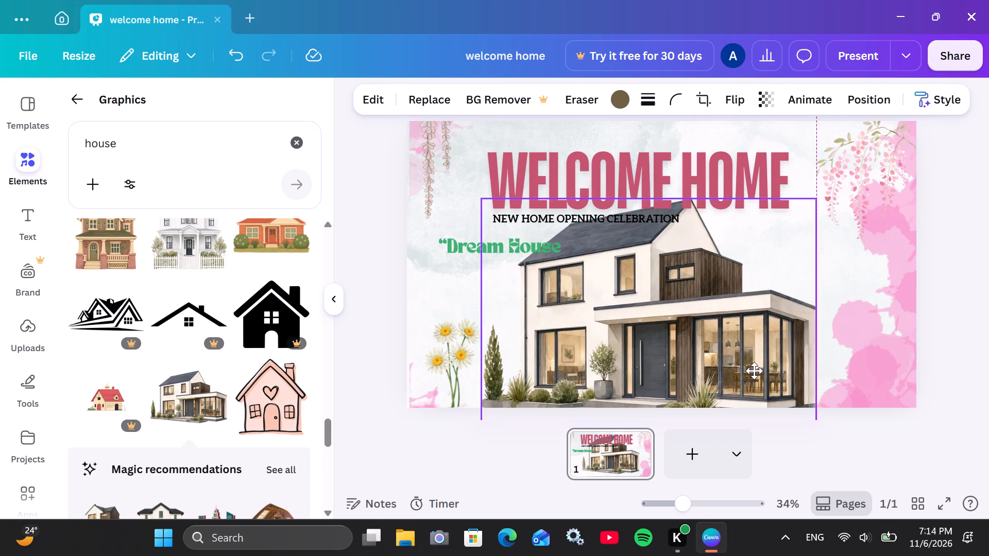
{"action": "left_click_drag", "start_coordinate": [754, 371], "coordinate": [754, 371]}
{"action": "left_click_drag", "start_coordinate": [480, 203], "coordinate": [558, 266]}
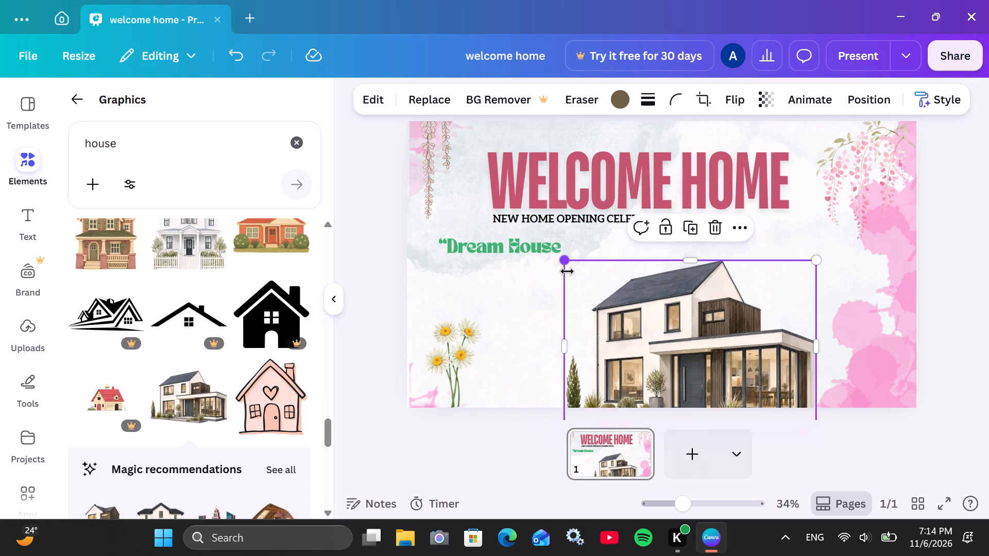
{"action": "left_click_drag", "start_coordinate": [674, 323], "coordinate": [522, 307]}
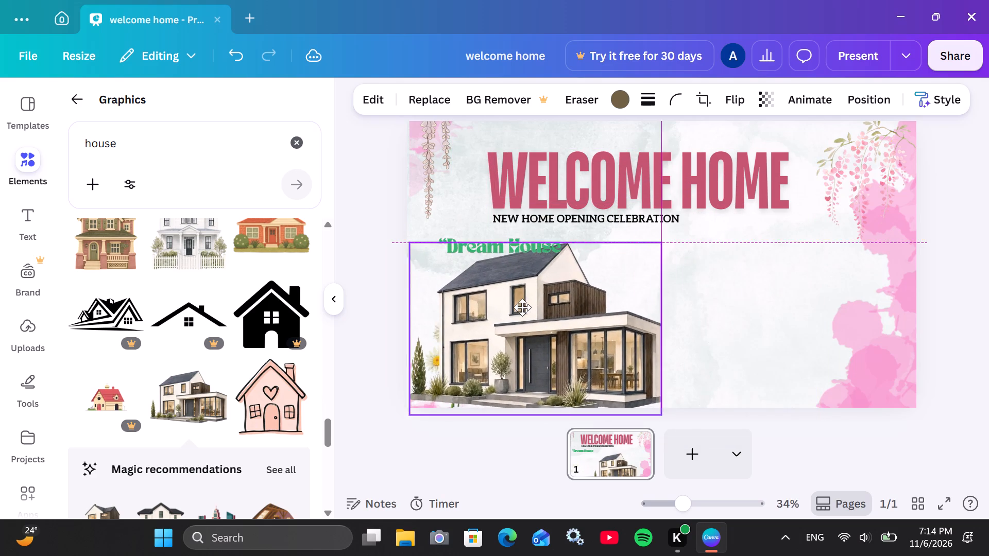
{"action": "left_click_drag", "start_coordinate": [522, 307], "coordinate": [615, 308]}
Move the daisies from the page's lower left to its lower right, beside the pink splash.
{"action": "left_click_drag", "start_coordinate": [449, 335], "coordinate": [799, 311]}
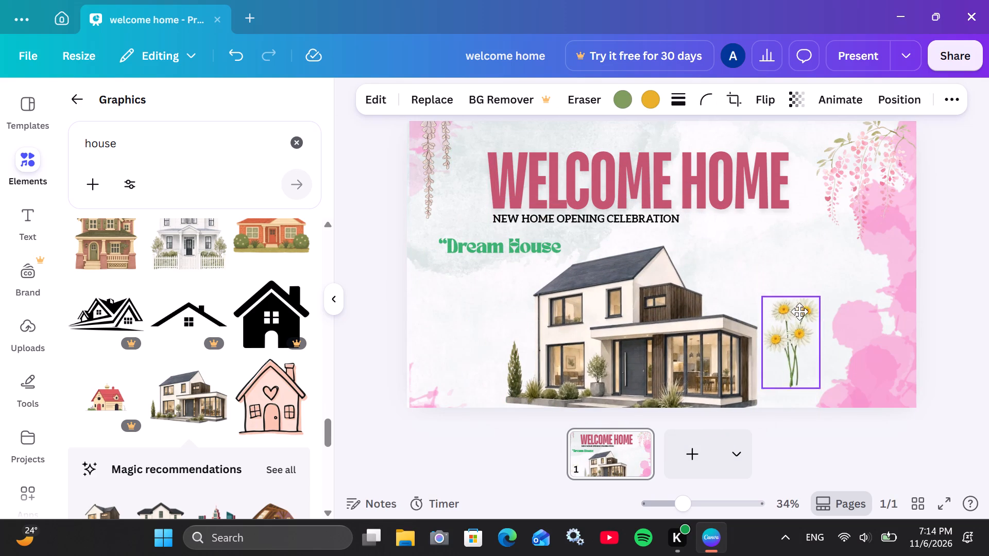
{"action": "left_click_drag", "start_coordinate": [799, 311], "coordinate": [809, 311]}
Move the white house to the page's lower-left corner, beneath the "Dream House" text.
{"action": "left_click_drag", "start_coordinate": [665, 348], "coordinate": [568, 350]}
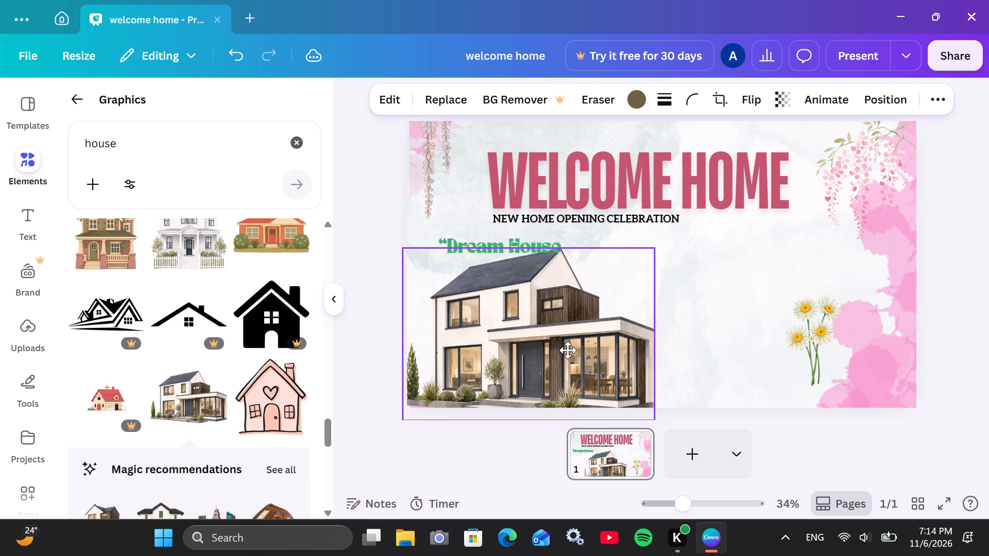
{"action": "left_click_drag", "start_coordinate": [568, 350], "coordinate": [567, 354]}
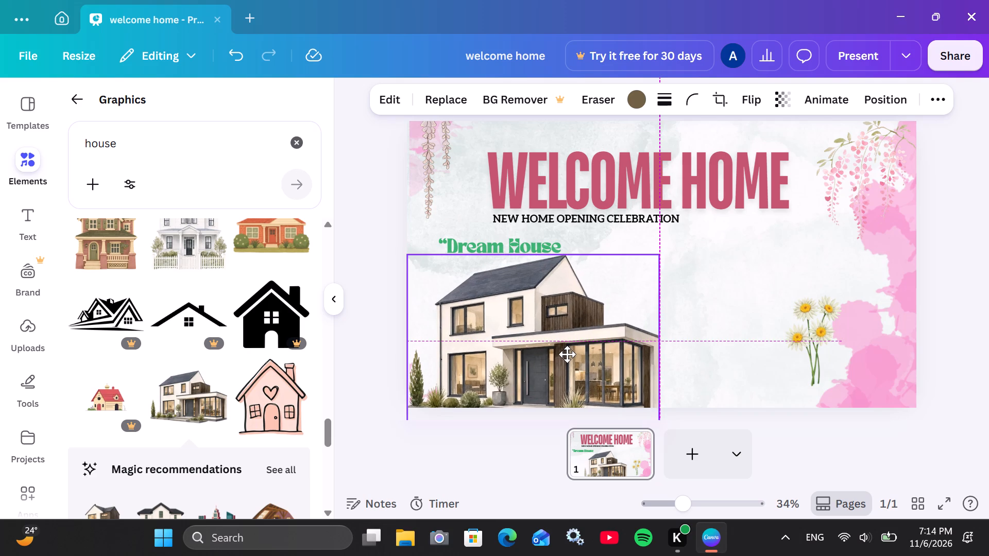
{"action": "left_click_drag", "start_coordinate": [567, 354], "coordinate": [568, 352]}
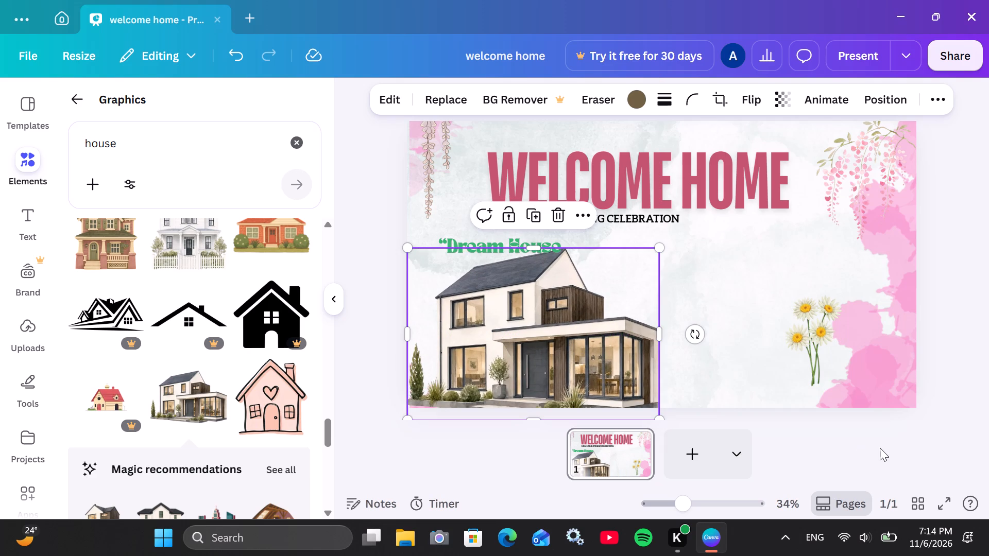
Nudge the white house upward in small increments until its base sits just above the page's bottom edge.
{"action": "key", "text": "Up"}
{"action": "key", "text": "Up"}
{"action": "key", "text": "Up"}
{"action": "key", "text": "Up"}
{"action": "key", "text": "Up"}
{"action": "key", "text": "Up"}
{"action": "key", "text": "Up"}
{"action": "key", "text": "Up"}
{"action": "key", "text": "Up"}
{"action": "key", "text": "Up"}
{"action": "key", "text": "Up"}
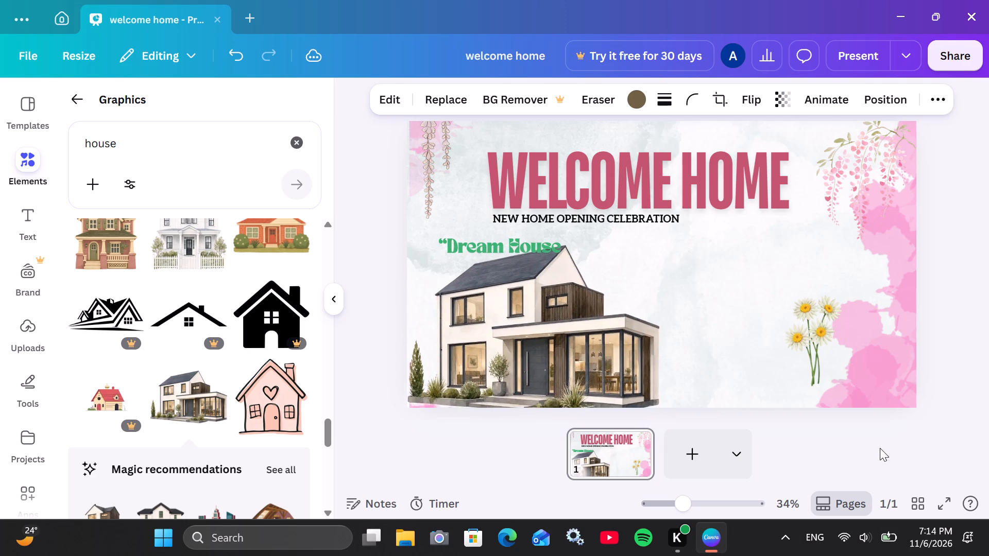
{"action": "key", "text": "Up"}
{"action": "key", "text": "Up"}
{"action": "key", "text": "Up"}
{"action": "key", "text": "Up"}
{"action": "key", "text": "Up"}
{"action": "key", "text": "Up"}
{"action": "key", "text": "Up"}
{"action": "key", "text": "Up"}
{"action": "key", "text": "Up"}
{"action": "key", "text": "Up"}
{"action": "key", "text": "Up"}
{"action": "key", "text": "Up"}
{"action": "key", "text": "Up"}
{"action": "key", "text": "Up"}
{"action": "key", "text": "Up"}
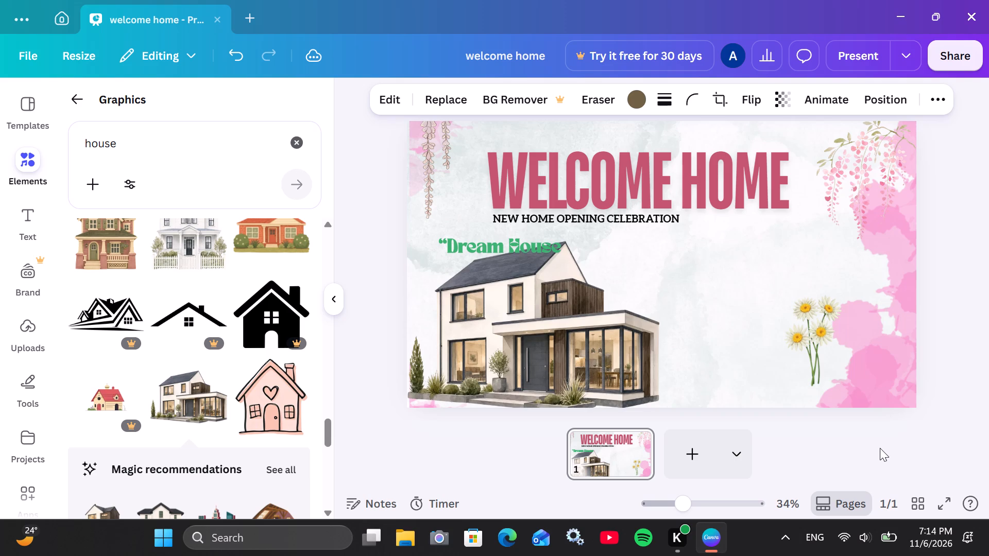
{"action": "key", "text": "Up"}
{"action": "key", "text": "Up"}
{"action": "key", "text": "Up"}
{"action": "key", "text": "Up"}
{"action": "key", "text": "Up"}
{"action": "key", "text": "Up"}
{"action": "key", "text": "Up"}
{"action": "key", "text": "Up"}
{"action": "key", "text": "Up"}
{"action": "key", "text": "Up"}
{"action": "key", "text": "Up"}
{"action": "key", "text": "Up"}
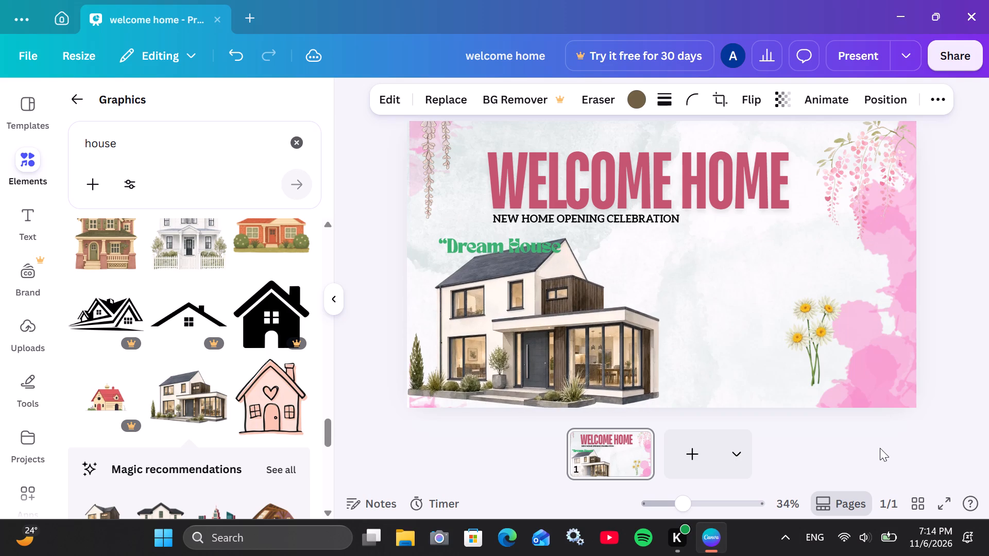
{"action": "key", "text": "Up"}
{"action": "key", "text": "Up"}
{"action": "key", "text": "Up"}
{"action": "key", "text": "Up"}
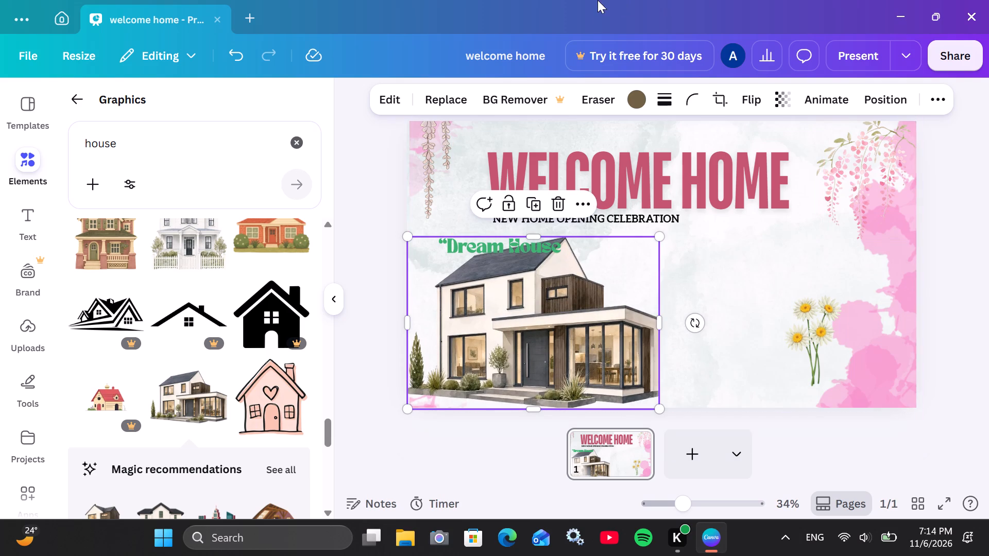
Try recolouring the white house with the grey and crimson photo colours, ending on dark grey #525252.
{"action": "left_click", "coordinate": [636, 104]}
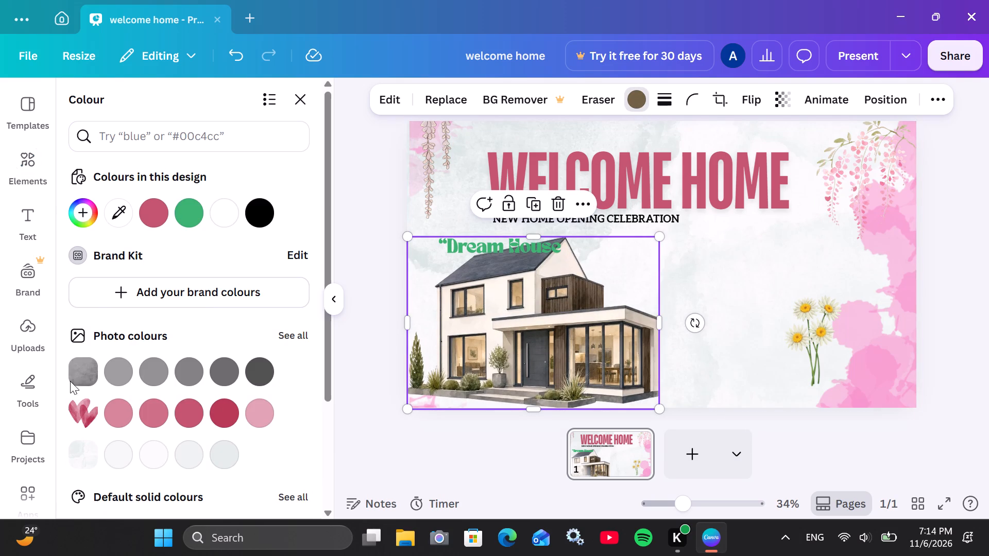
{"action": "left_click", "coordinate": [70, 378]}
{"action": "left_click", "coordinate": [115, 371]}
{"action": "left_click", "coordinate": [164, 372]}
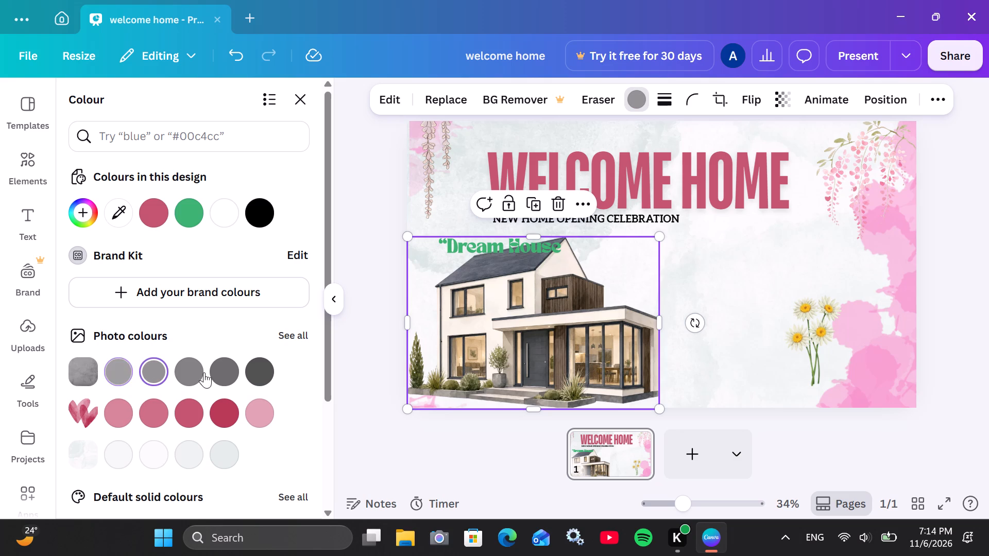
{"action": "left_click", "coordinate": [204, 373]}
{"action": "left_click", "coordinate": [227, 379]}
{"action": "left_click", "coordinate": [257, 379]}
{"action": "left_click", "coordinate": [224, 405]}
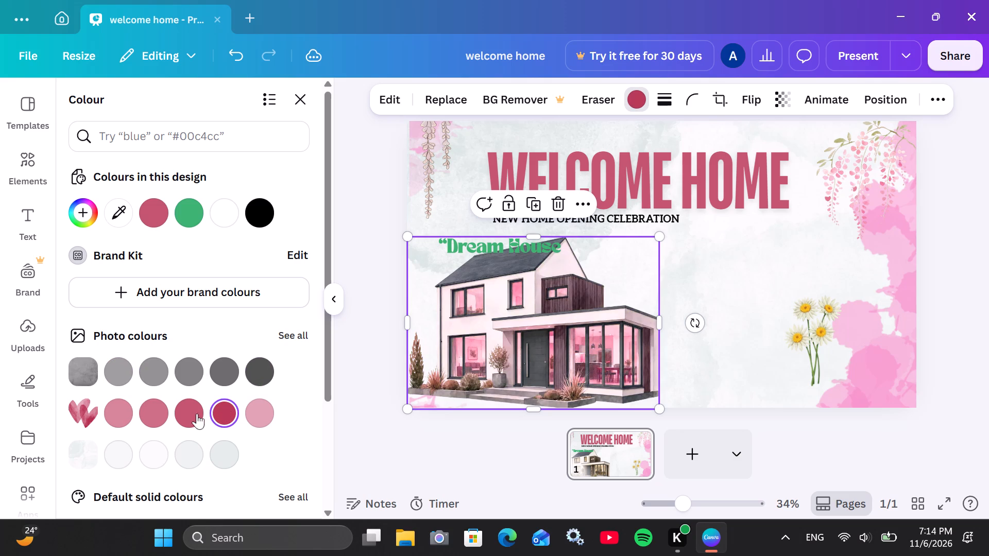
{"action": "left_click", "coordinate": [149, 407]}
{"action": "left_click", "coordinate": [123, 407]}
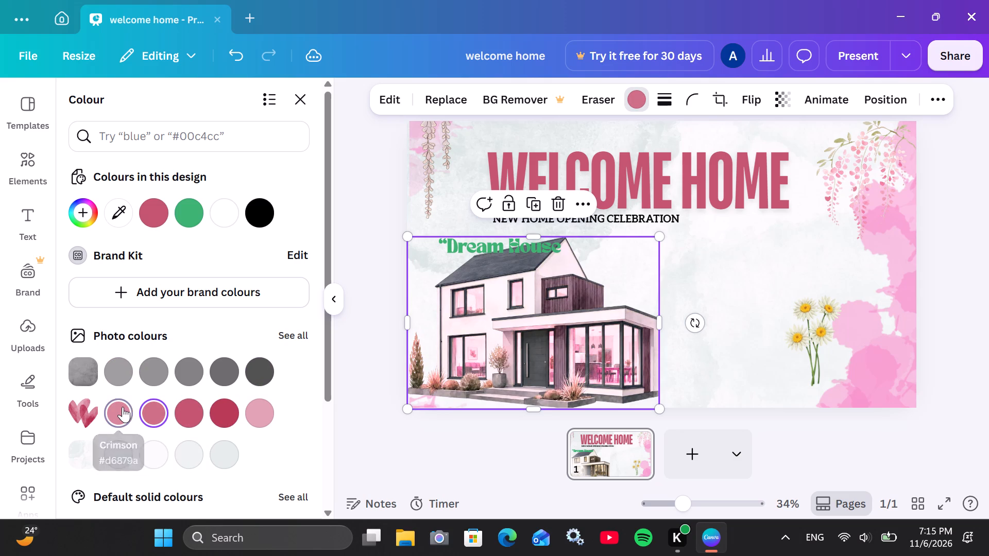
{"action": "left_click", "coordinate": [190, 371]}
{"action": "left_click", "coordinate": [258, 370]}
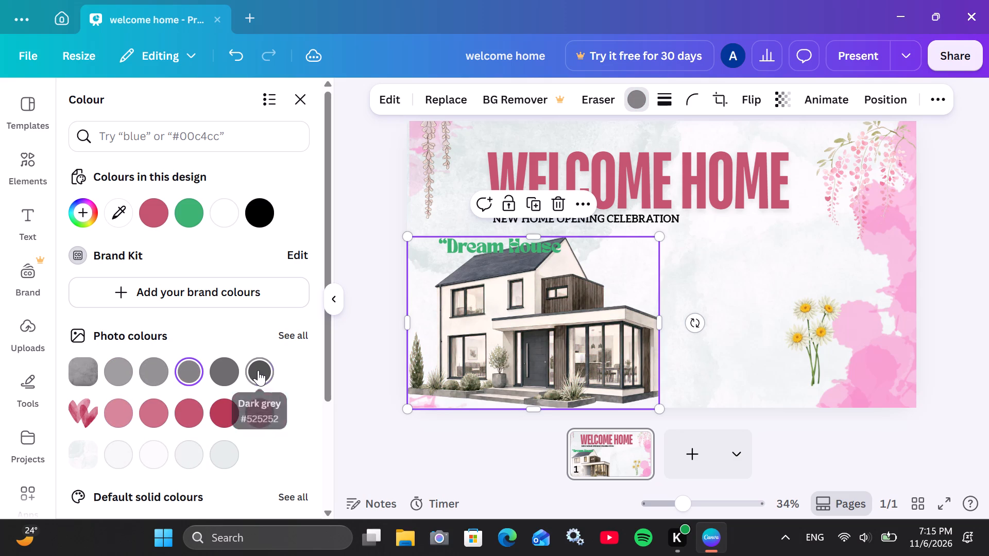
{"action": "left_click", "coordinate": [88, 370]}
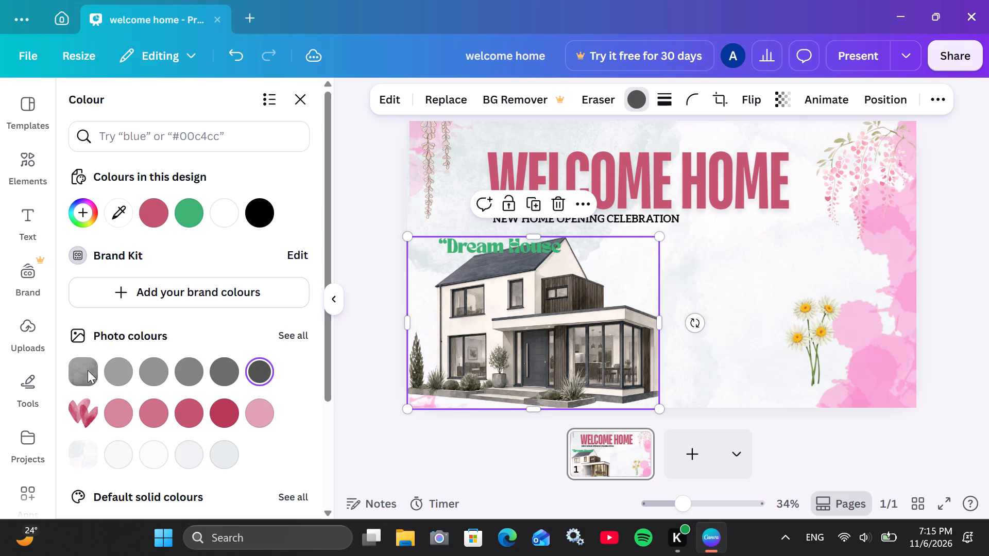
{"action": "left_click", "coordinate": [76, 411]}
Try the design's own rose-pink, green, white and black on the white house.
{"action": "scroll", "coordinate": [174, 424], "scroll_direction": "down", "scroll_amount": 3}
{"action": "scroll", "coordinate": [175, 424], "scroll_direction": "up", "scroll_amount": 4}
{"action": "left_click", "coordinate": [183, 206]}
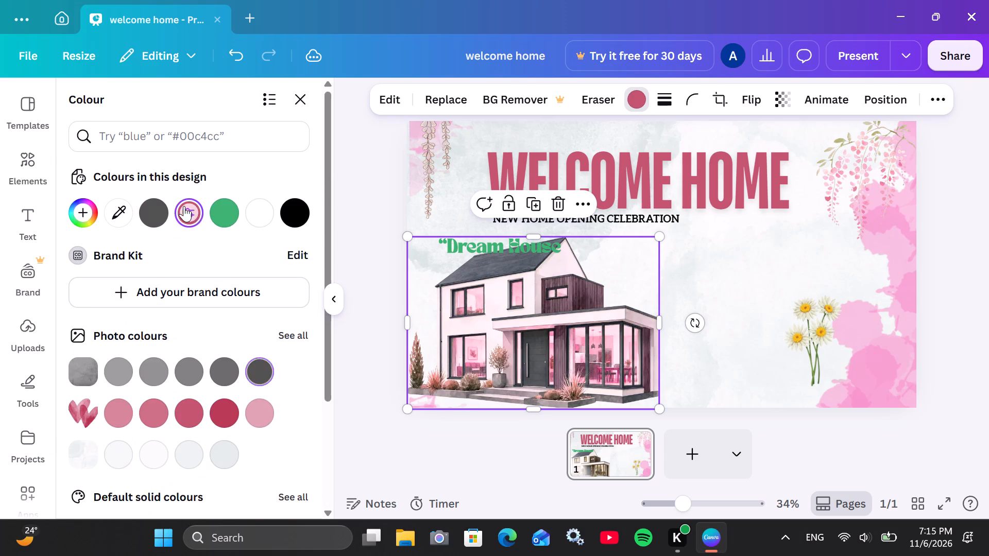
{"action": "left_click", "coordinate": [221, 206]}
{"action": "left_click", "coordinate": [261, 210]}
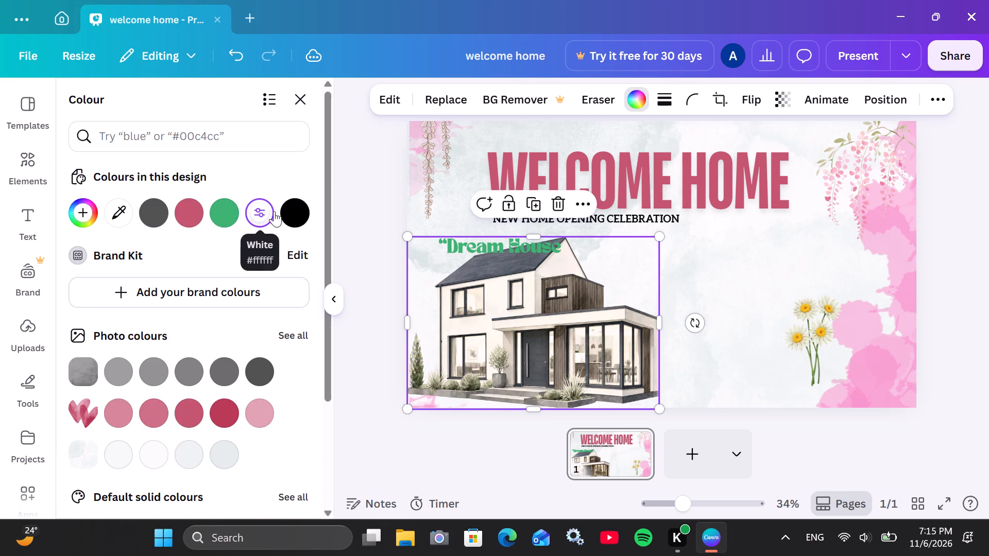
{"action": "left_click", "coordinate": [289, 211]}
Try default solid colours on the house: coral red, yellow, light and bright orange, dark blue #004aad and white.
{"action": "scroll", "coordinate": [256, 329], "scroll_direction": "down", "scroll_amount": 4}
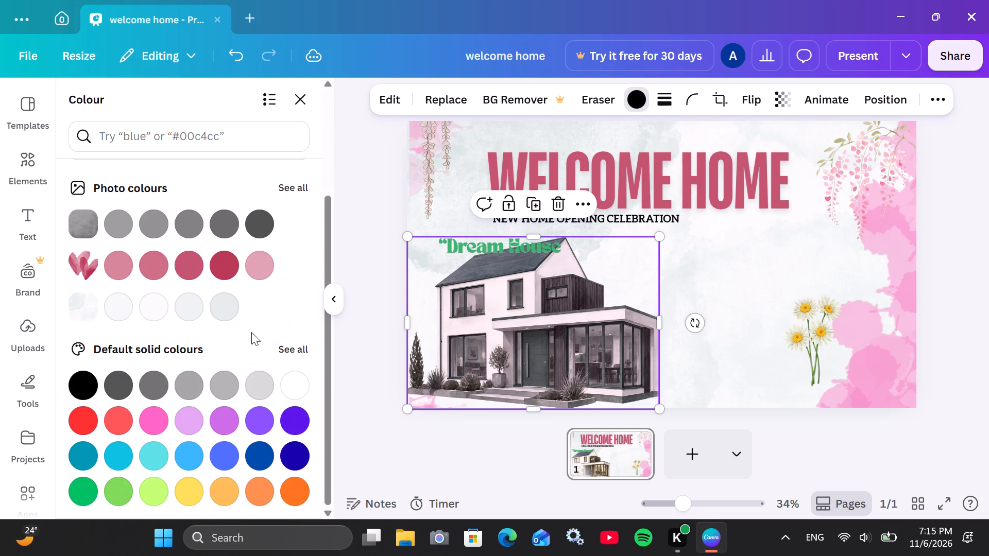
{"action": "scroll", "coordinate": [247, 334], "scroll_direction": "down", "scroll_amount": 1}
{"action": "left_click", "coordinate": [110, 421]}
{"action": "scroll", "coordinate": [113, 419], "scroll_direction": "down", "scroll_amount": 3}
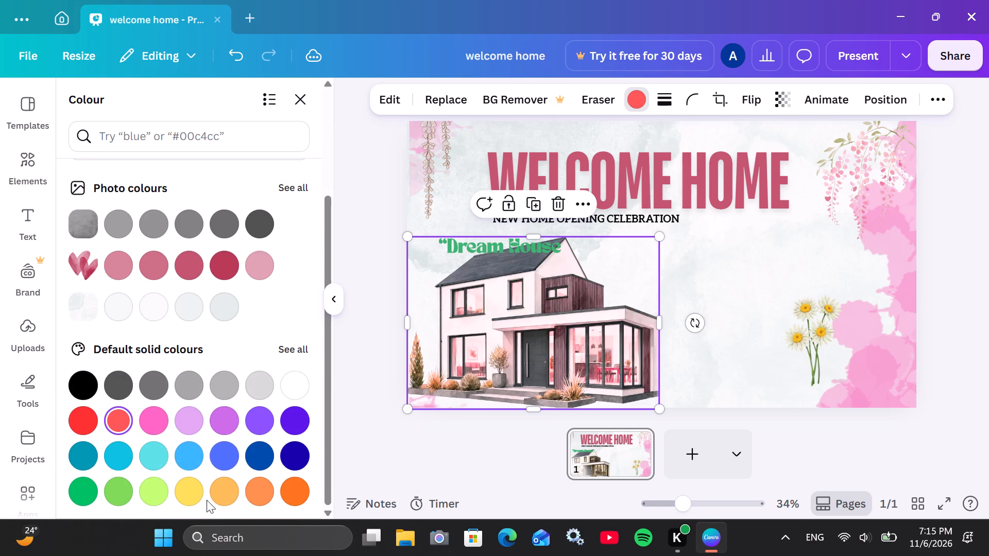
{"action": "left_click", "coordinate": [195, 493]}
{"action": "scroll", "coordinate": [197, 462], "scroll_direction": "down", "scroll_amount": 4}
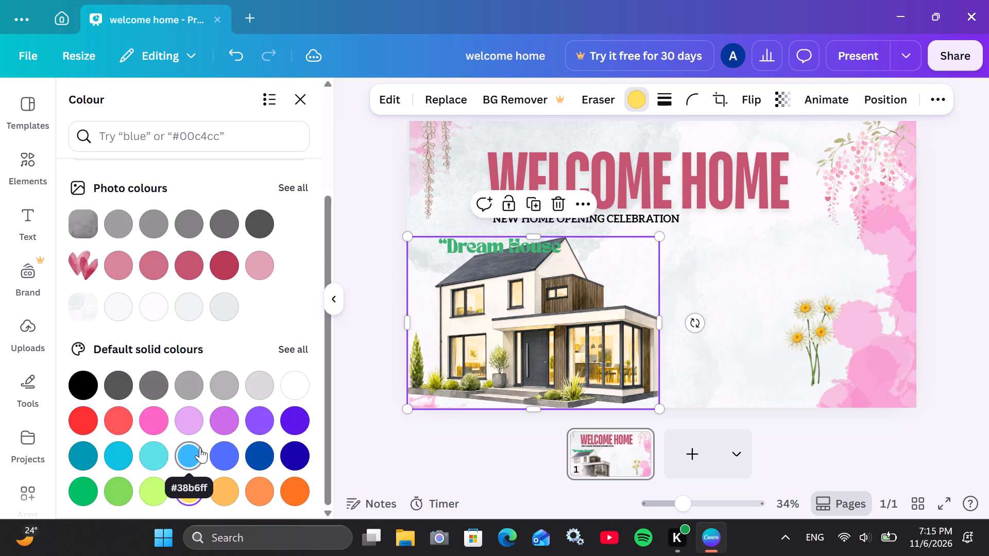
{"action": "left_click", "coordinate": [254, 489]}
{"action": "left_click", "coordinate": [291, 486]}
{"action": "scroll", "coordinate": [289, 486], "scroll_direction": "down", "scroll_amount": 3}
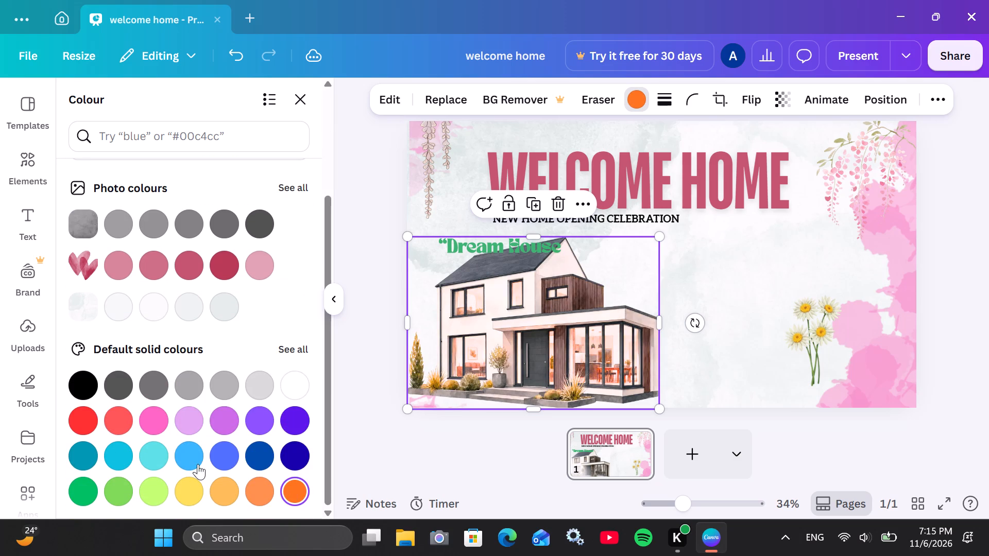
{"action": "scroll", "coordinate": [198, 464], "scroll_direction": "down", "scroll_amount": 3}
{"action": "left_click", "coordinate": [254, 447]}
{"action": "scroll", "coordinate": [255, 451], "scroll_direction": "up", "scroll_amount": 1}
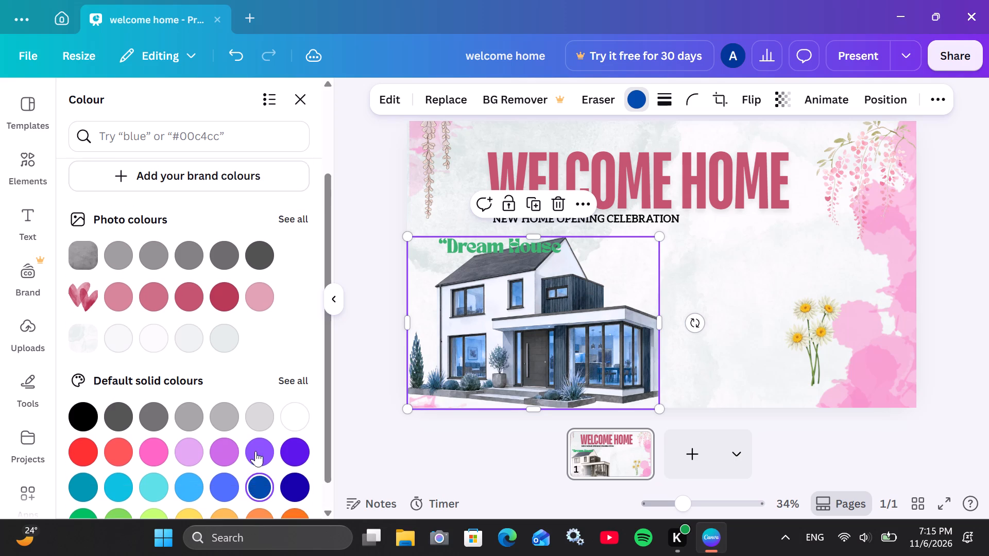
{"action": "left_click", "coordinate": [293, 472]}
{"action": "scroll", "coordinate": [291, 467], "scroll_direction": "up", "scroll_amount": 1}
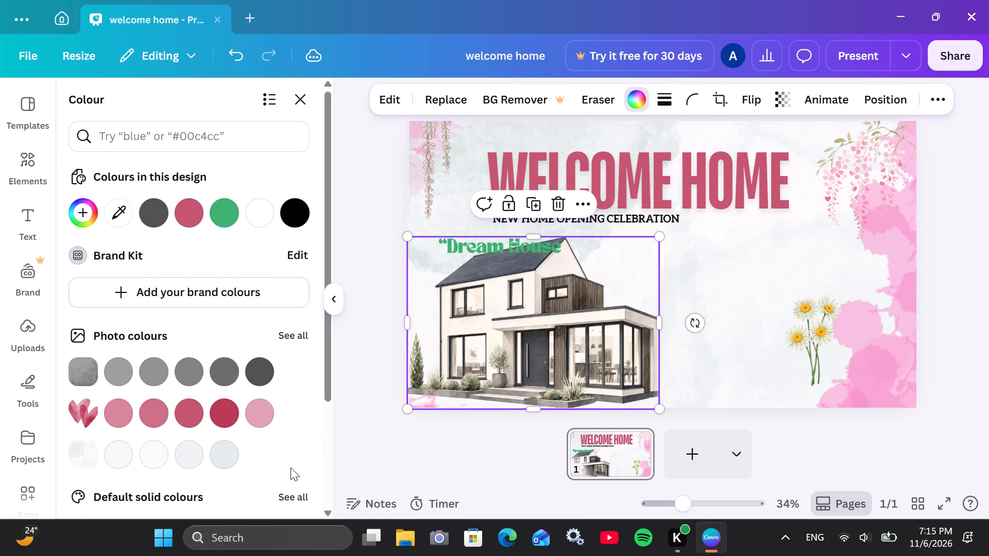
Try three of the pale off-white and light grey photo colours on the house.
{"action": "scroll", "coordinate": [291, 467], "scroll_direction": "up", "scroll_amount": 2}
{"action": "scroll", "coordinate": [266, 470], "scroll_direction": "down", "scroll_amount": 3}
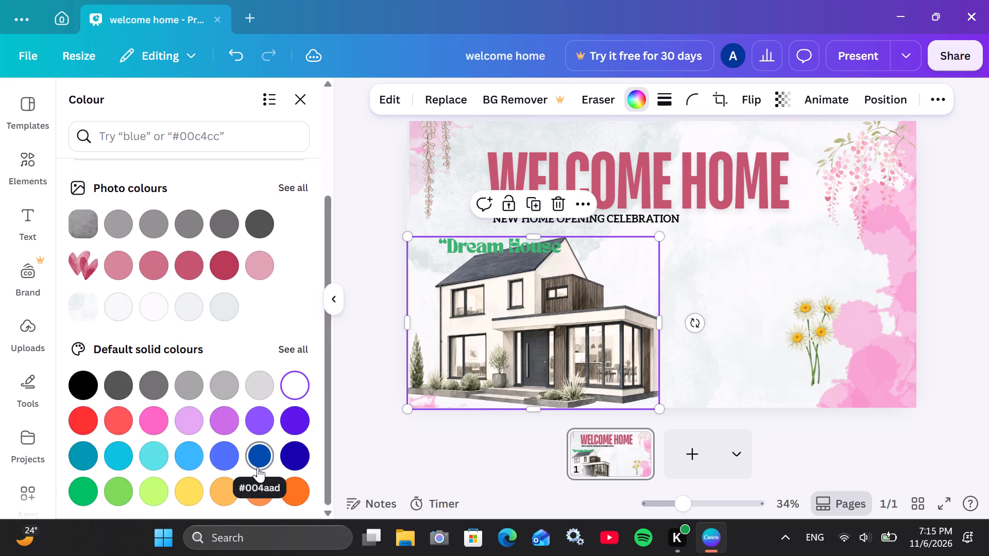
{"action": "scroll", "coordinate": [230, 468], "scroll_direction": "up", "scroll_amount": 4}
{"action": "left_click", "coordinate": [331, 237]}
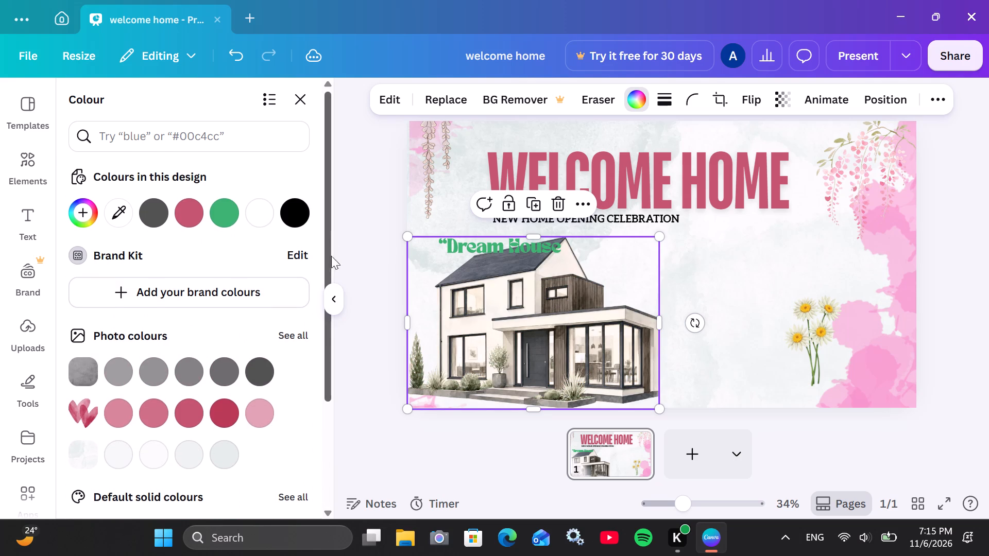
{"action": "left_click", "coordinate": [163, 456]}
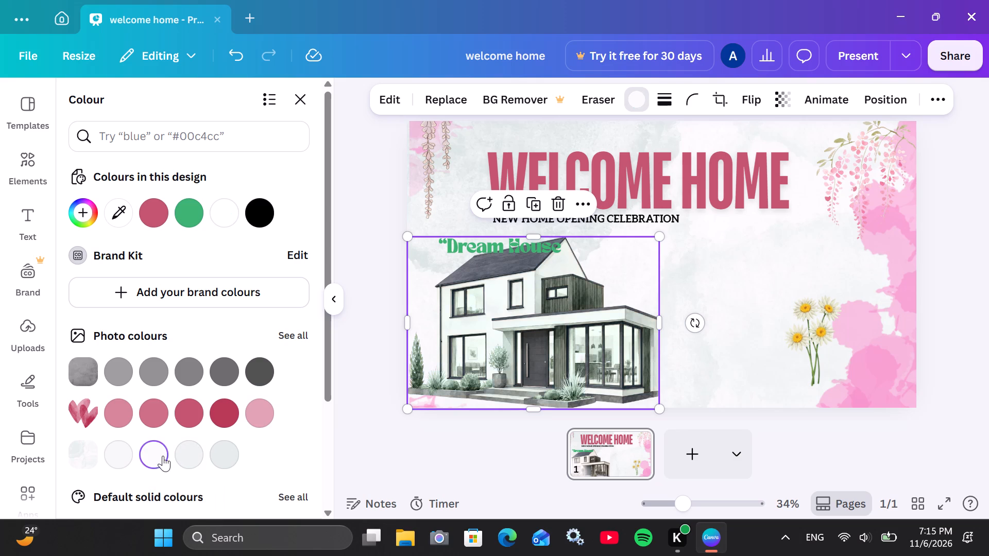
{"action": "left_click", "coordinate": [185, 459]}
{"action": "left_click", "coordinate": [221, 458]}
Set the house graphic's colour to white from the default solid colours, keeping the house selected.
{"action": "scroll", "coordinate": [225, 453], "scroll_direction": "down", "scroll_amount": 2}
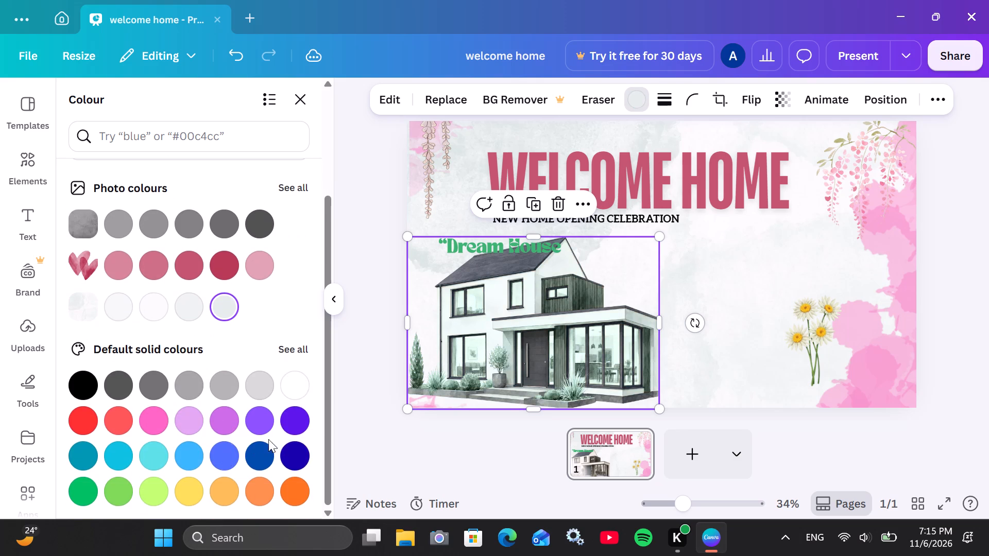
{"action": "left_click", "coordinate": [299, 389]}
{"action": "left_click", "coordinate": [337, 376]}
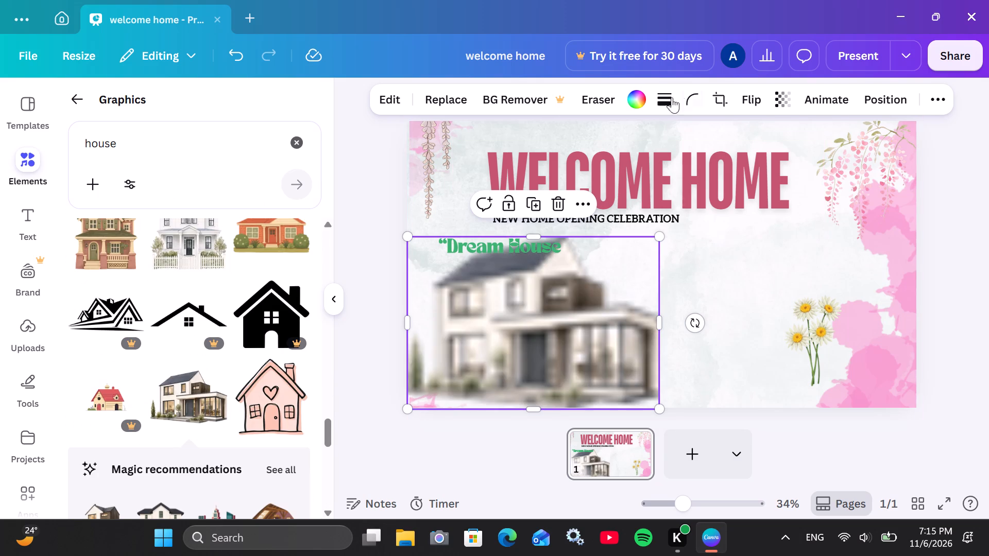
{"action": "left_click", "coordinate": [595, 343]}
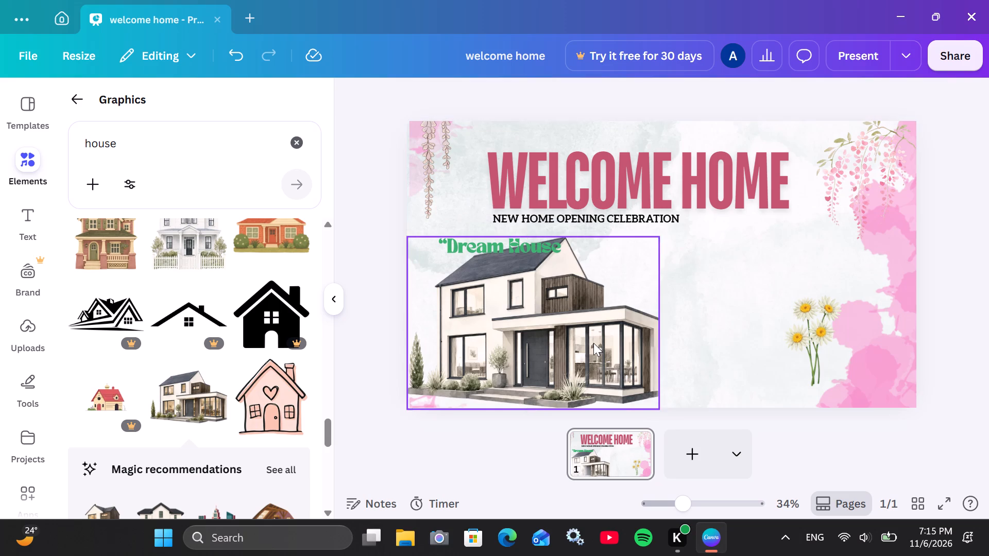
{"action": "left_click", "coordinate": [566, 320]}
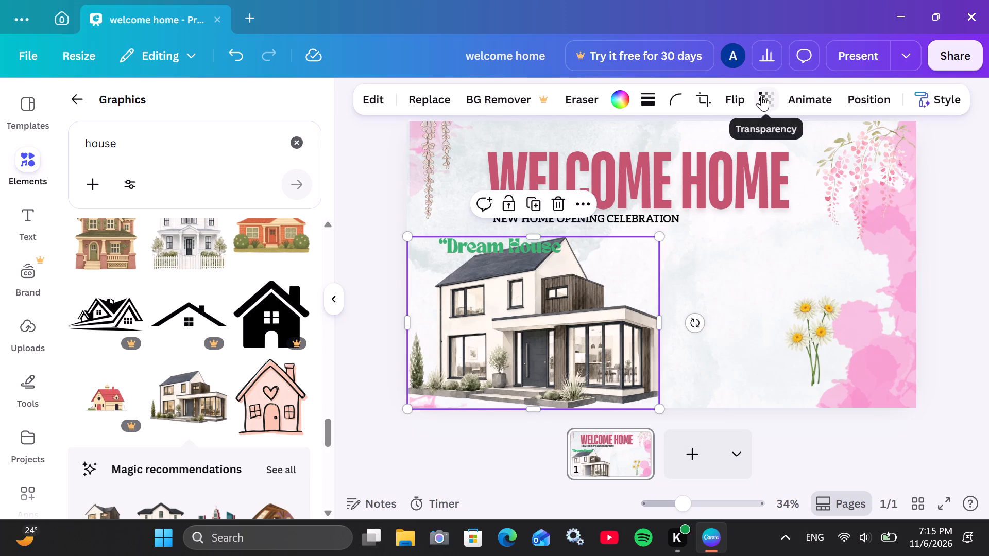
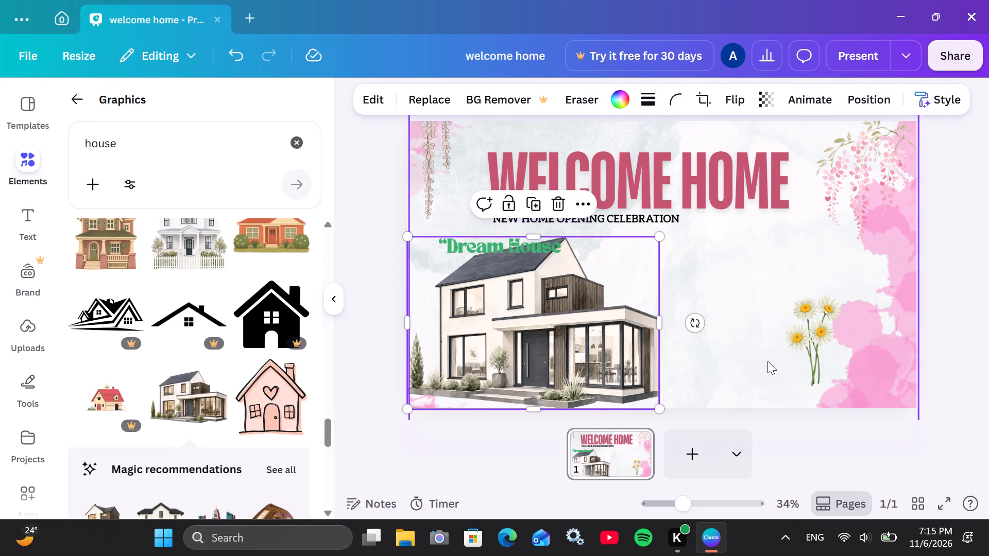
Move the daisy bunch to the lower right of the page, against the edge of the pink splash.
{"action": "left_click_drag", "start_coordinate": [810, 352], "coordinate": [788, 364]}
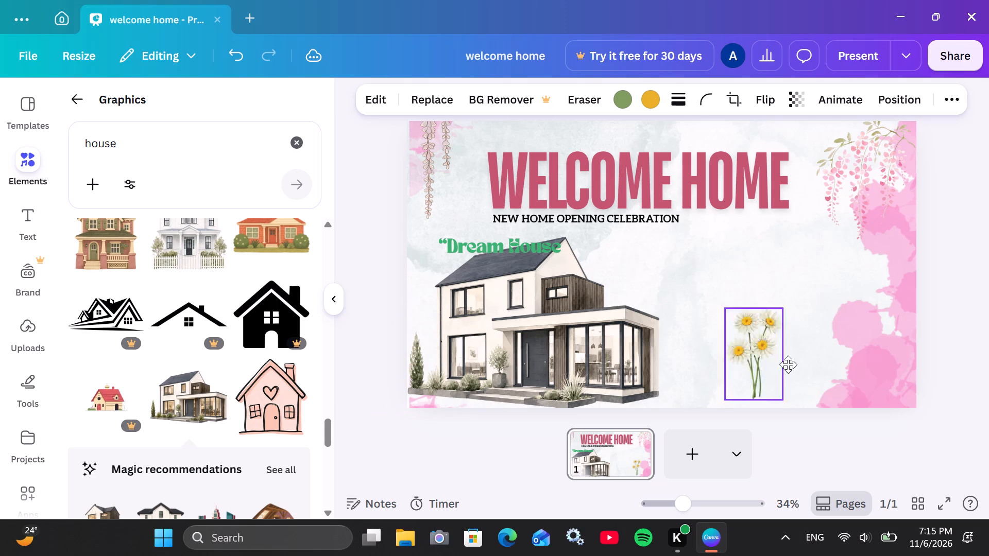
{"action": "left_click_drag", "start_coordinate": [788, 364], "coordinate": [823, 356]}
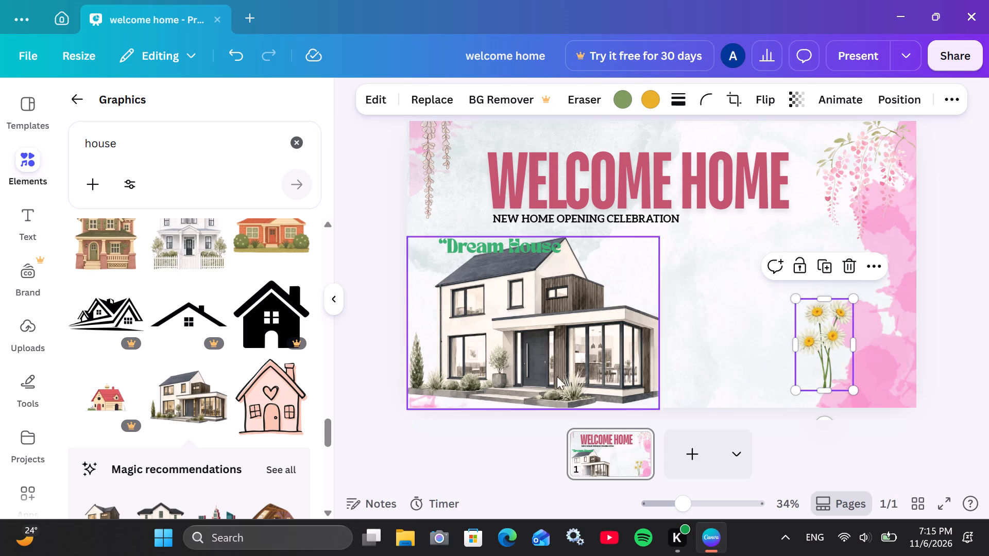
Clear the "house" term from the graphics search.
{"action": "left_click", "coordinate": [298, 150]}
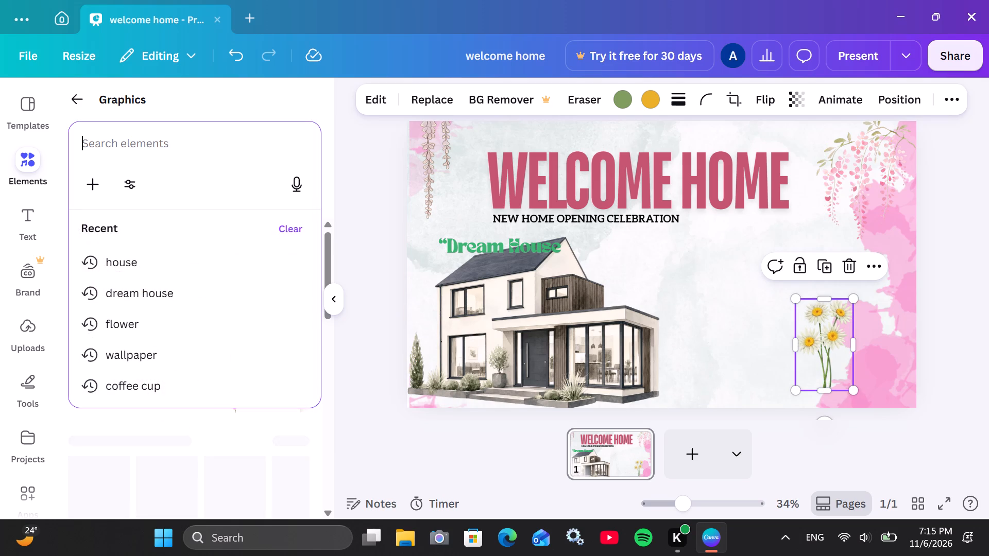
{"action": "left_click", "coordinate": [170, 143]}
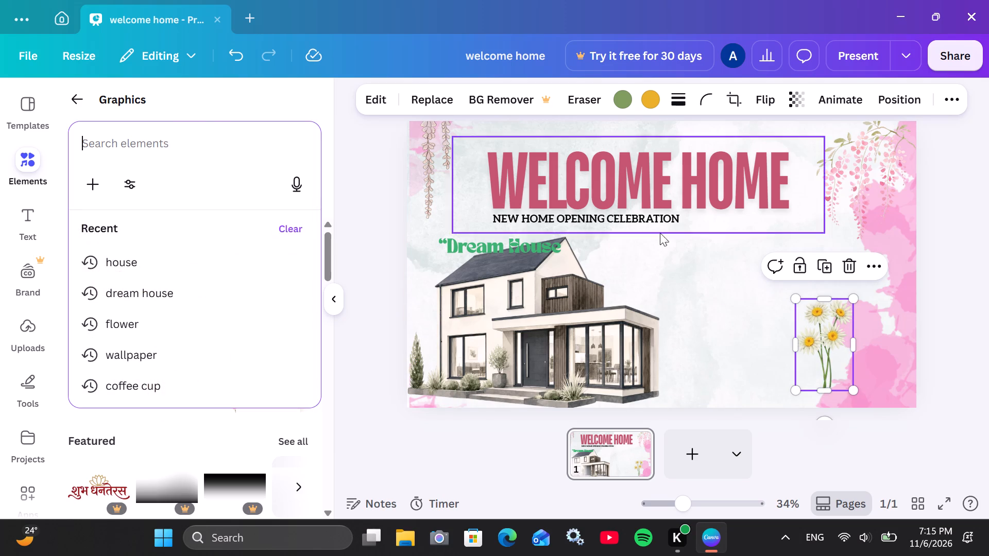
Move the green "Dream House" text off the roof to the open area below the subtitle, near the page's centre.
{"action": "left_click_drag", "start_coordinate": [503, 250], "coordinate": [621, 245]}
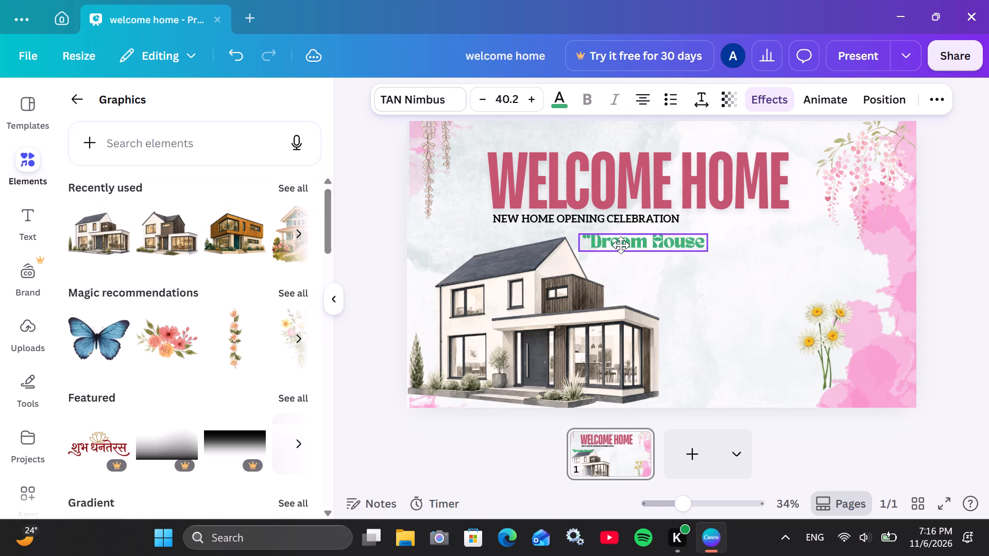
{"action": "left_click_drag", "start_coordinate": [621, 245], "coordinate": [481, 240]}
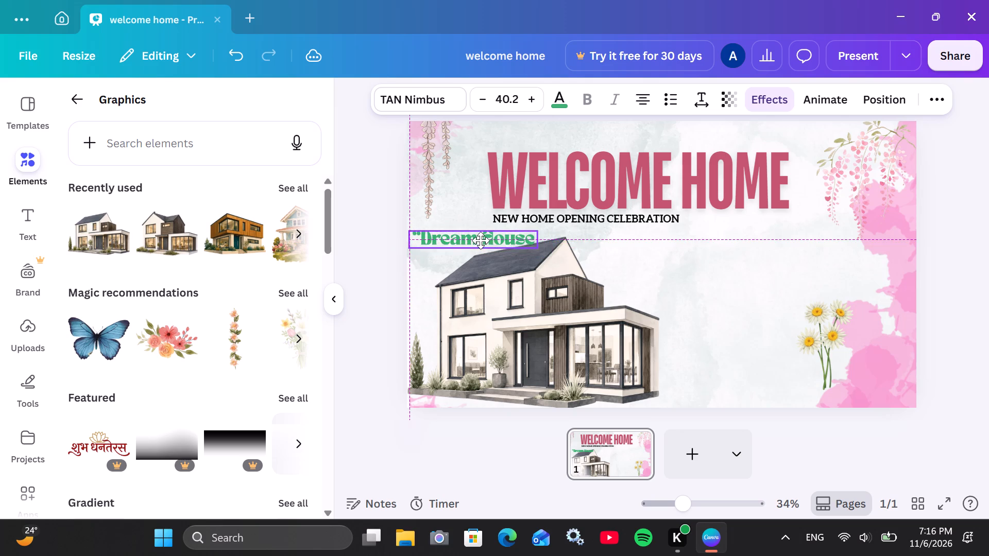
{"action": "left_click_drag", "start_coordinate": [481, 240], "coordinate": [687, 257]}
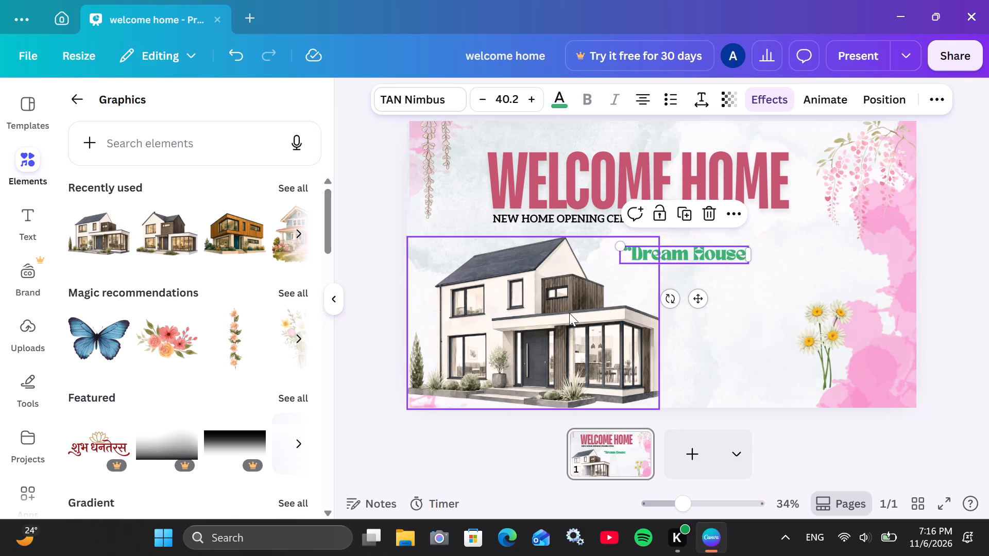
Shrink the white house slightly and place it near the page's left edge, with its base on the bottom edge.
{"action": "left_click", "coordinate": [420, 245]}
{"action": "left_click_drag", "start_coordinate": [412, 236], "coordinate": [436, 259]}
{"action": "left_click_drag", "start_coordinate": [576, 302], "coordinate": [567, 302]}
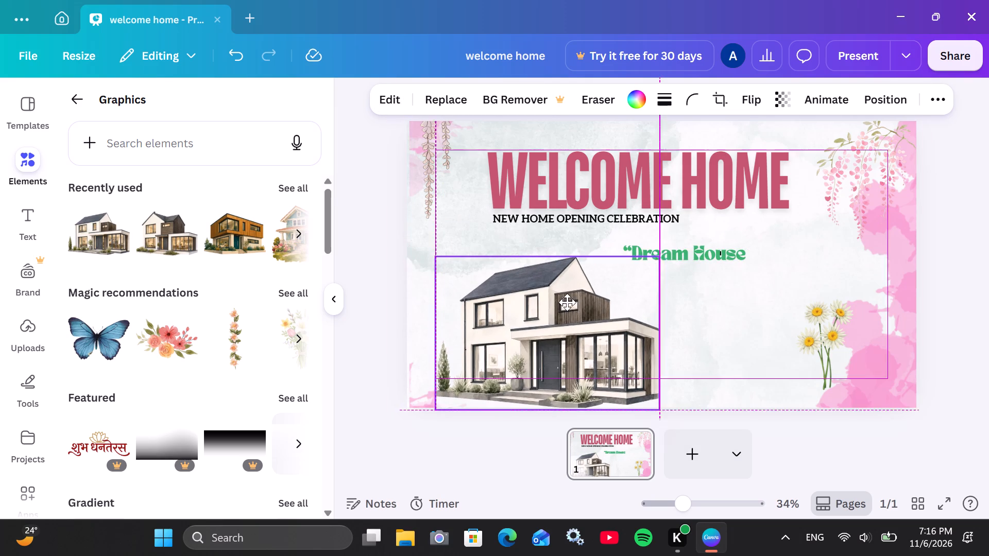
{"action": "left_click_drag", "start_coordinate": [567, 302], "coordinate": [558, 304]}
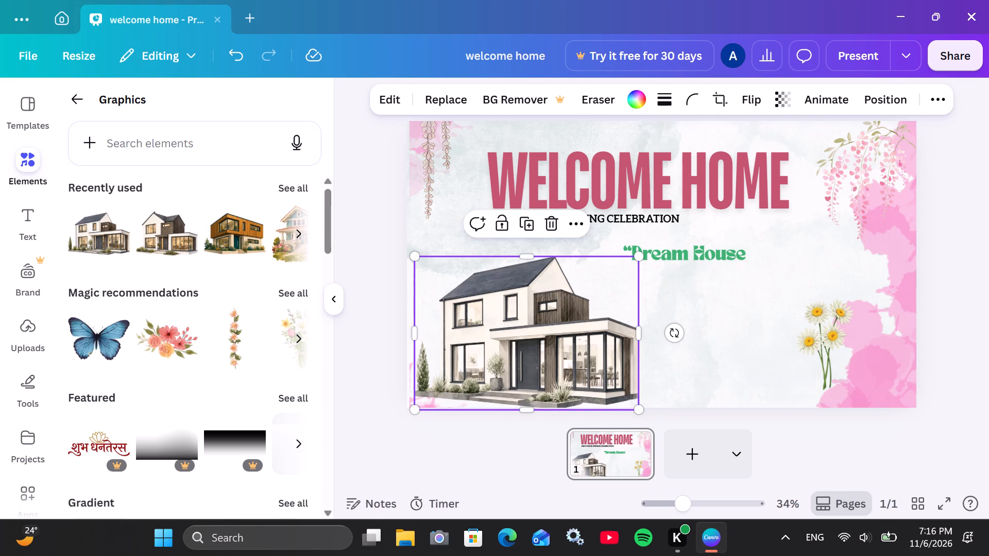
Search the graphics for "green grass".
{"action": "left_click", "coordinate": [184, 136]}
{"action": "left_click", "coordinate": [185, 139]}
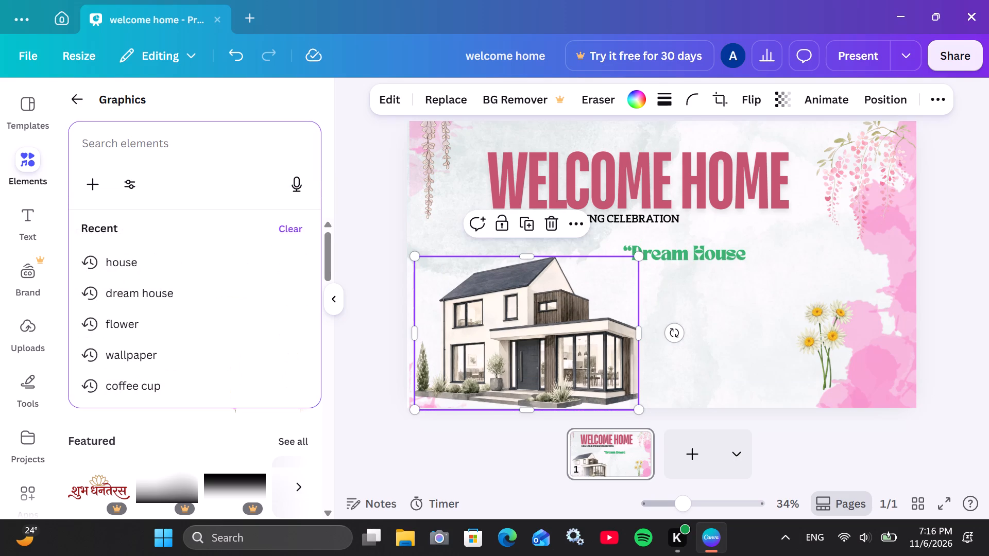
{"action": "type", "text": "grass"}
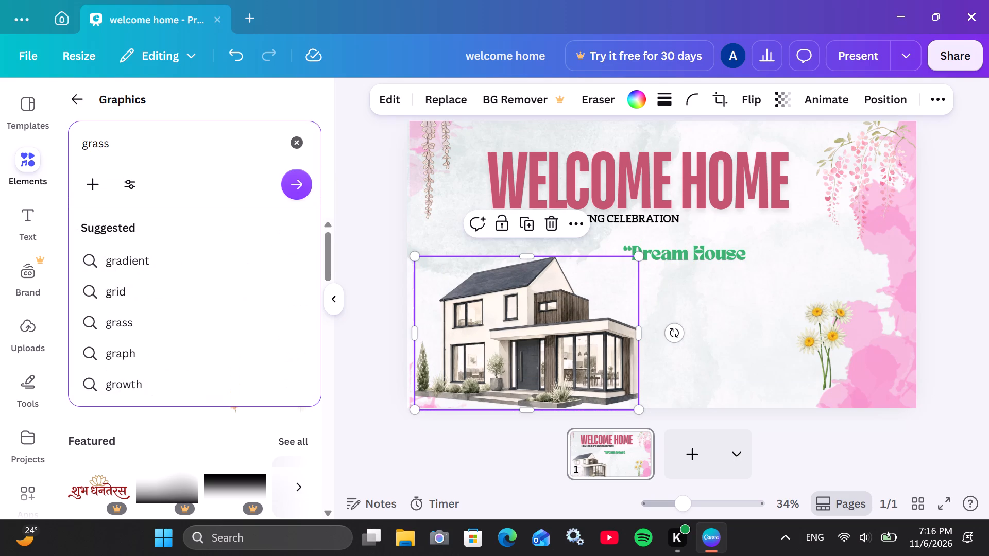
{"action": "left_click", "coordinate": [156, 262]}
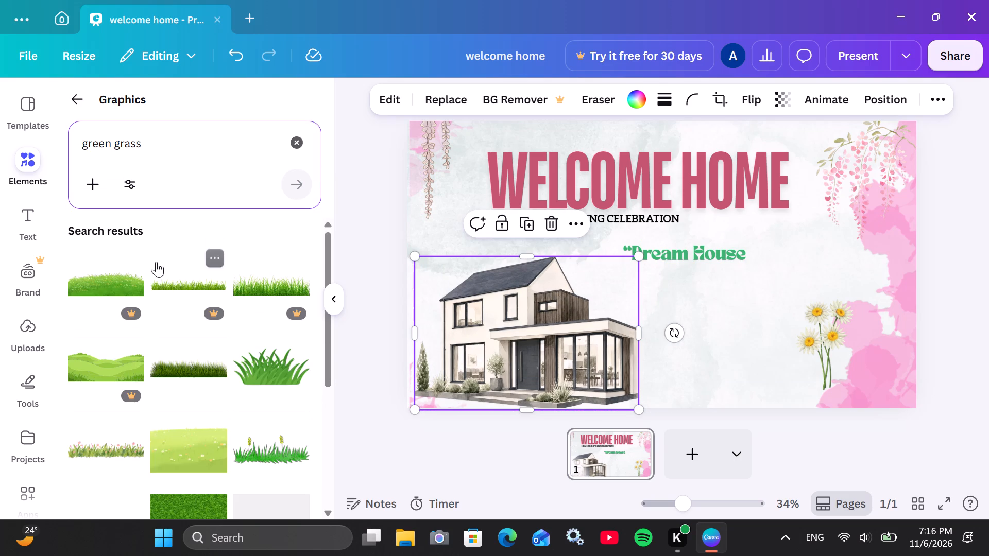
Add the grey rocks graphic with grass tufts, shrink it to a small cluster and place it in the page's lower-left corner.
{"action": "scroll", "coordinate": [163, 309], "scroll_direction": "down", "scroll_amount": 4}
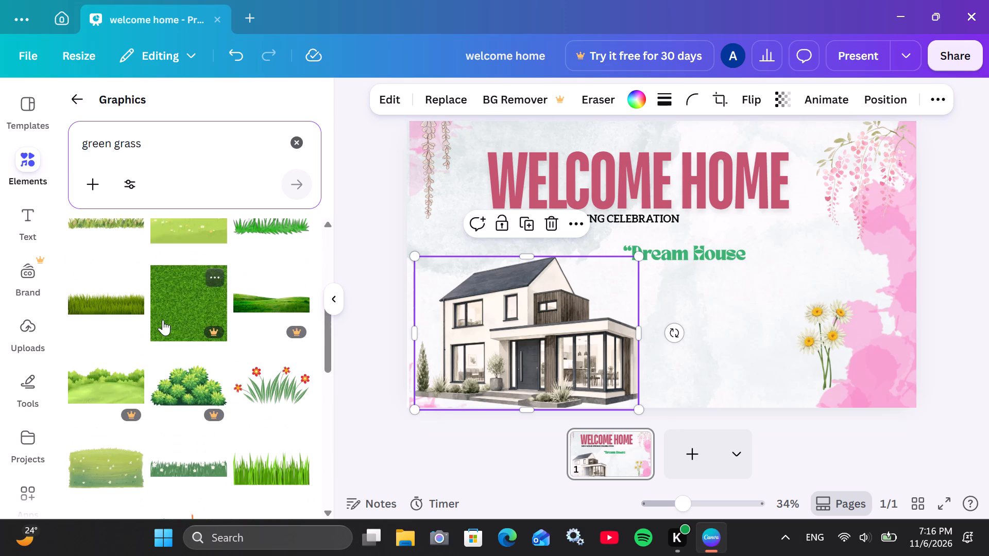
{"action": "scroll", "coordinate": [163, 320], "scroll_direction": "down", "scroll_amount": 1}
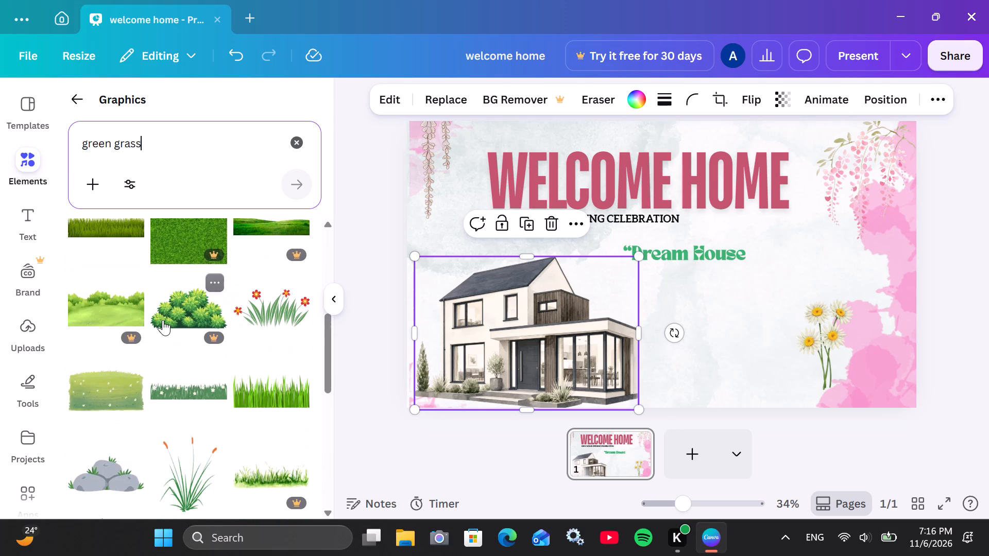
{"action": "scroll", "coordinate": [163, 320], "scroll_direction": "down", "scroll_amount": 2}
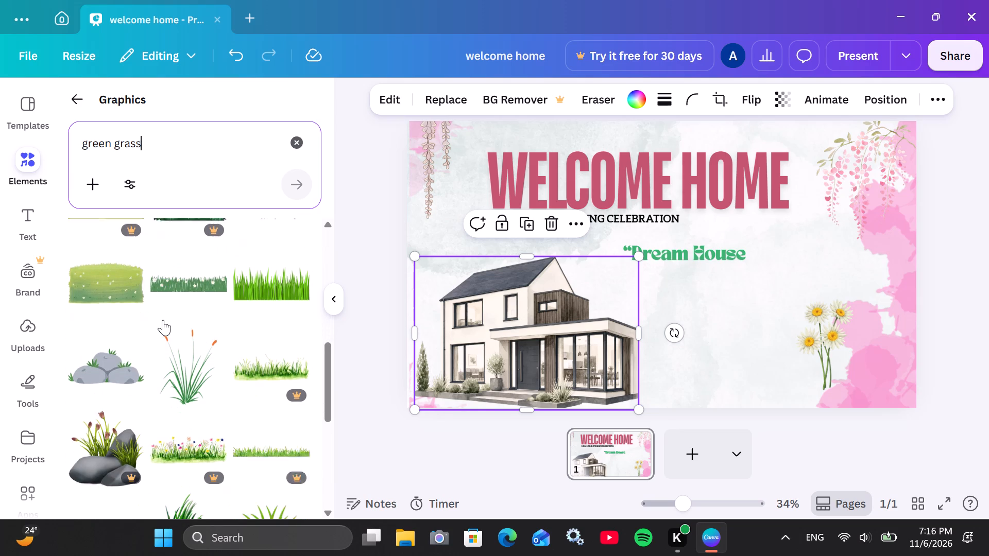
{"action": "scroll", "coordinate": [163, 321], "scroll_direction": "down", "scroll_amount": 1}
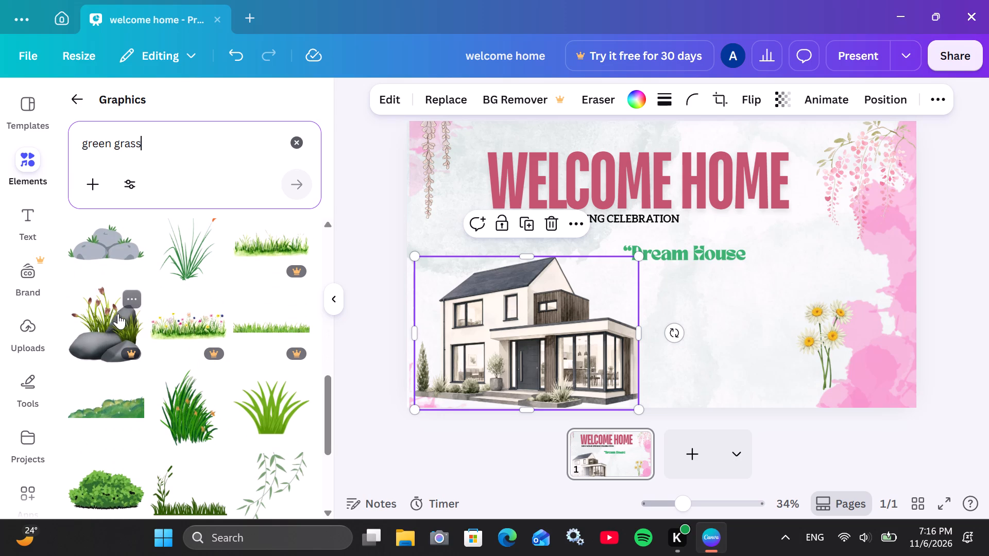
{"action": "left_click", "coordinate": [98, 242]}
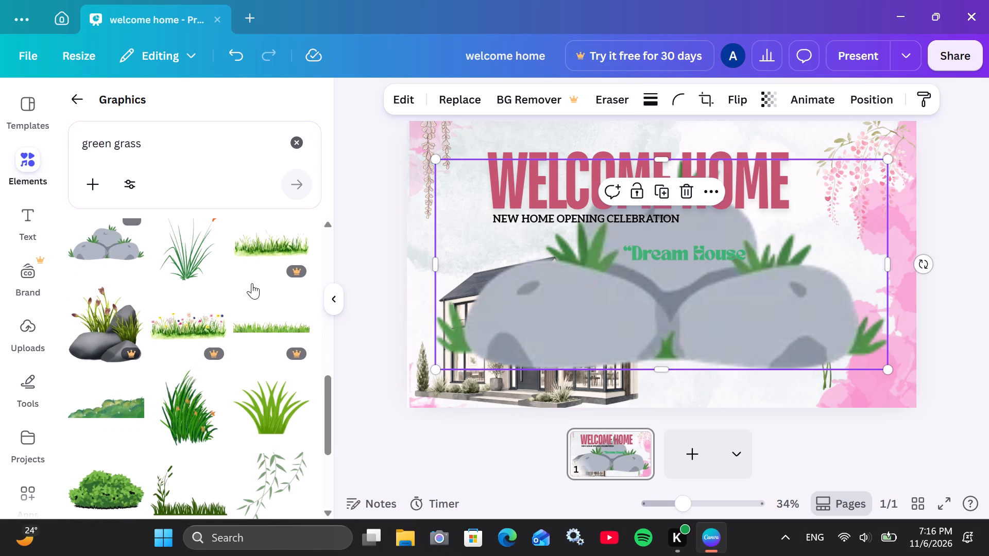
{"action": "left_click_drag", "start_coordinate": [430, 157], "coordinate": [469, 183]}
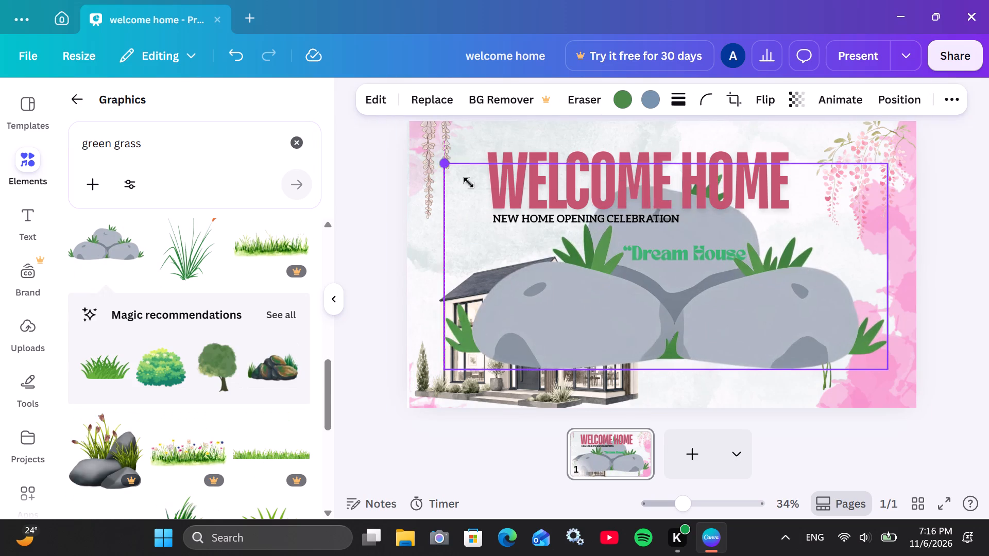
{"action": "left_click_drag", "start_coordinate": [469, 183], "coordinate": [689, 292]}
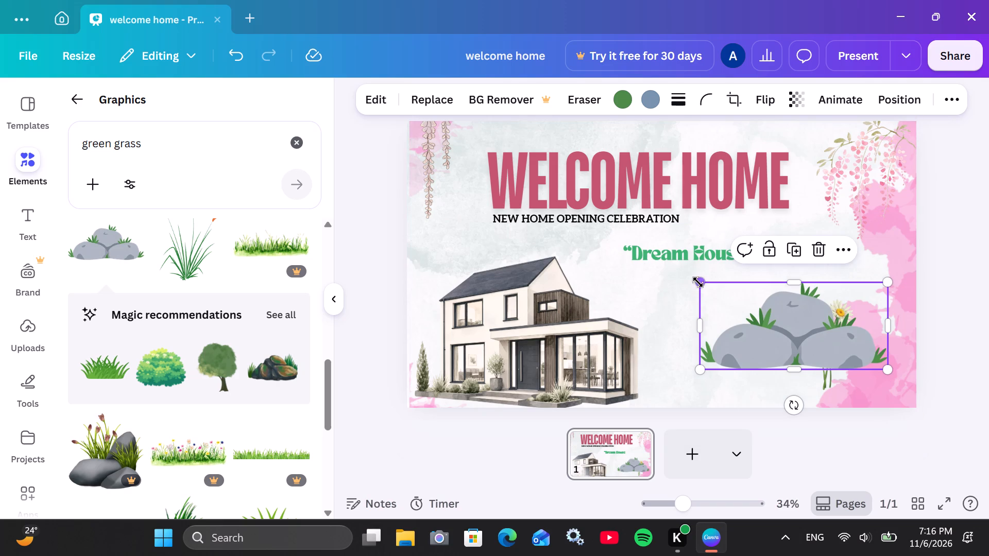
{"action": "left_click_drag", "start_coordinate": [698, 282], "coordinate": [808, 346]}
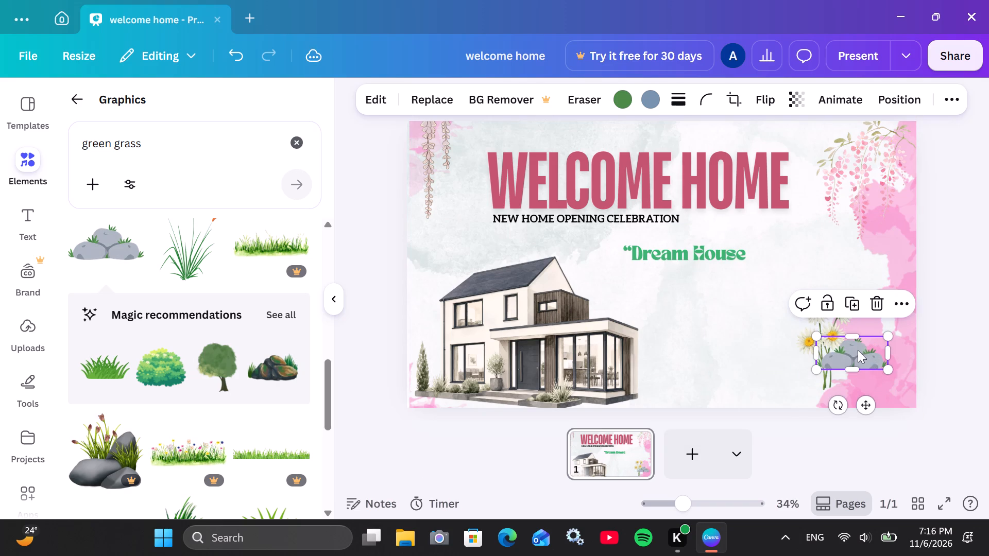
{"action": "left_click_drag", "start_coordinate": [858, 350], "coordinate": [435, 388]}
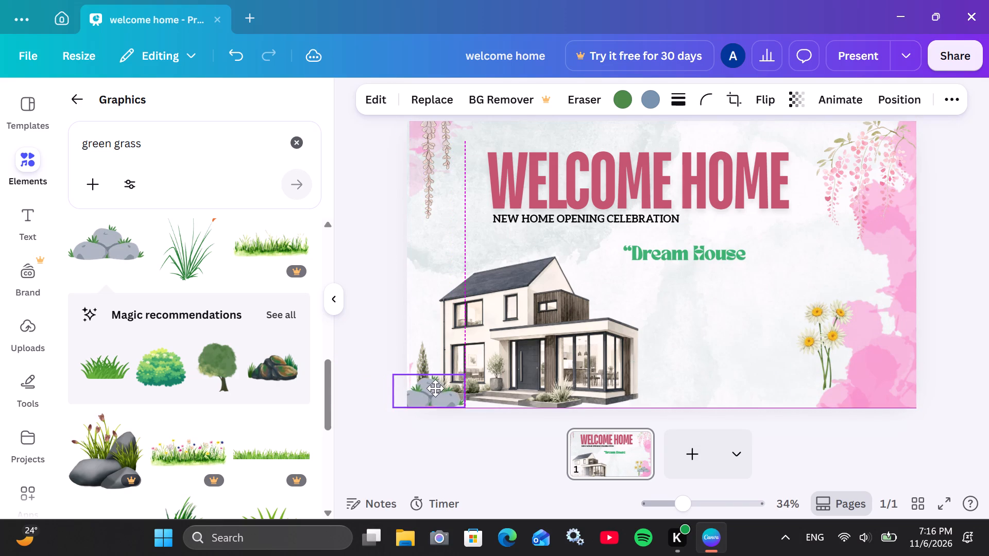
{"action": "left_click_drag", "start_coordinate": [435, 388], "coordinate": [437, 389]}
{"action": "left_click_drag", "start_coordinate": [437, 389], "coordinate": [436, 390]}
{"action": "left_click", "coordinate": [343, 318]}
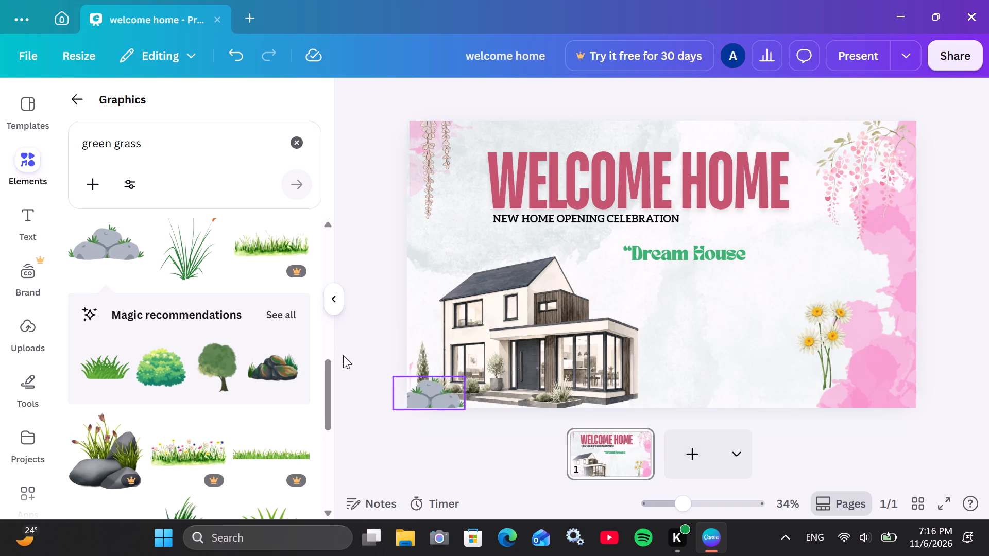
Add the tall grass graphic with orange tips, scaled down and placed over the rocks in the page's lower-left corner.
{"action": "left_click", "coordinate": [184, 262]}
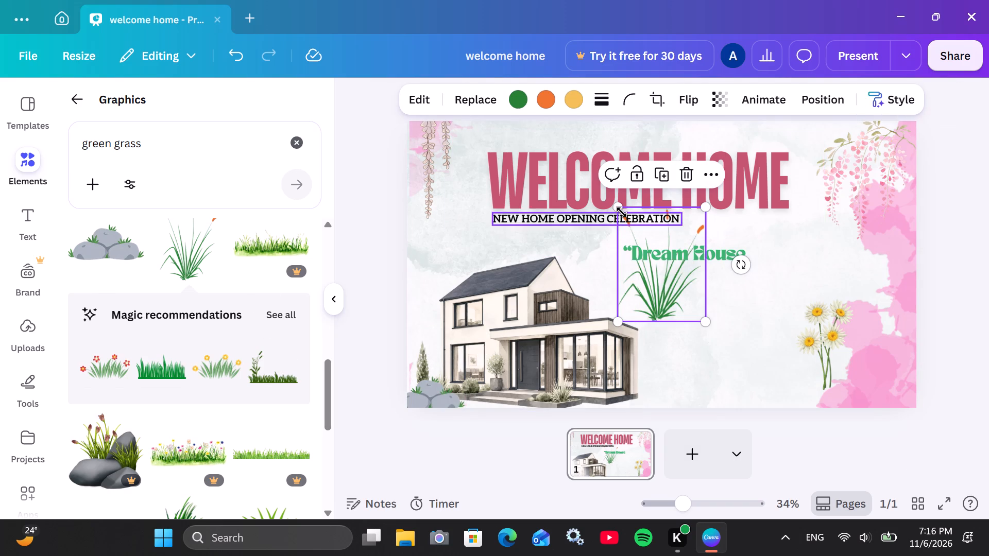
{"action": "left_click_drag", "start_coordinate": [616, 207], "coordinate": [665, 294]}
{"action": "left_click_drag", "start_coordinate": [691, 307], "coordinate": [421, 376]}
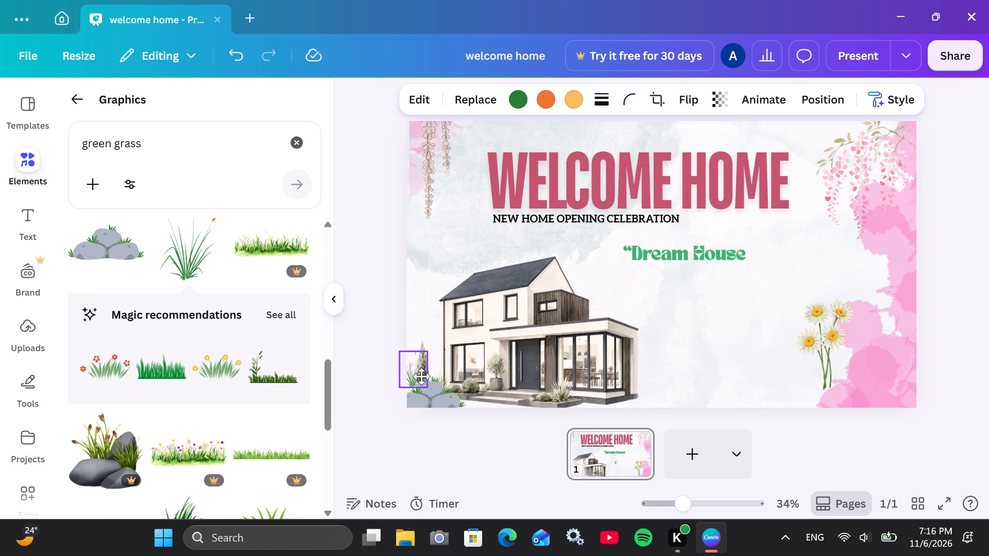
{"action": "left_click_drag", "start_coordinate": [421, 376], "coordinate": [430, 386]}
{"action": "left_click_drag", "start_coordinate": [418, 368], "coordinate": [405, 339]}
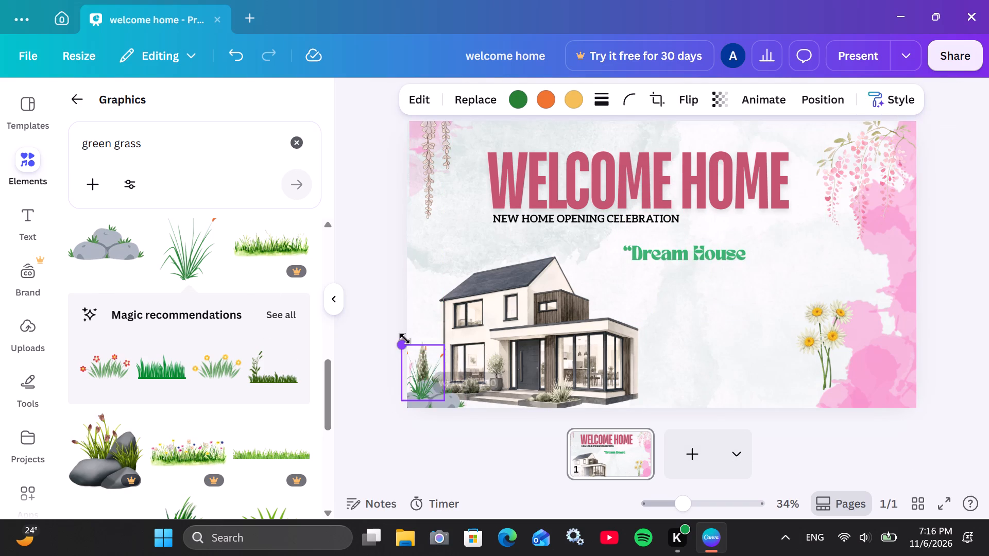
{"action": "left_click_drag", "start_coordinate": [405, 339], "coordinate": [404, 337]}
{"action": "left_click_drag", "start_coordinate": [429, 374], "coordinate": [439, 385]}
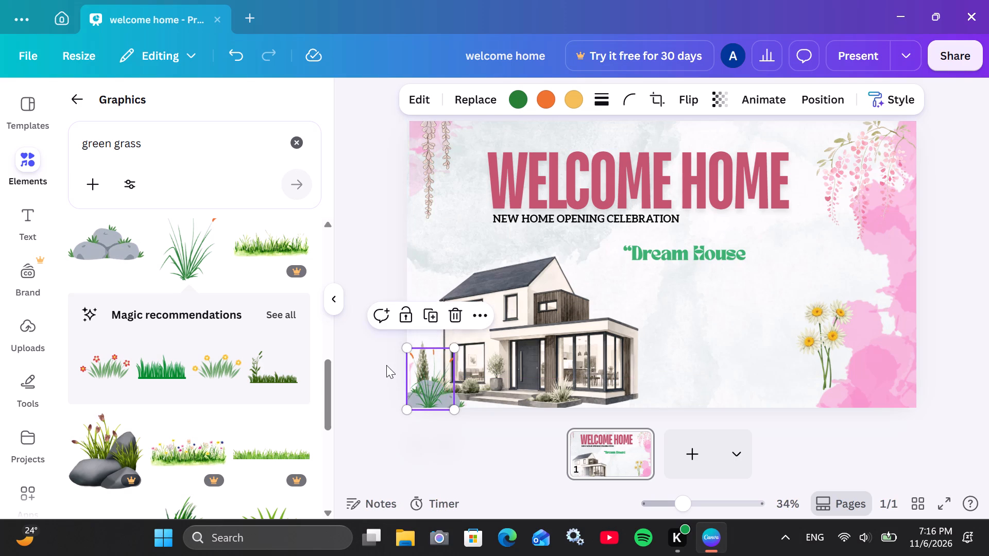
{"action": "left_click", "coordinate": [386, 365]}
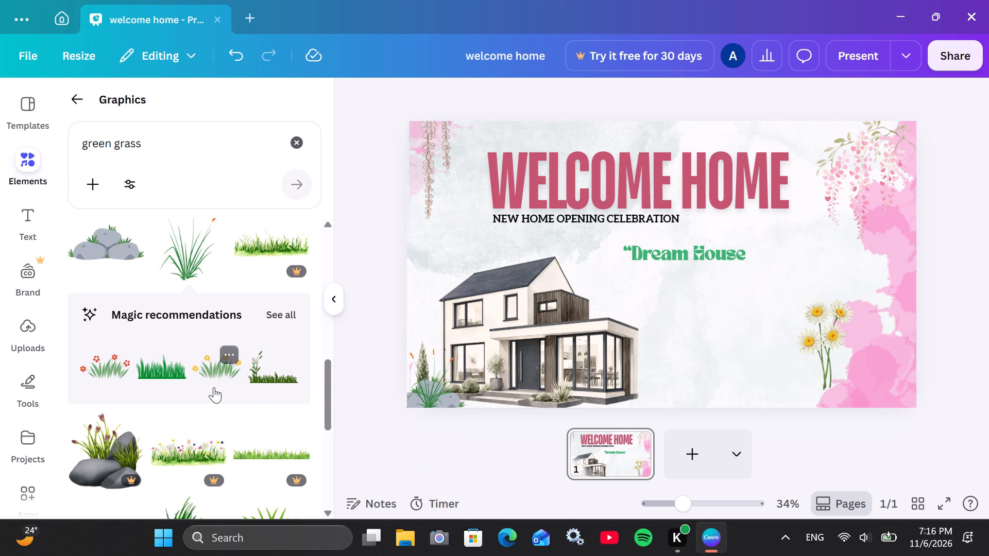
Add the hanging green leafy branch, shrink it to about half size and place it over the flowers in the page's upper-left corner.
{"action": "scroll", "coordinate": [214, 387], "scroll_direction": "down", "scroll_amount": 4}
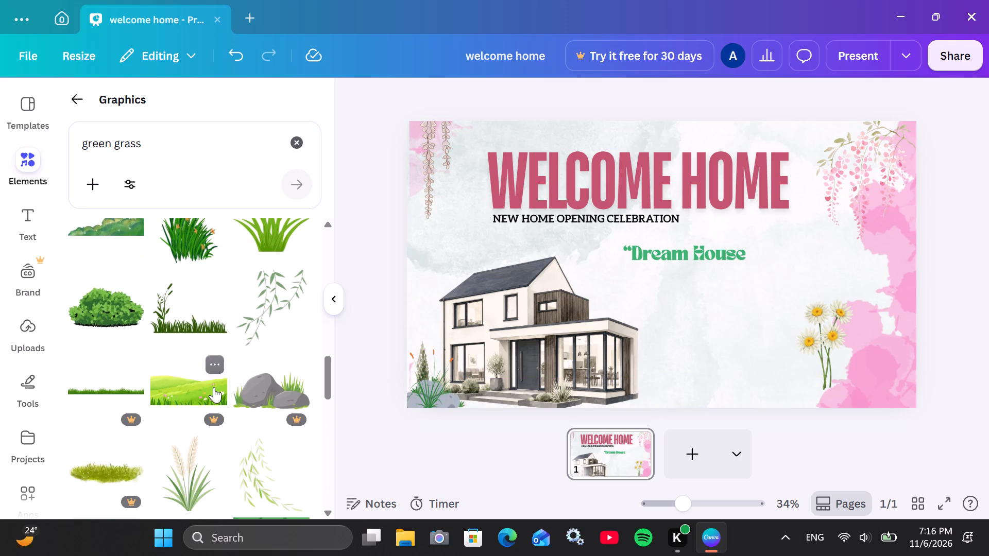
{"action": "left_click", "coordinate": [280, 322]}
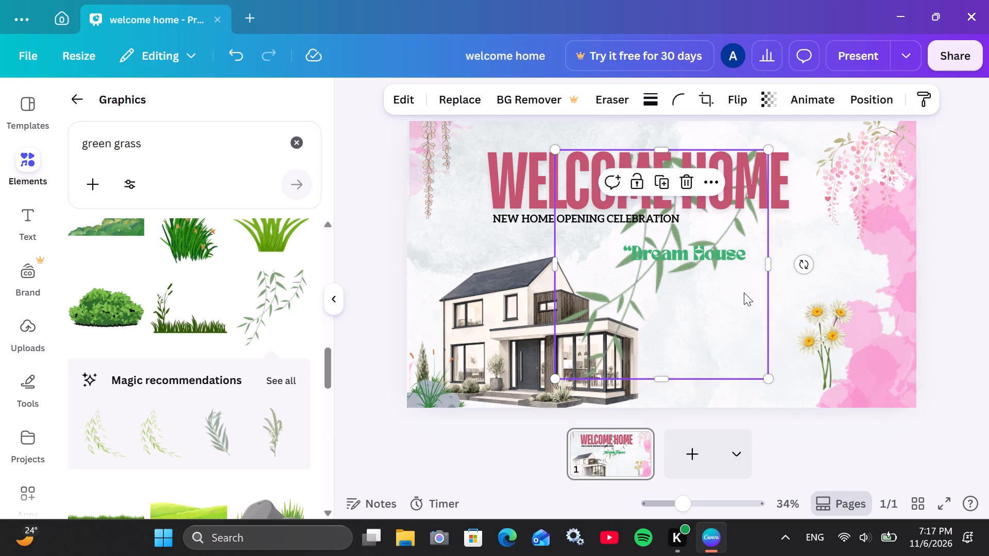
{"action": "left_click_drag", "start_coordinate": [744, 292], "coordinate": [600, 295]}
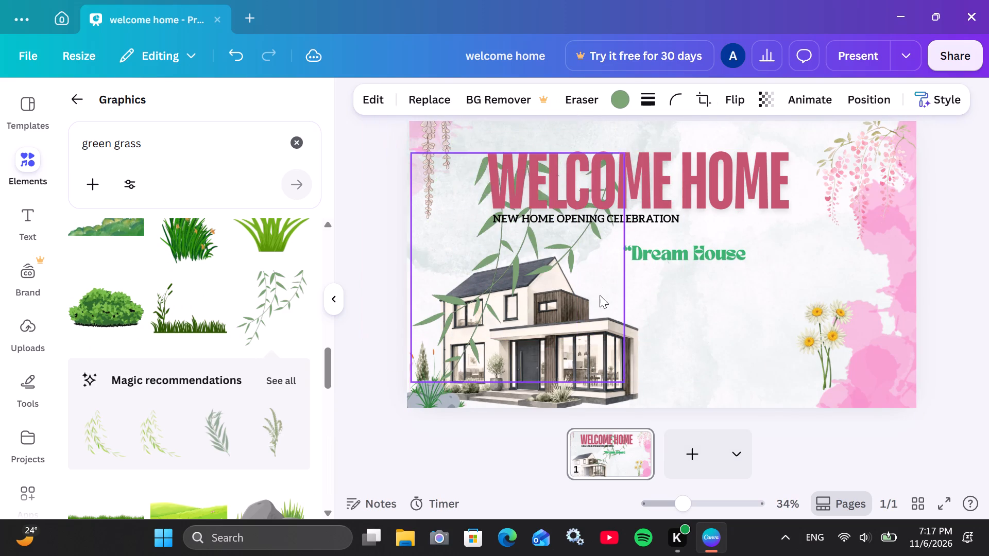
{"action": "left_click_drag", "start_coordinate": [411, 158], "coordinate": [493, 267]}
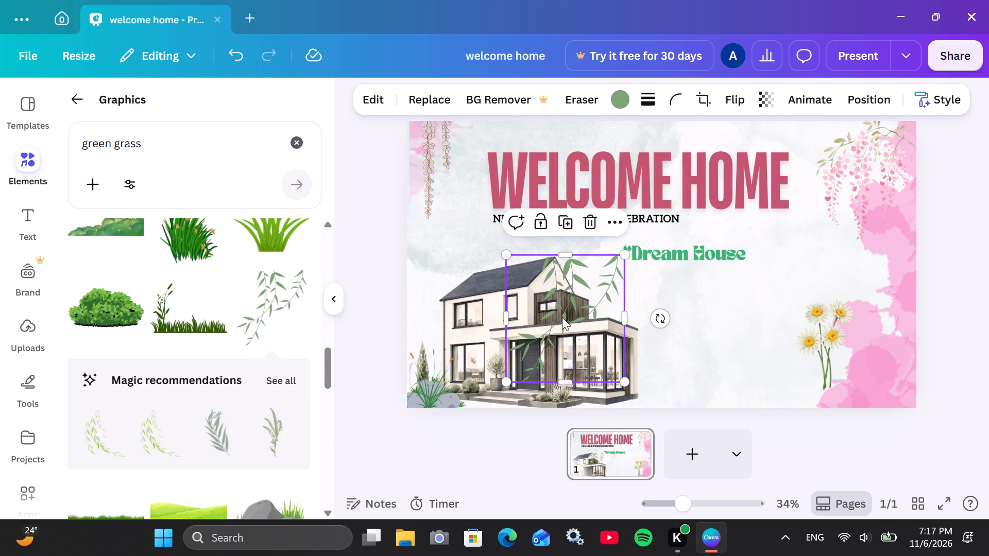
{"action": "left_click_drag", "start_coordinate": [562, 317], "coordinate": [458, 179]}
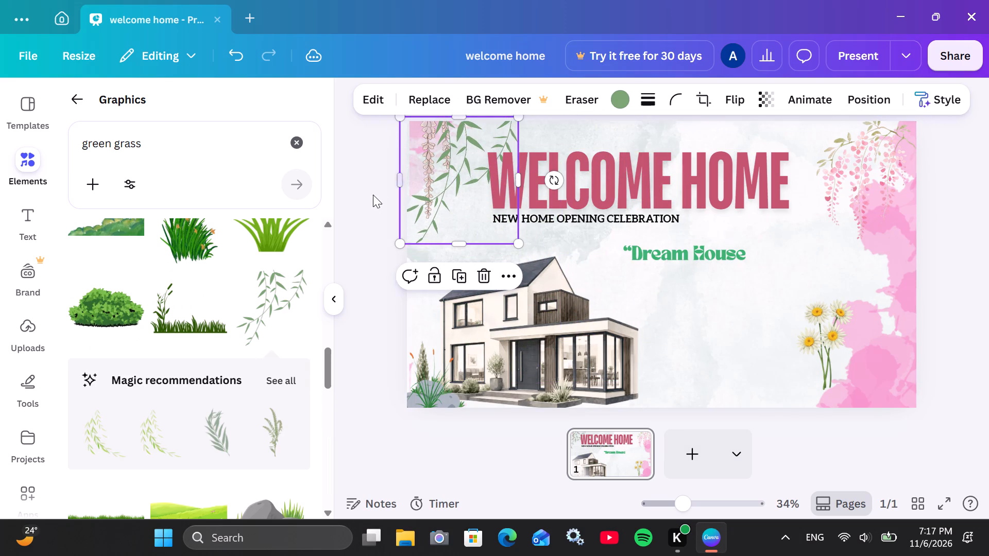
{"action": "left_click", "coordinate": [370, 195]}
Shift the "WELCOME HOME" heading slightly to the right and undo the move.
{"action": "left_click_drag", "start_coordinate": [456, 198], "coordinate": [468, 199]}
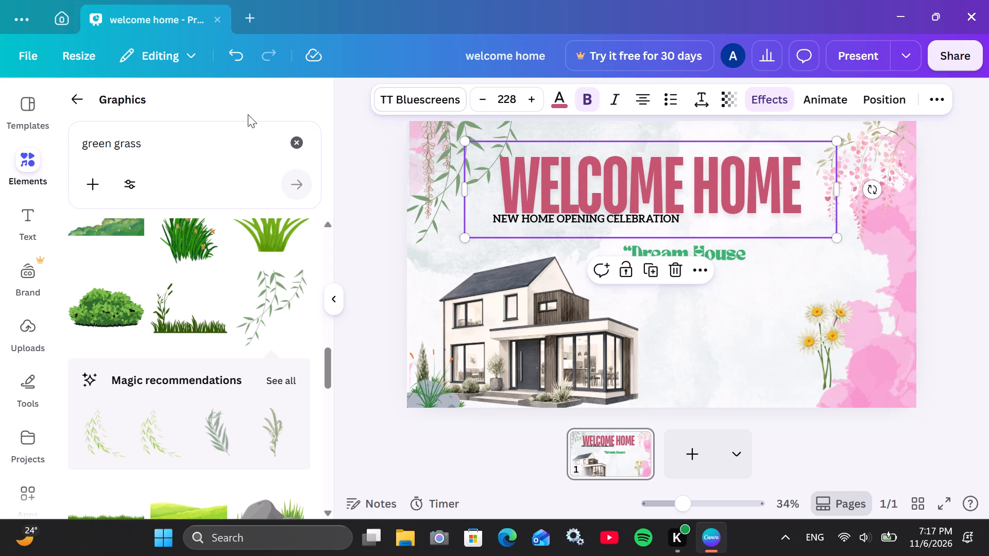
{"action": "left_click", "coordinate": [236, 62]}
Shift the hanging green leafy branch slightly to the right, towards the "WELCOME HOME" heading, and check its layer order.
{"action": "left_click", "coordinate": [424, 215]}
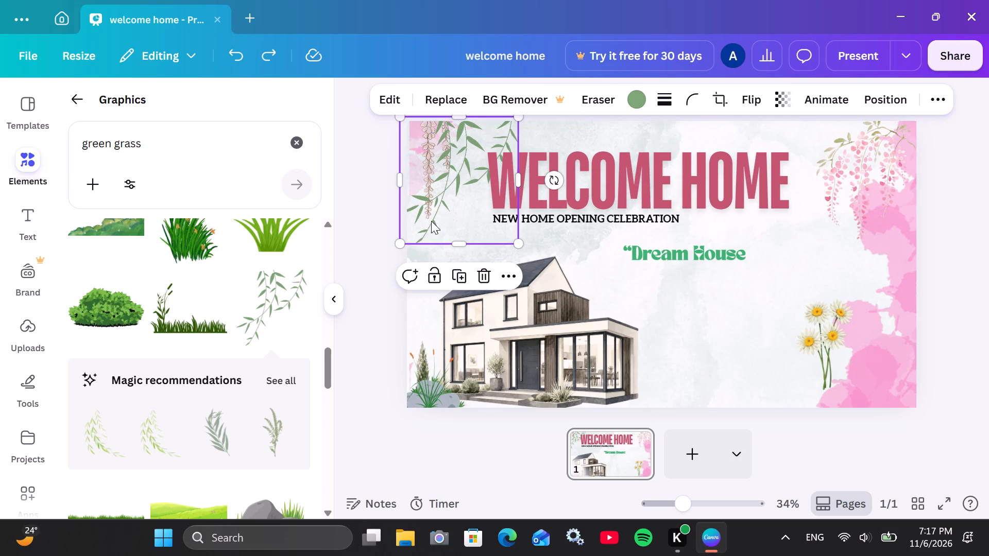
{"action": "left_click_drag", "start_coordinate": [432, 221], "coordinate": [446, 223]}
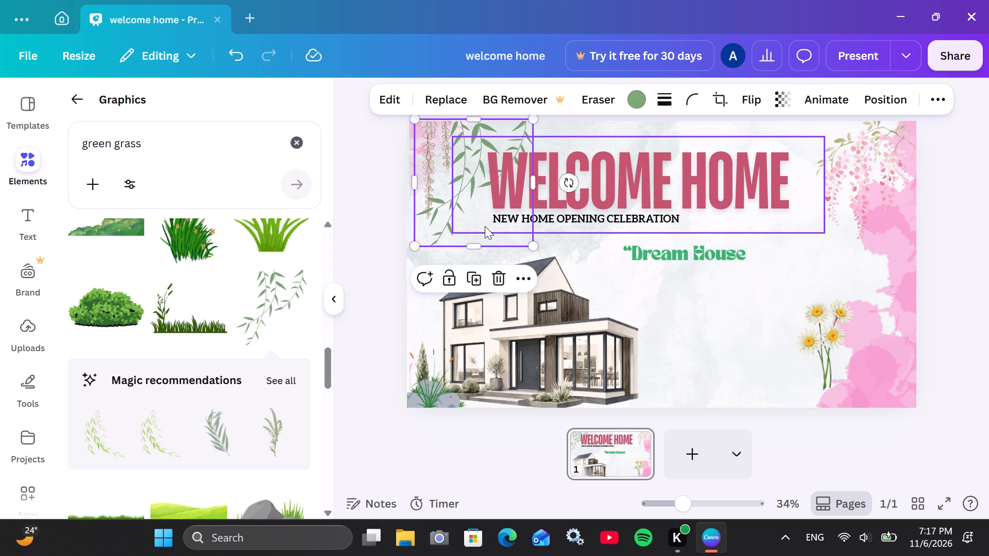
{"action": "left_click", "coordinate": [517, 272]}
{"action": "left_click", "coordinate": [600, 193]}
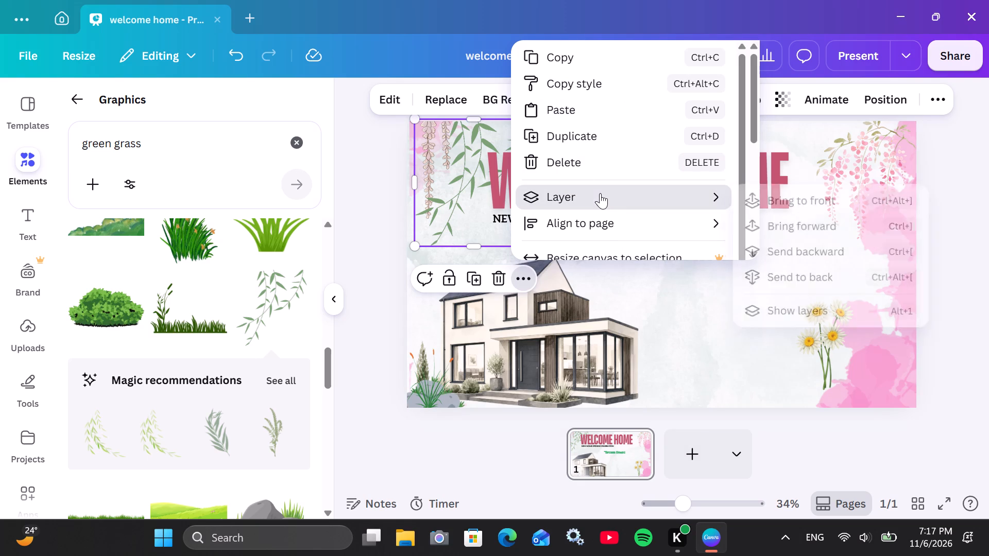
{"action": "left_click", "coordinate": [790, 207]}
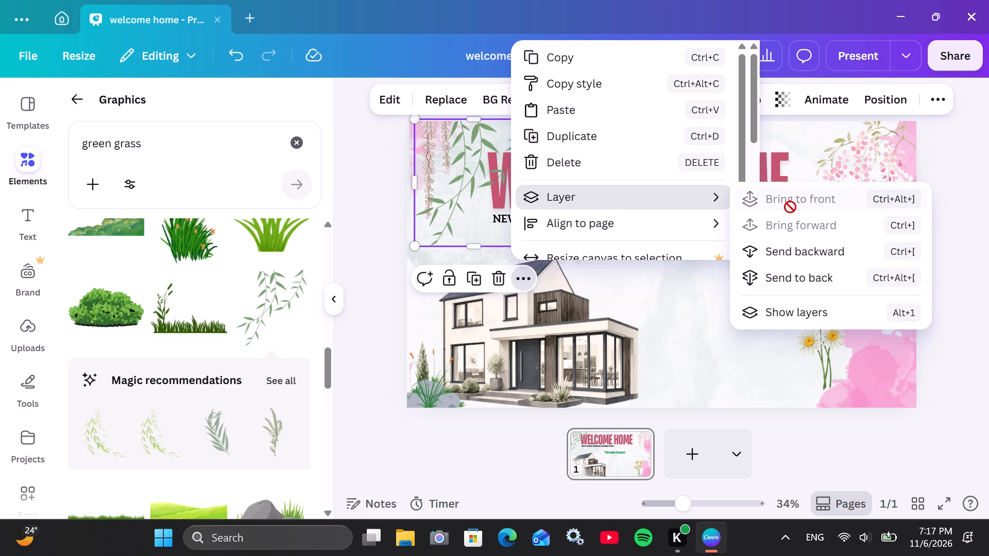
{"action": "left_click", "coordinate": [374, 244]}
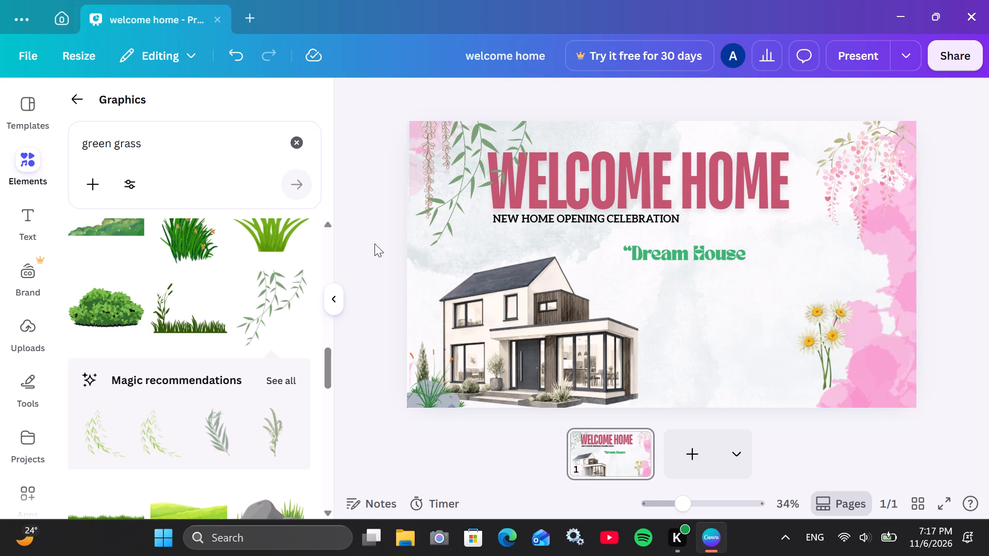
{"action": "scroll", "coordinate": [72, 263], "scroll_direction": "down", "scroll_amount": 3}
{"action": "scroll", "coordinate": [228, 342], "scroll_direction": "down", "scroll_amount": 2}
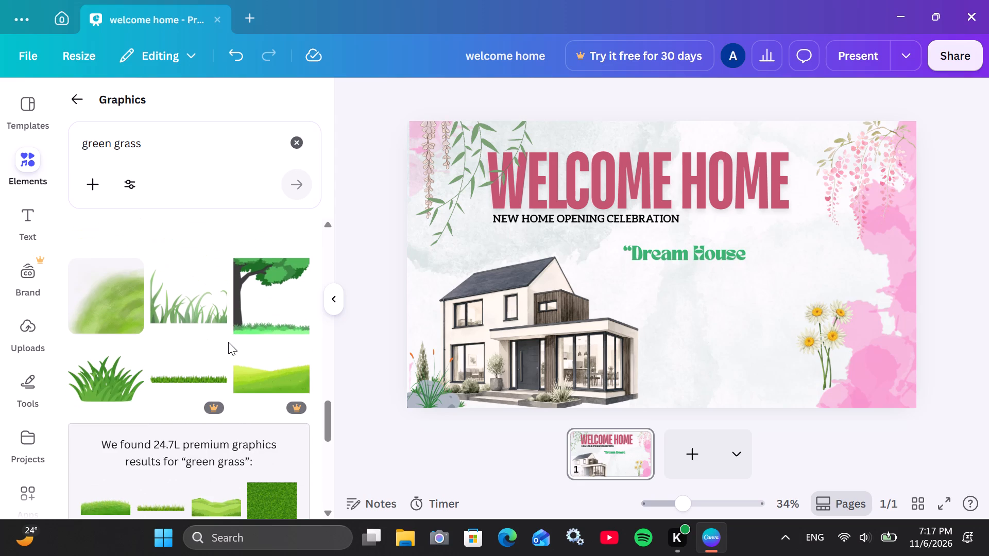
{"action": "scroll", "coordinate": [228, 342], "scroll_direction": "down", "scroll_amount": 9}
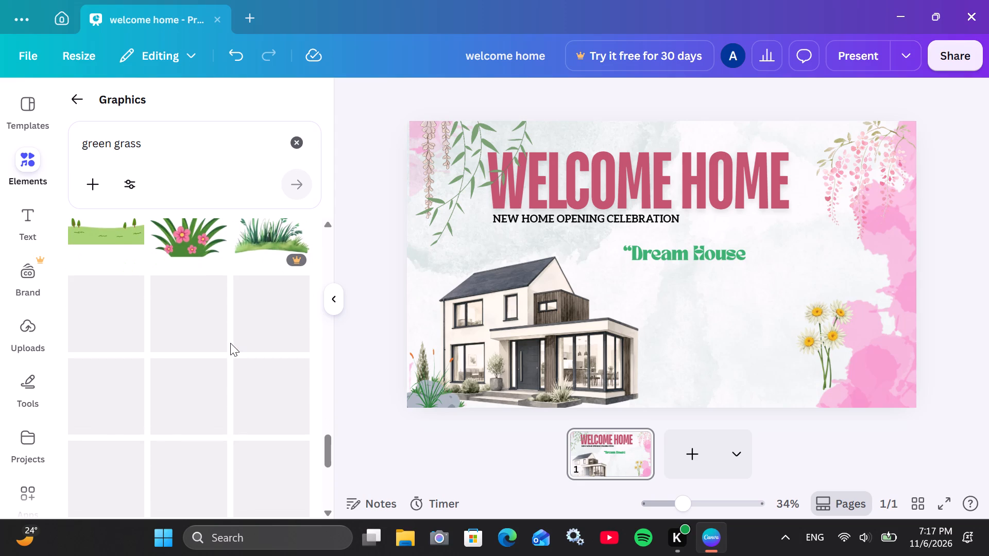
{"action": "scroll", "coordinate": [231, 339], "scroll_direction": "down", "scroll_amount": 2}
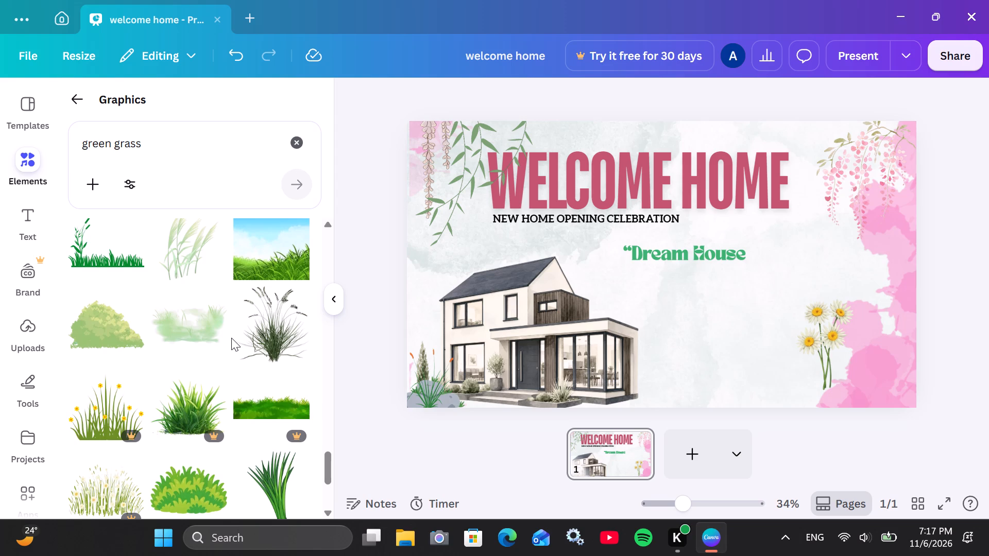
Move the white daisies from beside the pink splash onto the front of the house and bring them to the front.
{"action": "left_click", "coordinate": [792, 350]}
{"action": "left_click", "coordinate": [827, 351]}
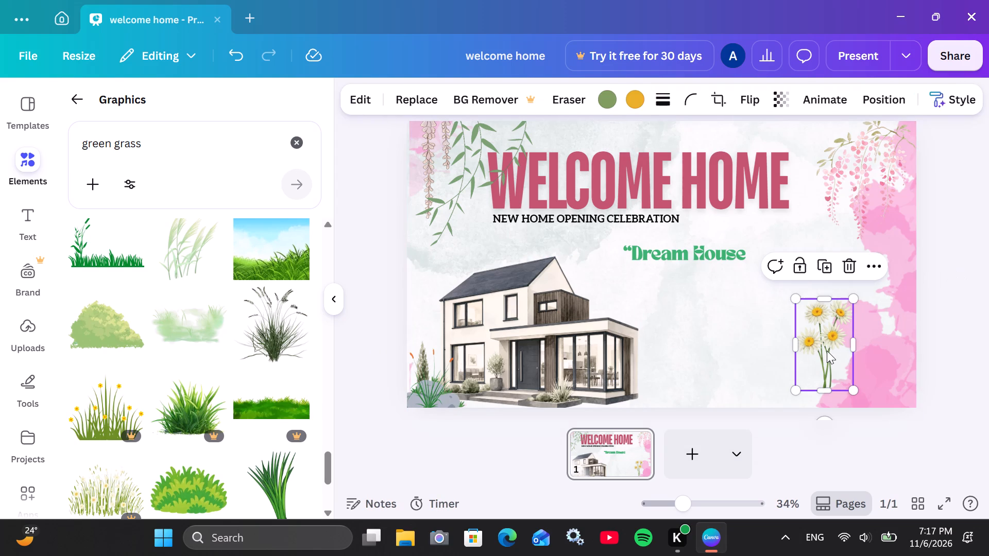
{"action": "left_click", "coordinate": [872, 263]}
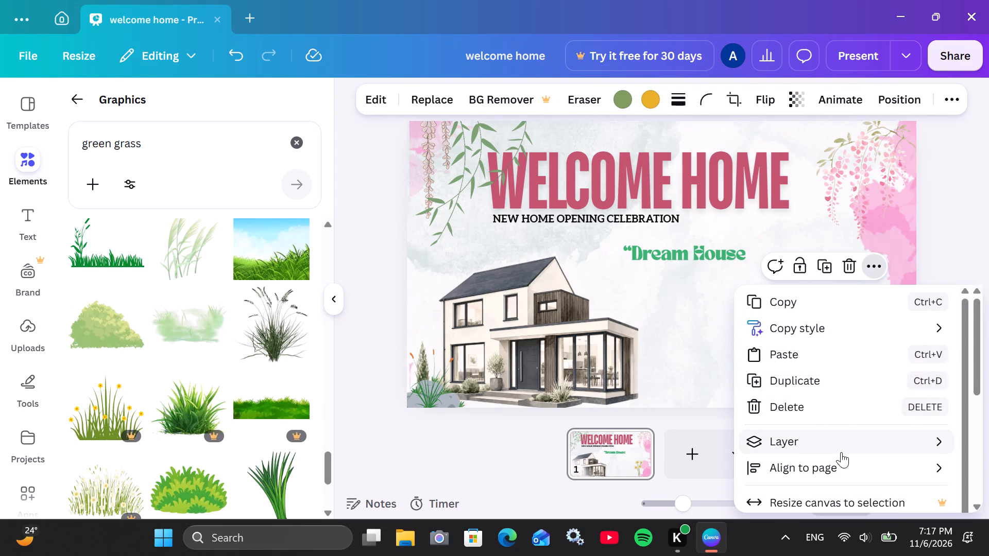
{"action": "left_click", "coordinate": [841, 452]}
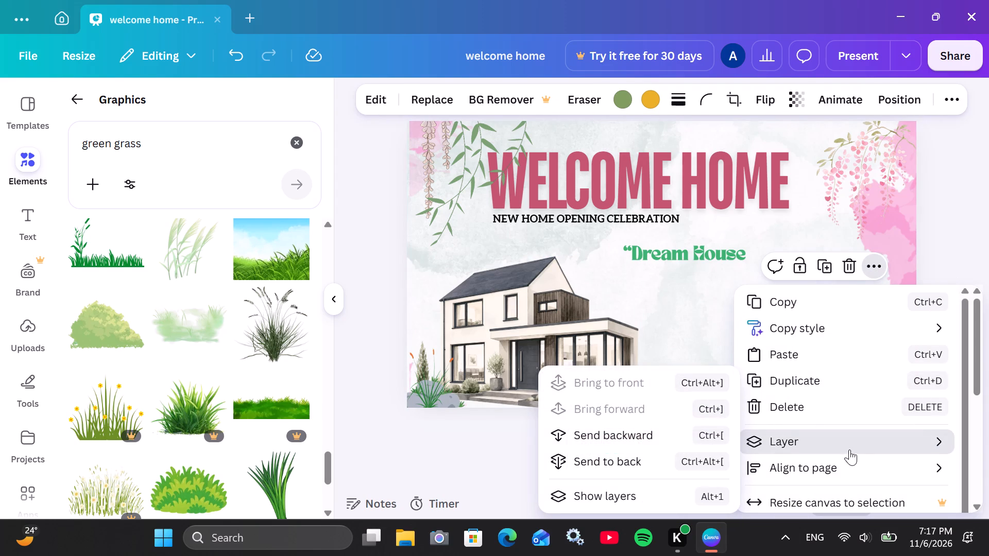
{"action": "left_click", "coordinate": [643, 297]}
{"action": "left_click_drag", "start_coordinate": [840, 352], "coordinate": [603, 346]}
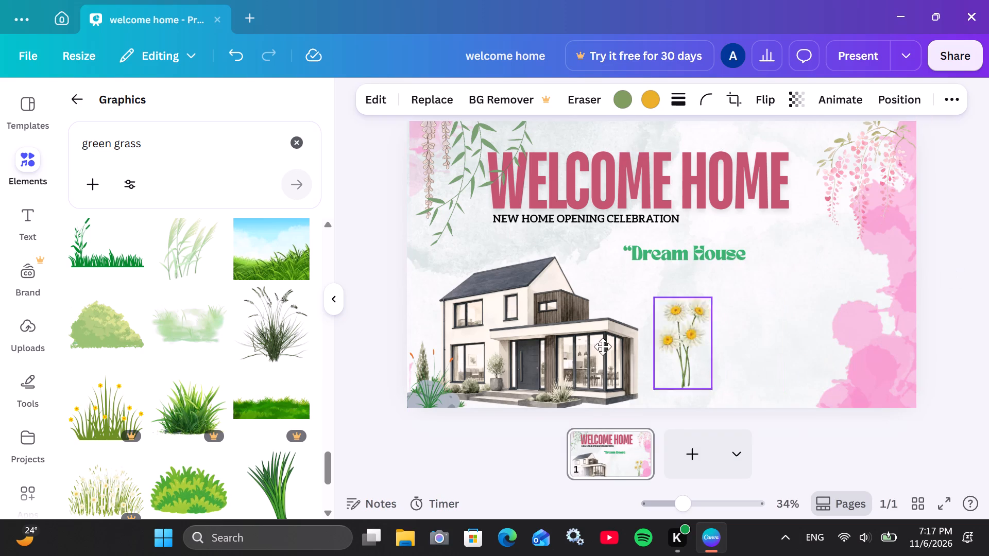
{"action": "left_click_drag", "start_coordinate": [603, 346], "coordinate": [549, 369]}
{"action": "left_click", "coordinate": [570, 289]}
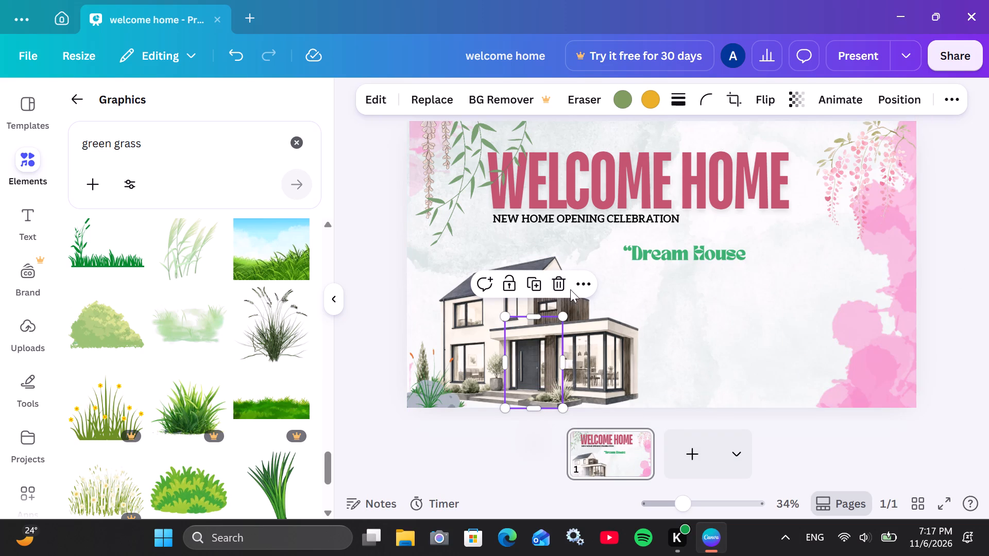
{"action": "left_click", "coordinate": [574, 288]}
{"action": "left_click", "coordinate": [661, 195]}
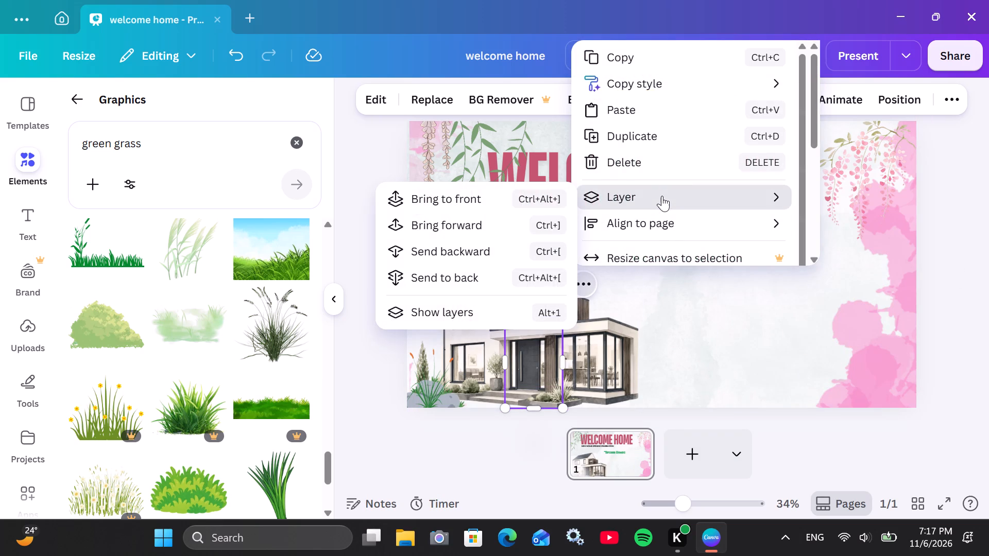
{"action": "left_click", "coordinate": [524, 197]}
{"action": "left_click", "coordinate": [726, 344]}
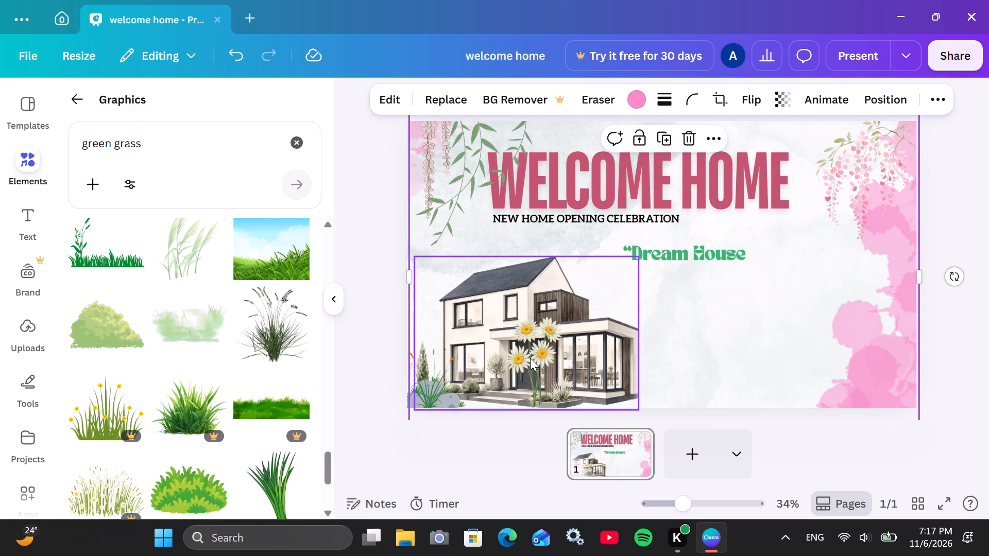
Move the daisies over the rocks in the page's lower-left corner and shrink them slightly to fit beside the house.
{"action": "left_click_drag", "start_coordinate": [530, 358], "coordinate": [488, 381]}
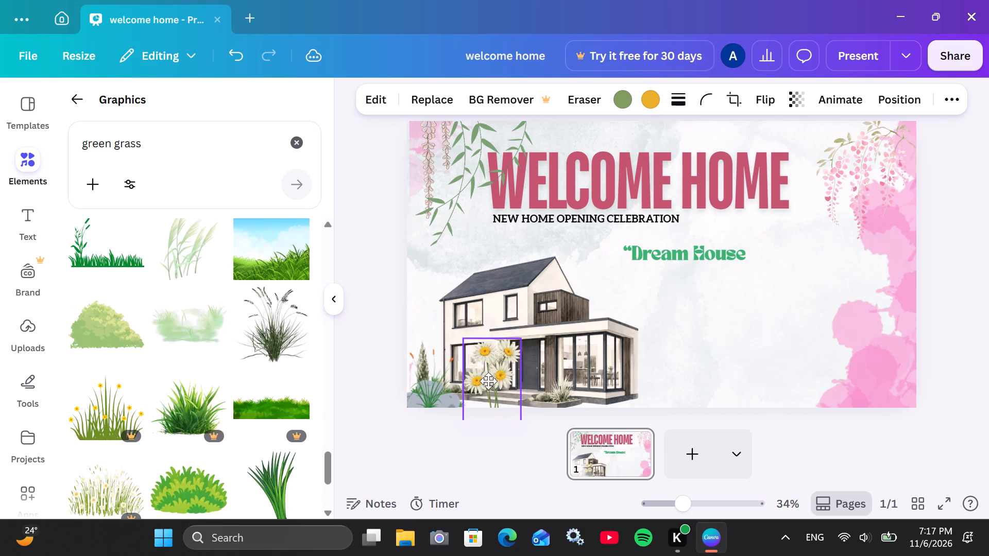
{"action": "left_click_drag", "start_coordinate": [488, 381], "coordinate": [426, 355]}
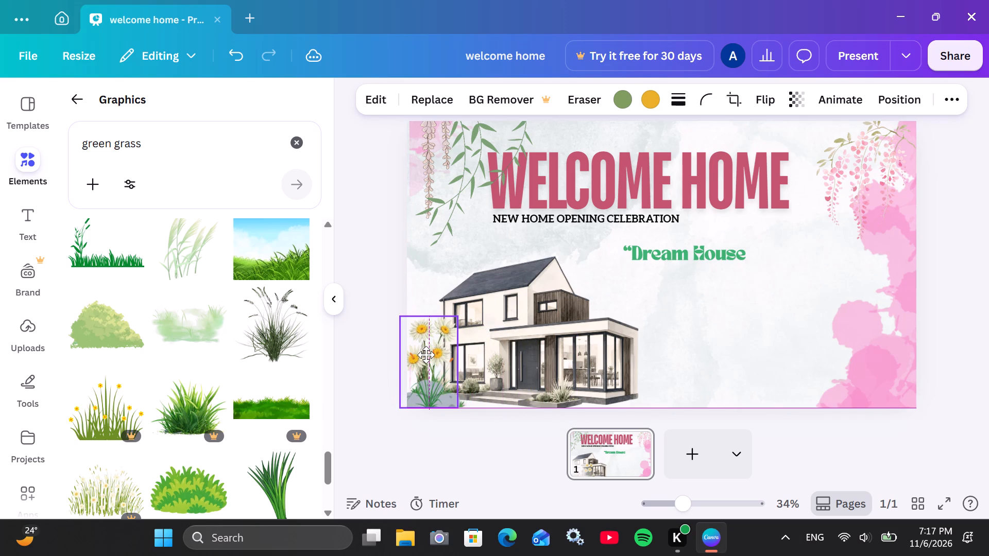
{"action": "left_click_drag", "start_coordinate": [426, 355], "coordinate": [423, 358]}
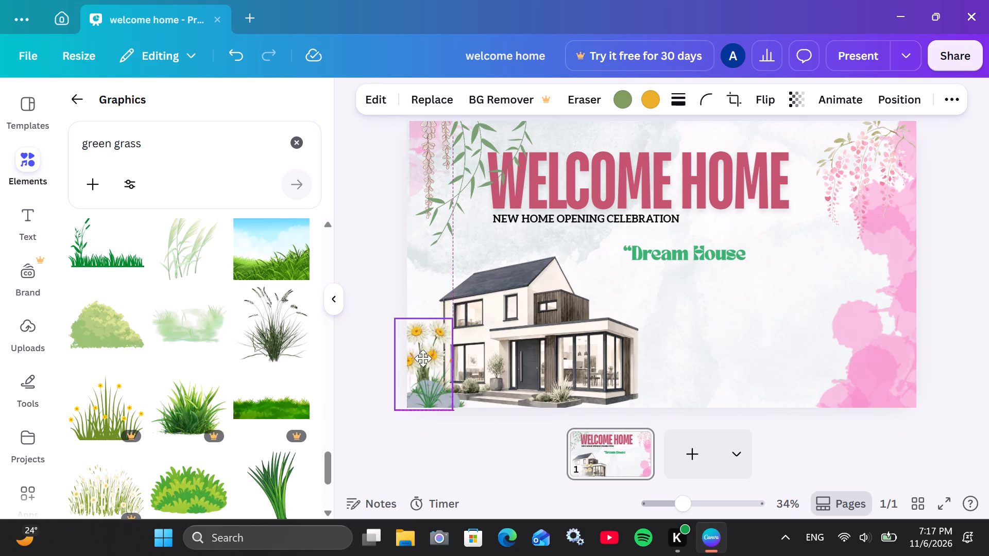
{"action": "left_click_drag", "start_coordinate": [423, 358], "coordinate": [428, 356]}
{"action": "left_click", "coordinate": [472, 287]}
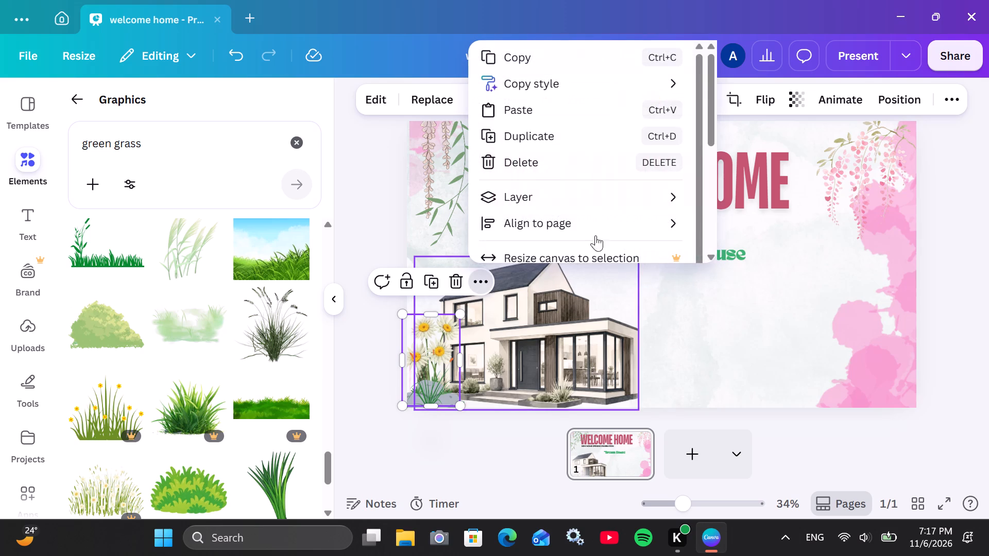
{"action": "left_click", "coordinate": [593, 205]}
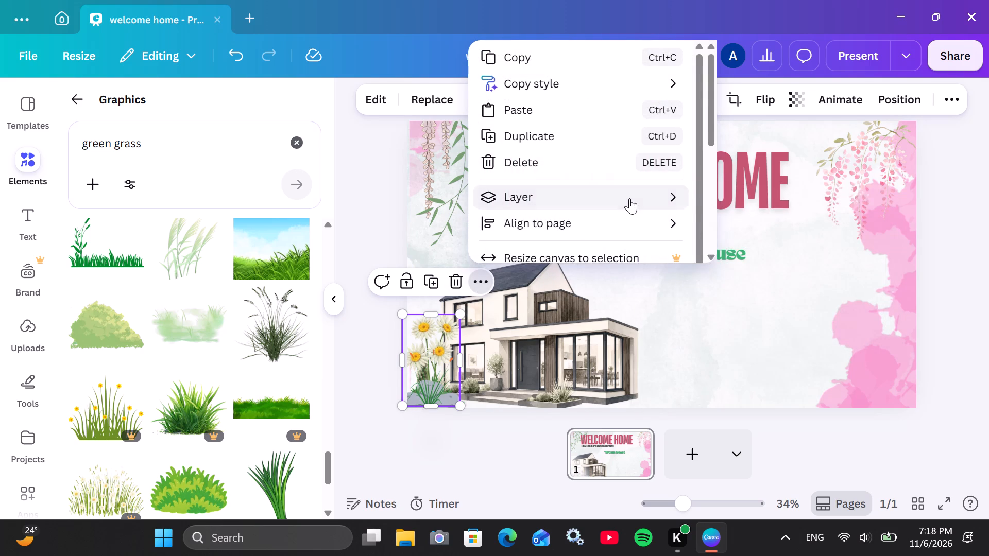
{"action": "left_click", "coordinate": [735, 201]}
{"action": "left_click", "coordinate": [361, 289]}
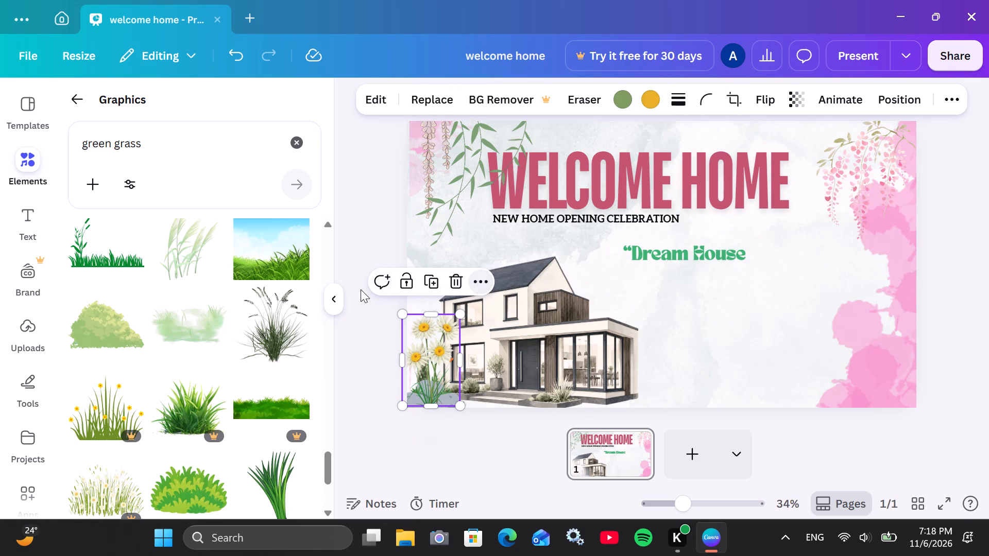
{"action": "left_click_drag", "start_coordinate": [433, 334], "coordinate": [425, 340]}
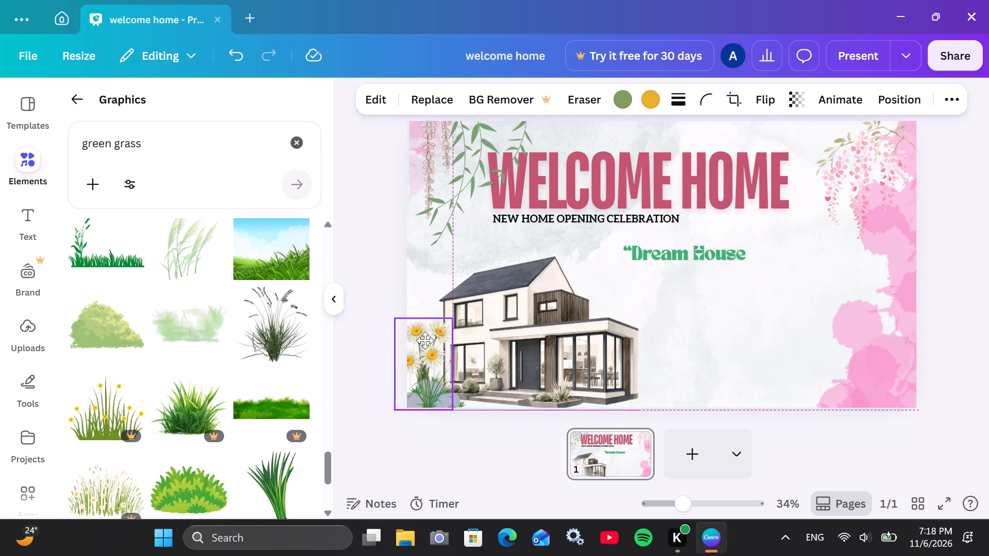
{"action": "left_click_drag", "start_coordinate": [425, 340], "coordinate": [434, 345]}
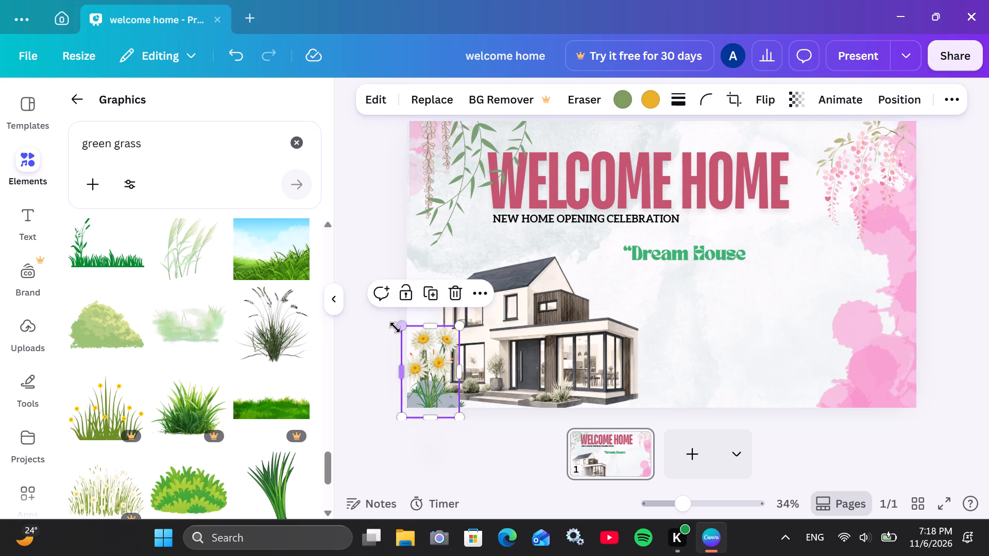
{"action": "left_click_drag", "start_coordinate": [401, 326], "coordinate": [413, 338]}
{"action": "left_click_drag", "start_coordinate": [430, 359], "coordinate": [425, 346]}
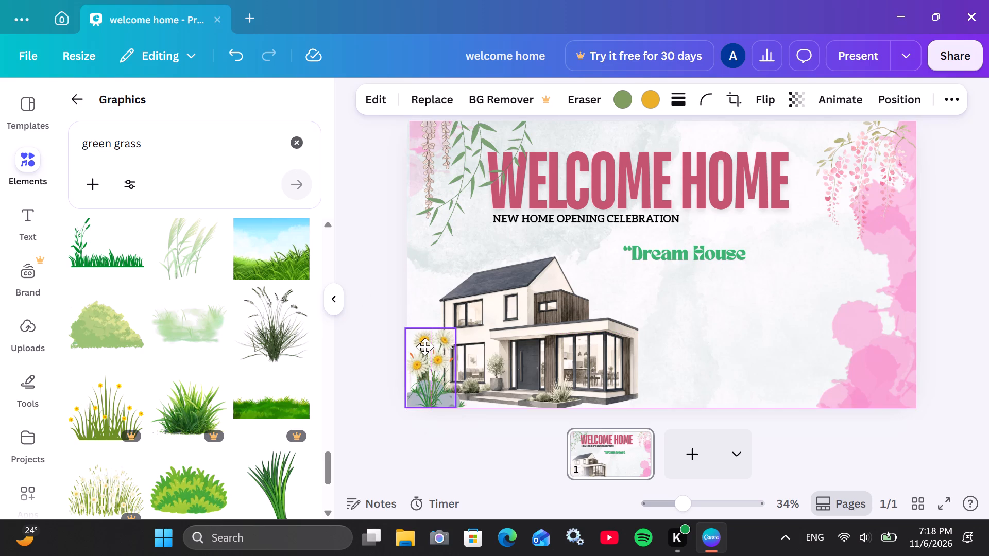
{"action": "left_click_drag", "start_coordinate": [425, 346], "coordinate": [431, 346]}
{"action": "left_click", "coordinate": [386, 344]}
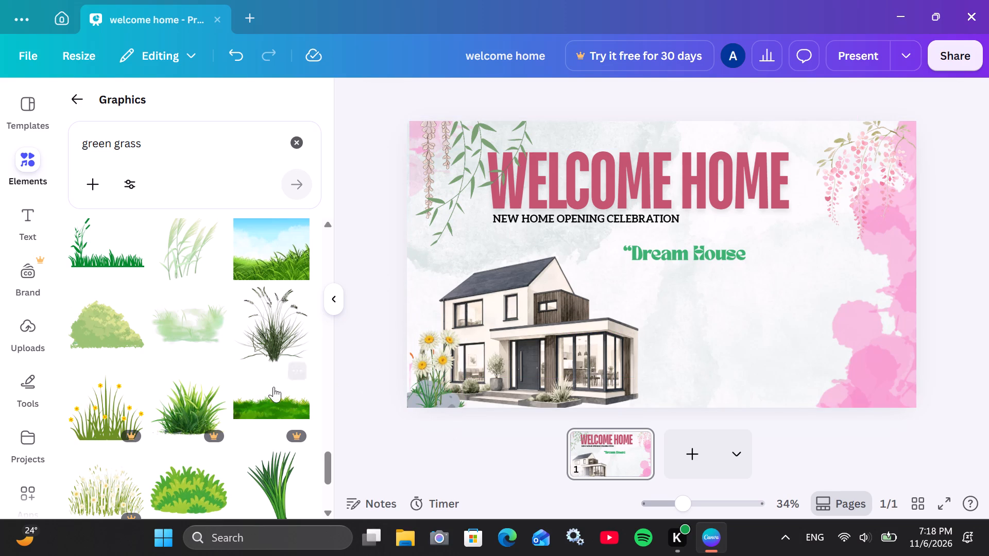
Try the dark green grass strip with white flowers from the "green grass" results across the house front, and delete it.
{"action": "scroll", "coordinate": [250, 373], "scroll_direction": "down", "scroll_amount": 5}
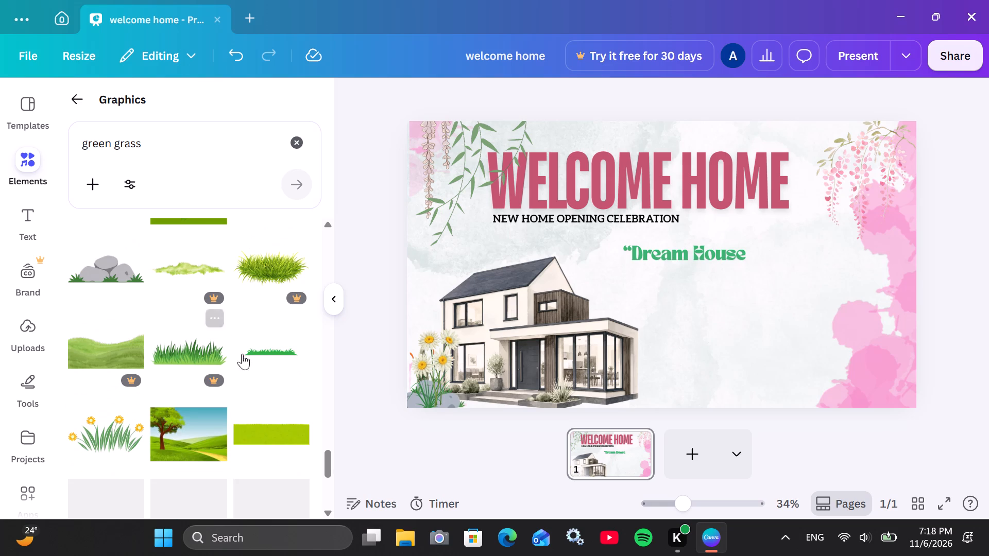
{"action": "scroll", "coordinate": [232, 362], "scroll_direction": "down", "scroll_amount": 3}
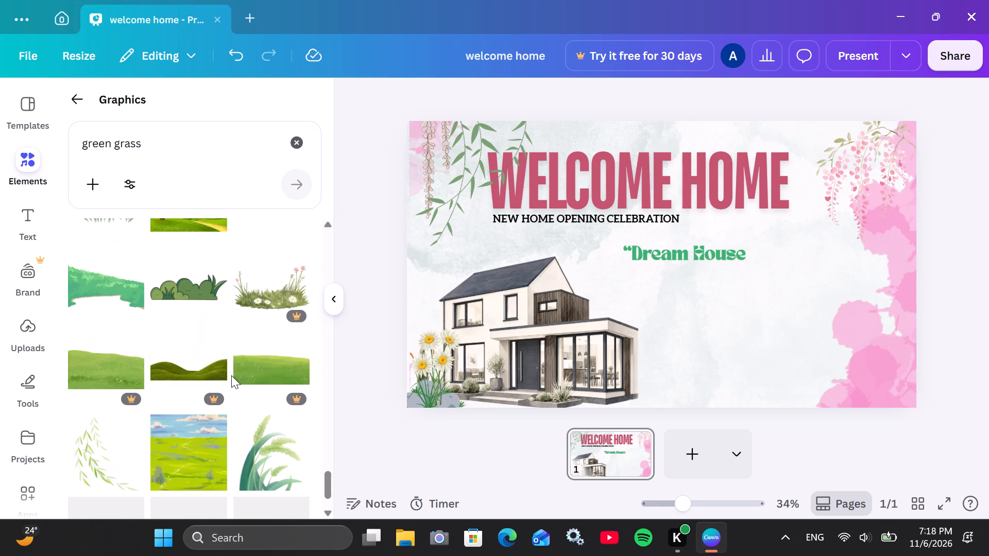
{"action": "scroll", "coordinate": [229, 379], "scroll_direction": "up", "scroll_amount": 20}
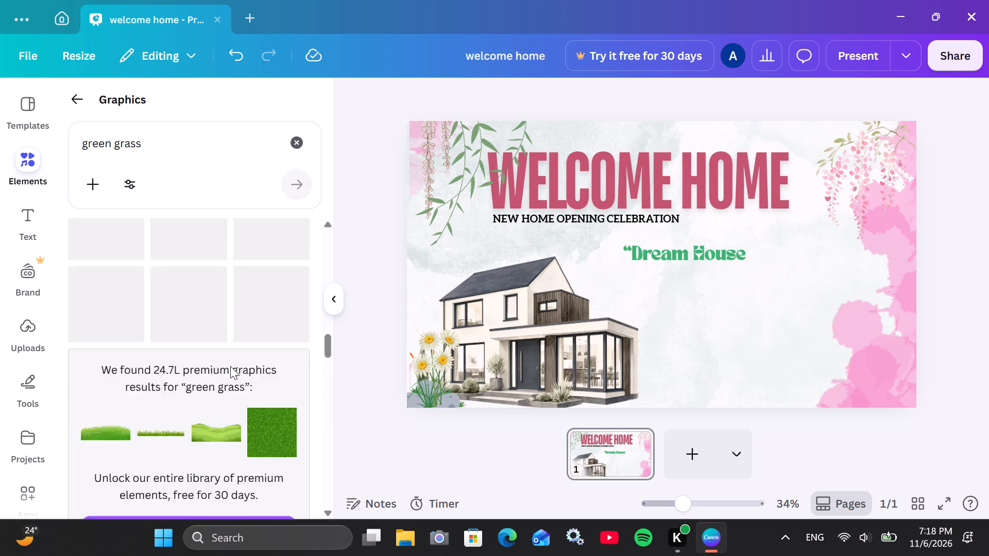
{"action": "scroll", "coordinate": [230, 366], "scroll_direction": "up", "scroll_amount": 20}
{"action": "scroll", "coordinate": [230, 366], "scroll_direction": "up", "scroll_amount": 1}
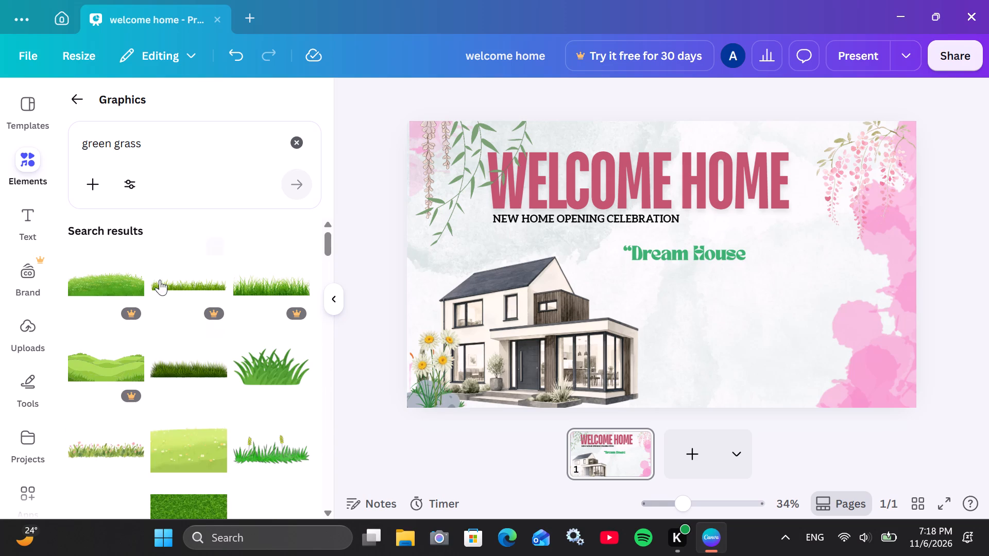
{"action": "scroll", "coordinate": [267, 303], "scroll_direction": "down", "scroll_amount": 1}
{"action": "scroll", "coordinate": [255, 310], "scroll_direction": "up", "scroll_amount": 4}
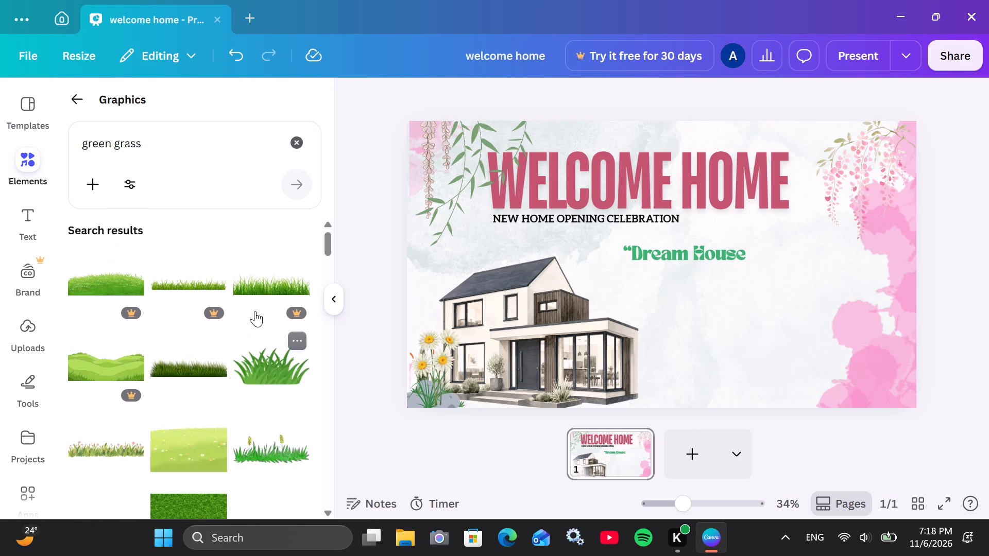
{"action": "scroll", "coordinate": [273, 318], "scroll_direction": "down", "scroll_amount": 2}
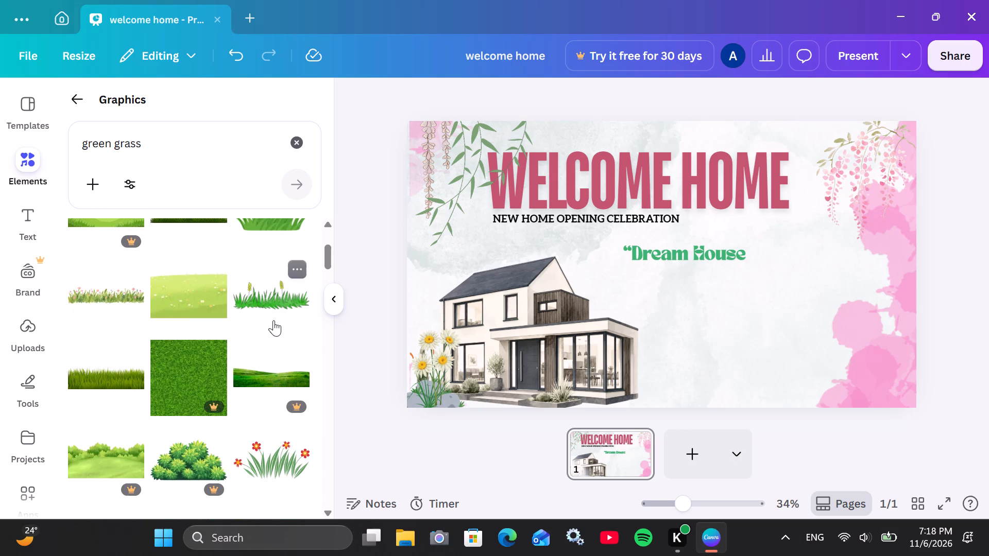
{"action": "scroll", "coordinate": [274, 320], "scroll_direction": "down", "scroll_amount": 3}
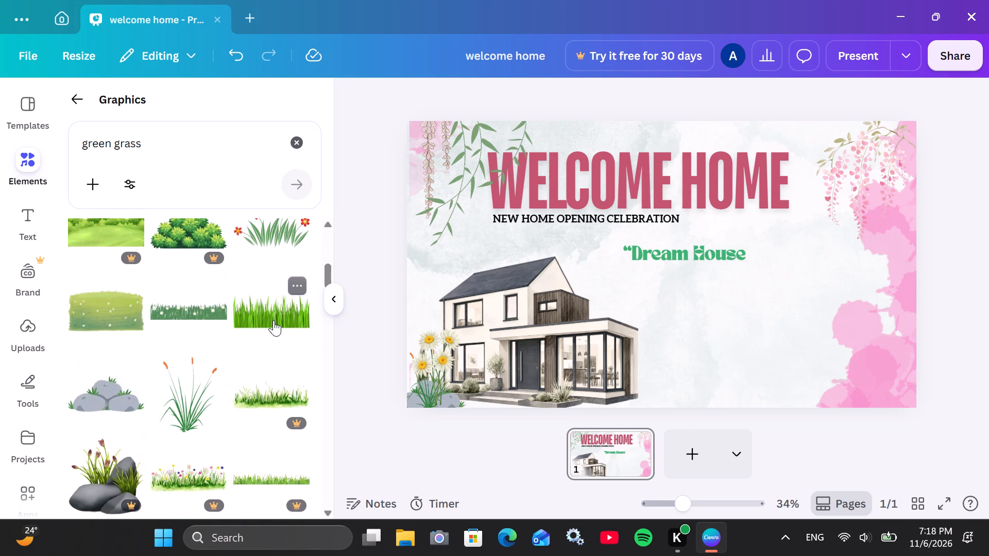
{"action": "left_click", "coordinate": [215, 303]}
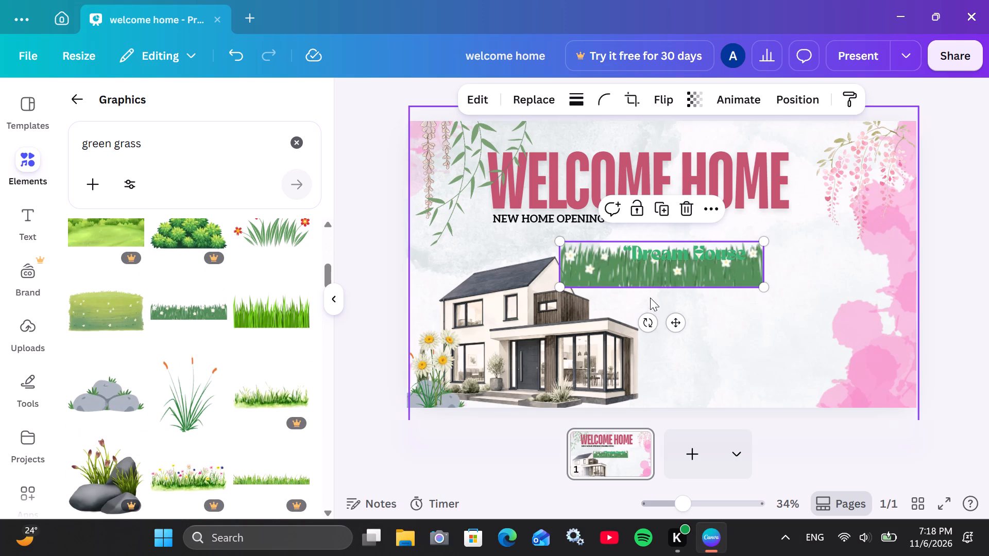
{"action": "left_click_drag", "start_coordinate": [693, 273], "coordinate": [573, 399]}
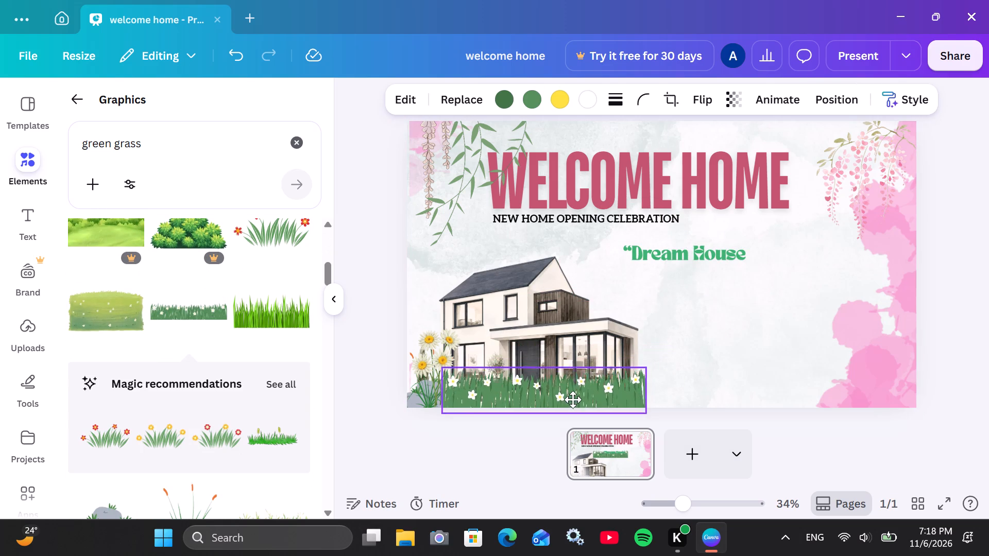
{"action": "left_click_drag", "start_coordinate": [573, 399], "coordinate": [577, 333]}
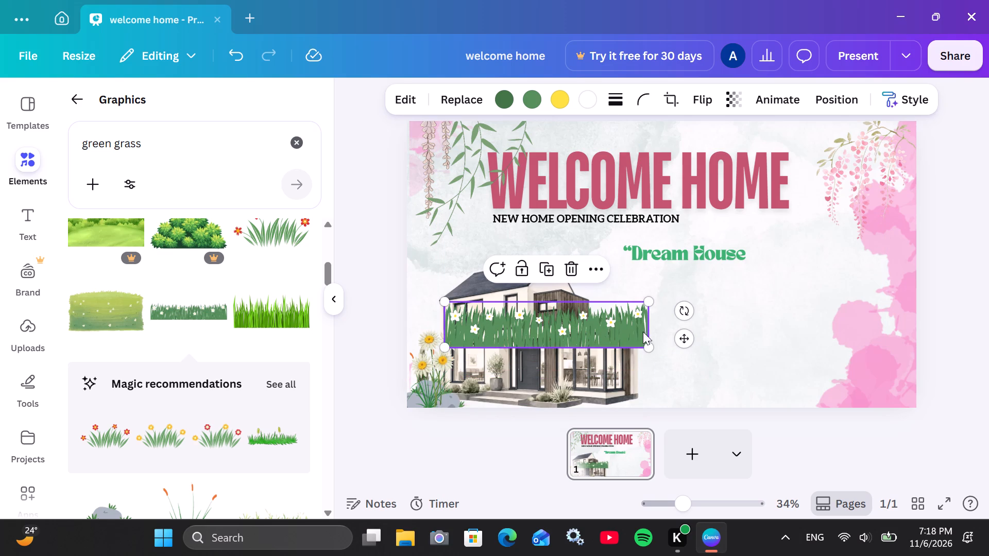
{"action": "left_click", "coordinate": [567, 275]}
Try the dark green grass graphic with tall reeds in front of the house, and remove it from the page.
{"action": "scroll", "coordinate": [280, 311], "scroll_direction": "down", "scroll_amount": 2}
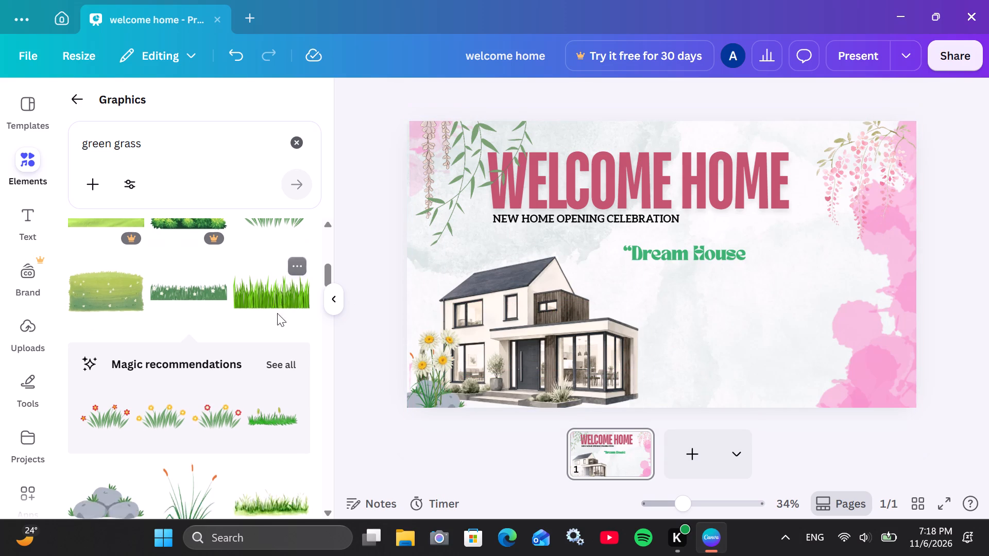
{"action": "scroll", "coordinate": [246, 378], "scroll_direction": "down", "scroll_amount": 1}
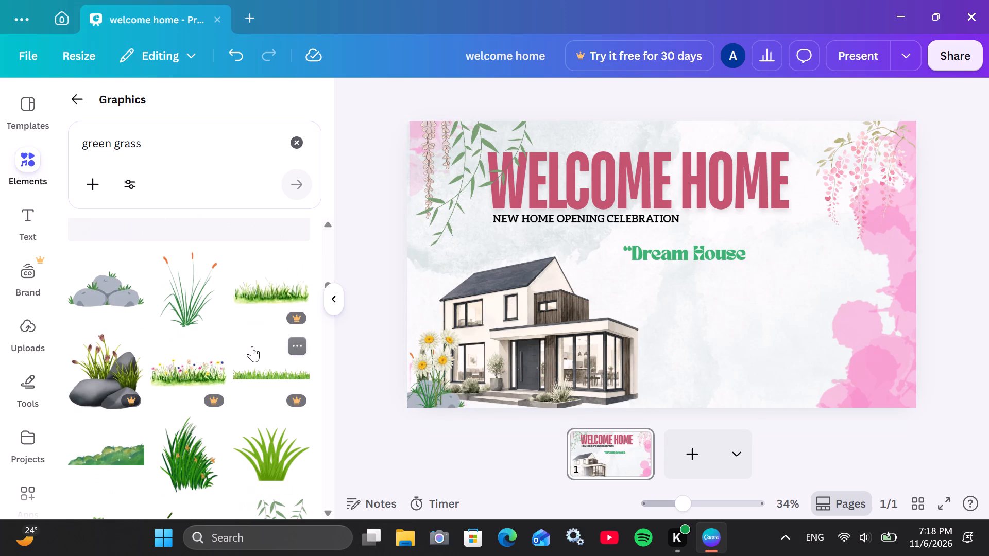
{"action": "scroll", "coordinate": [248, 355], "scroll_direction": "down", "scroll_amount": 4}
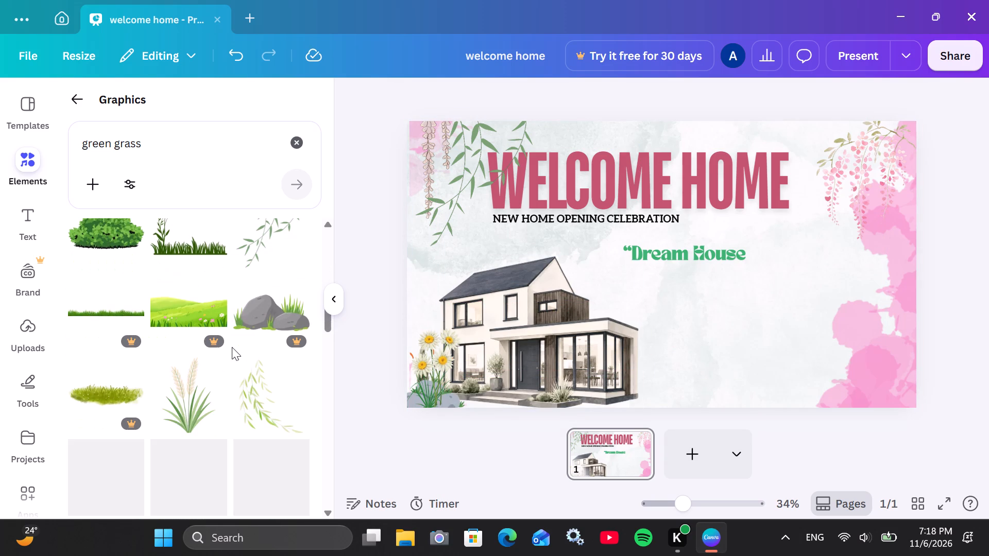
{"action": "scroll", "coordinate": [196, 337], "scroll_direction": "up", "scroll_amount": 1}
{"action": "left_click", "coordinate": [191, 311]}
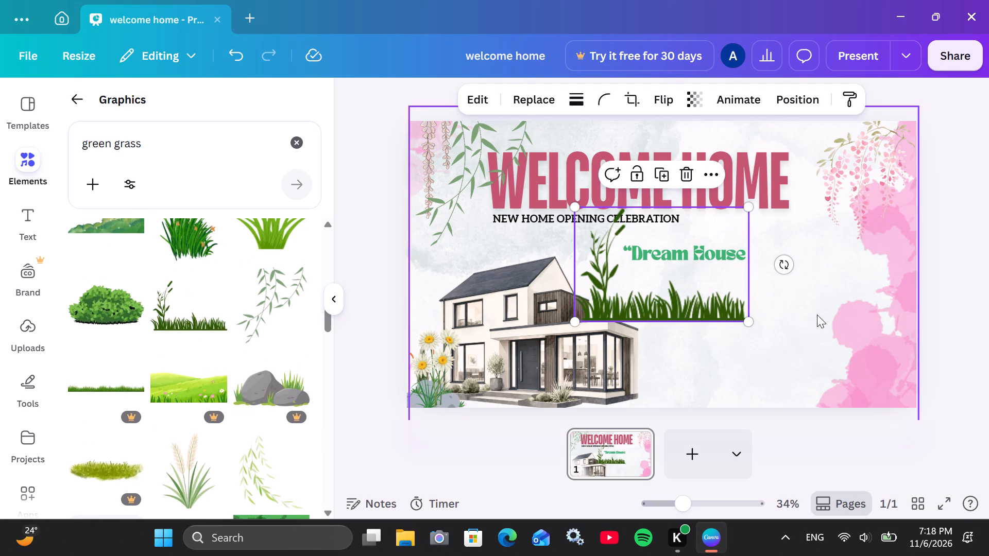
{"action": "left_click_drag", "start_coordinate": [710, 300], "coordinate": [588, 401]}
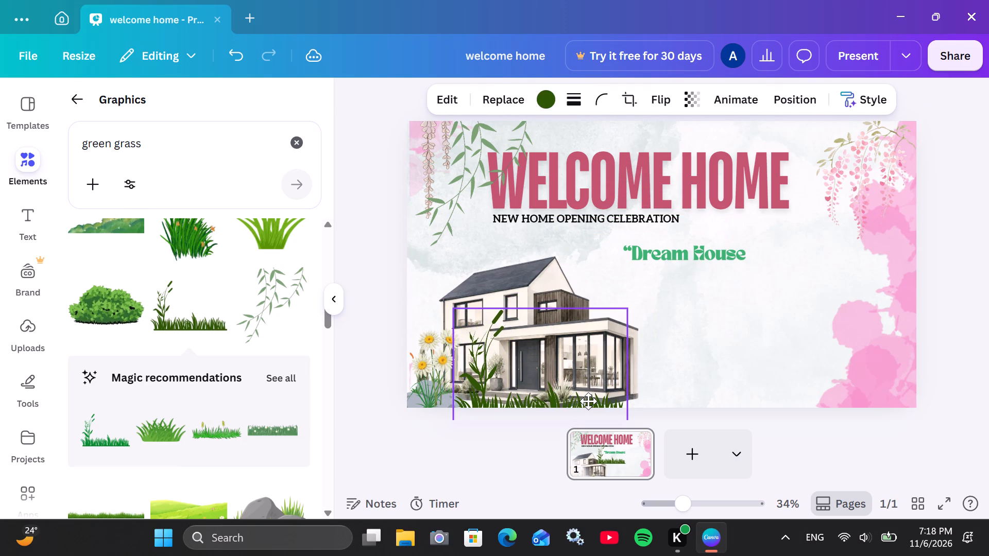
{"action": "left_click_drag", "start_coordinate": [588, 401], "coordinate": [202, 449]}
Search the graphics for "flowers with grass".
{"action": "scroll", "coordinate": [181, 401], "scroll_direction": "down", "scroll_amount": 2}
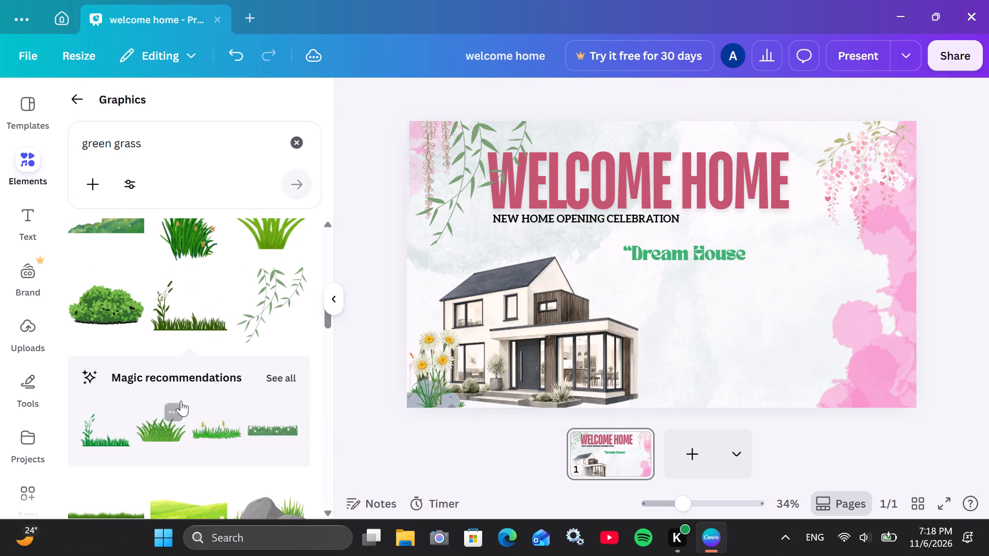
{"action": "scroll", "coordinate": [181, 401], "scroll_direction": "down", "scroll_amount": 2}
{"action": "scroll", "coordinate": [168, 337], "scroll_direction": "down", "scroll_amount": 3}
{"action": "left_click", "coordinate": [111, 138]}
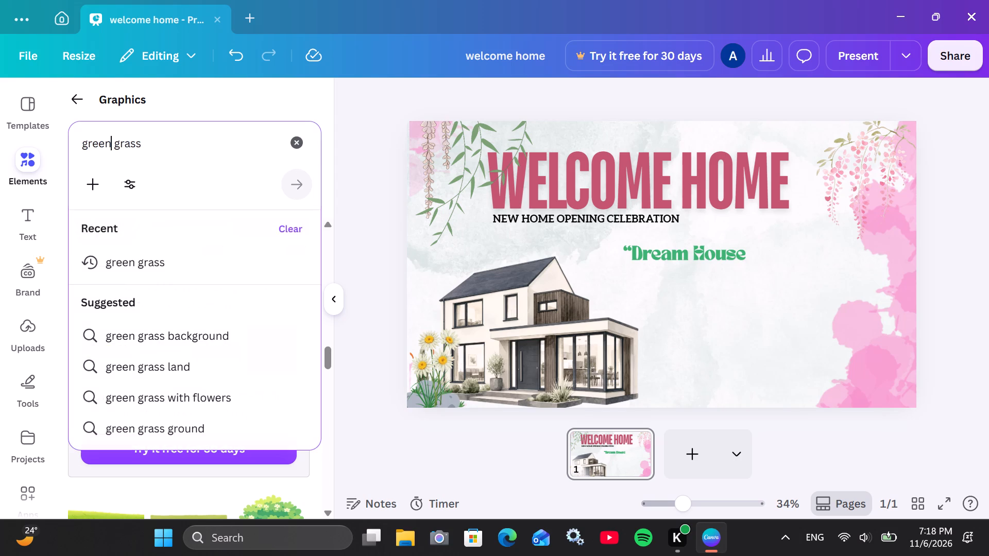
{"action": "key", "text": "BackSpace"}
{"action": "key", "text": "BackSpace"}
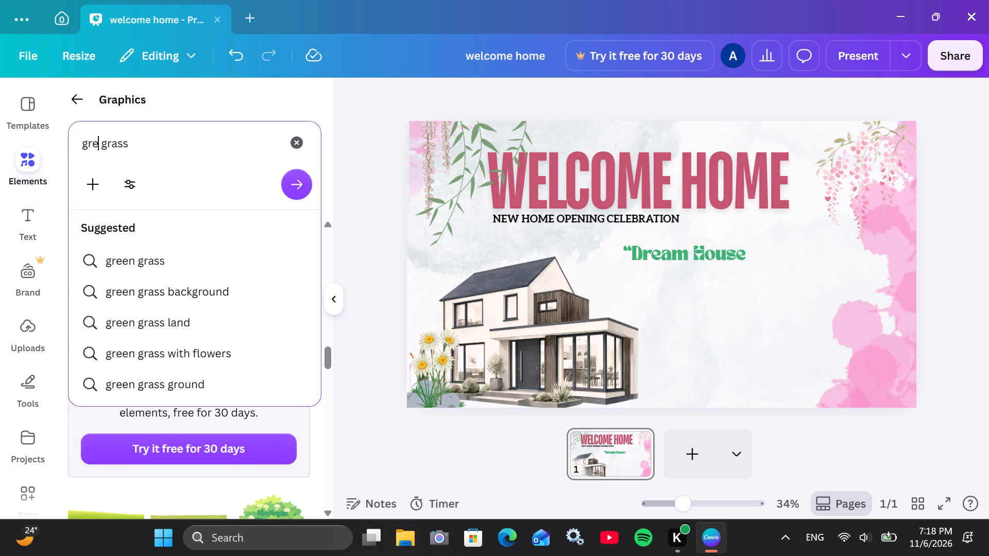
{"action": "key", "text": "BackSpace"}
{"action": "key", "text": "BackSpace"}
{"action": "key", "text": "BackSpace"}
{"action": "type", "text": "flo"}
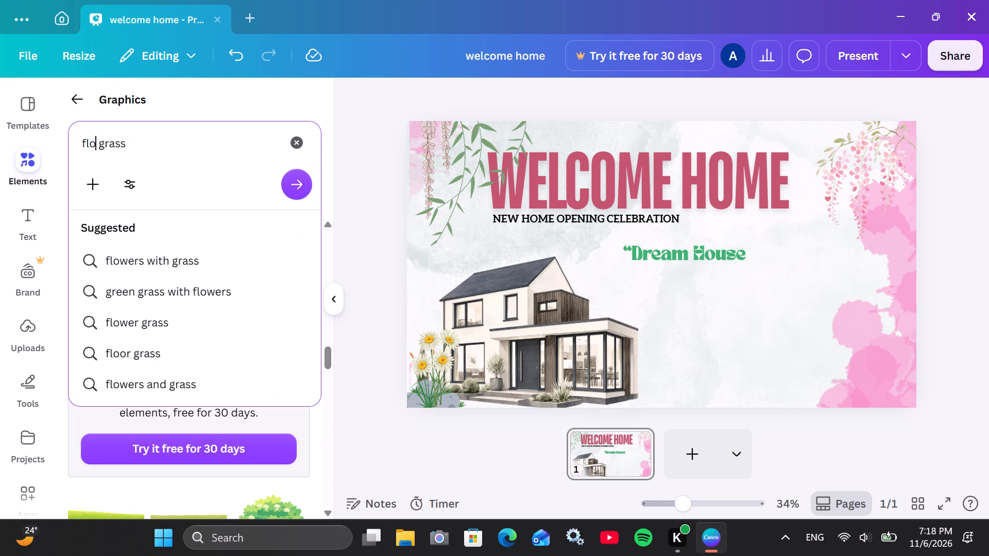
{"action": "left_click", "coordinate": [174, 264]}
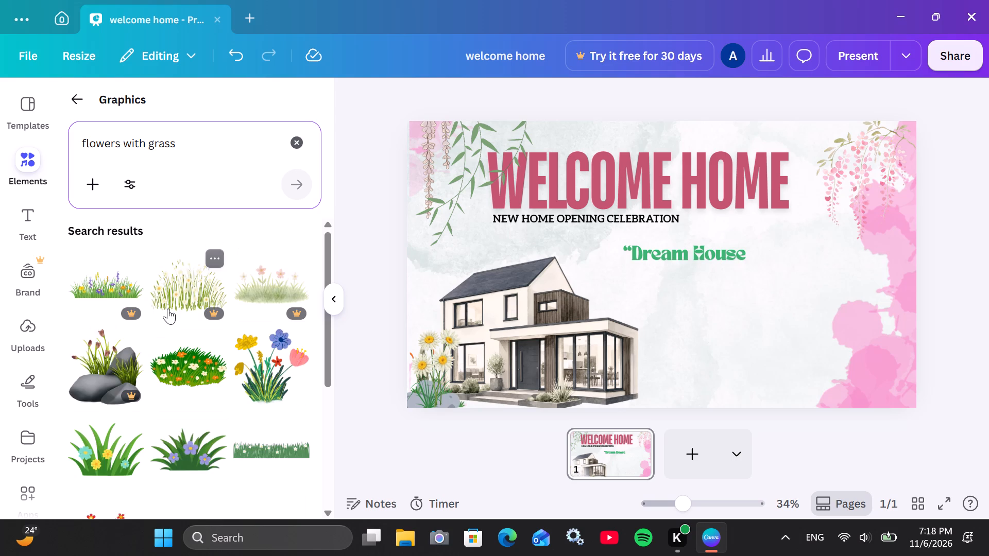
Add the grass strip with orange flowers, shrink it to nearly the house's width, and place it along the house's base.
{"action": "scroll", "coordinate": [168, 309], "scroll_direction": "down", "scroll_amount": 3}
{"action": "scroll", "coordinate": [167, 314], "scroll_direction": "up", "scroll_amount": 2}
{"action": "scroll", "coordinate": [167, 314], "scroll_direction": "down", "scroll_amount": 2}
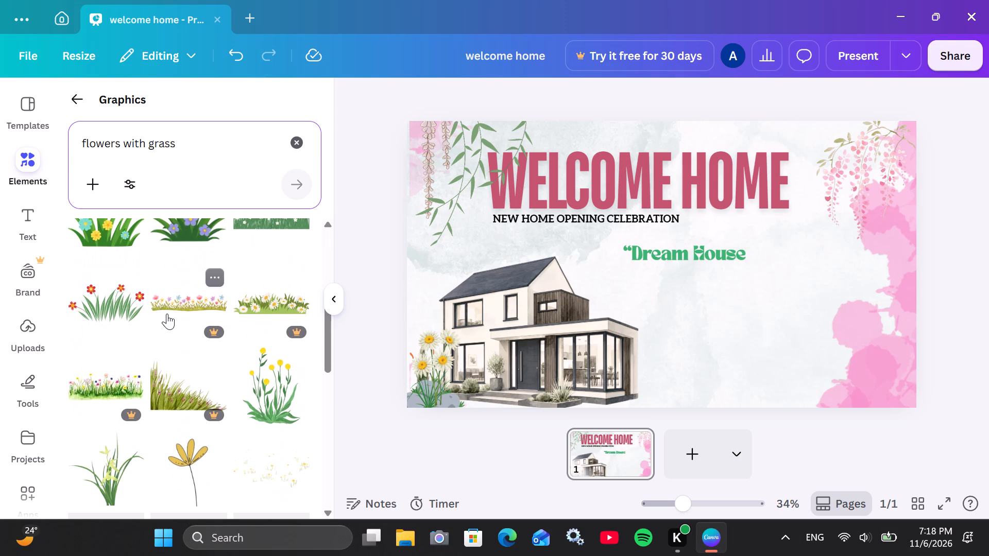
{"action": "scroll", "coordinate": [172, 314], "scroll_direction": "down", "scroll_amount": 3}
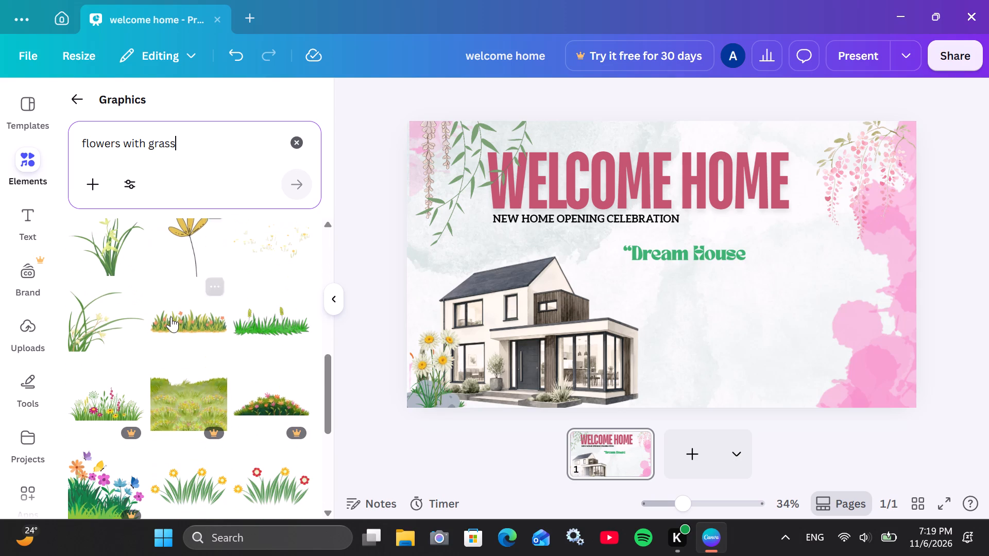
{"action": "left_click", "coordinate": [190, 318]}
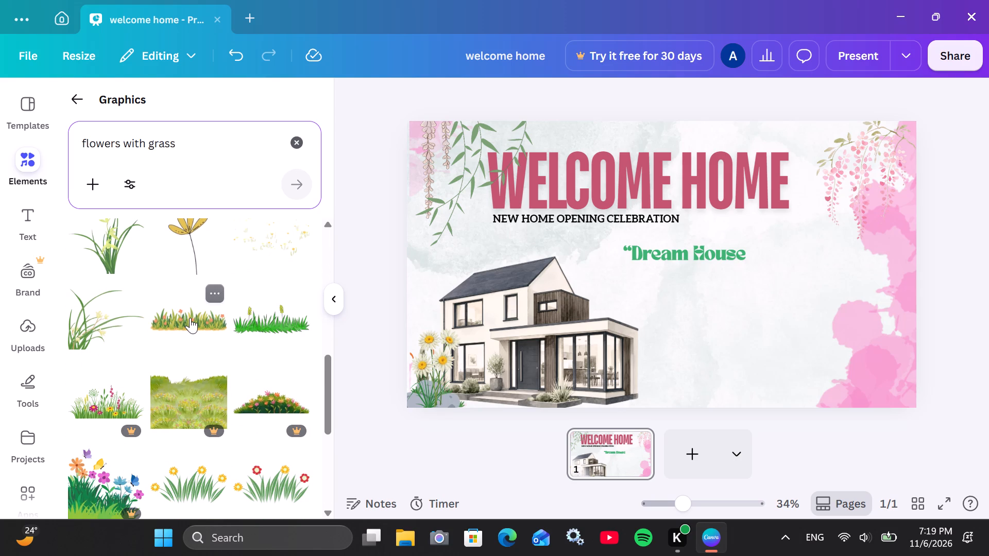
{"action": "left_click_drag", "start_coordinate": [587, 309], "coordinate": [550, 411]}
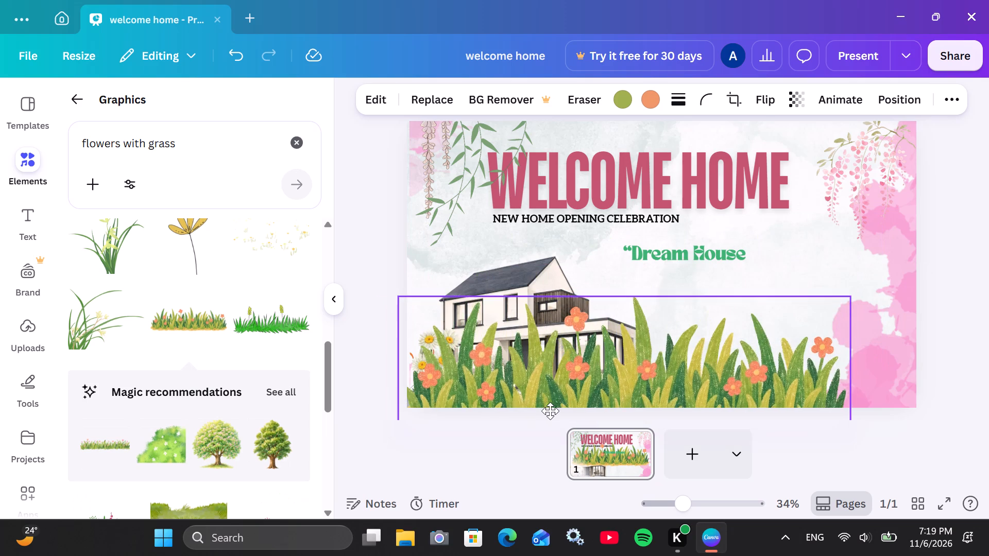
{"action": "left_click_drag", "start_coordinate": [550, 411], "coordinate": [548, 393]}
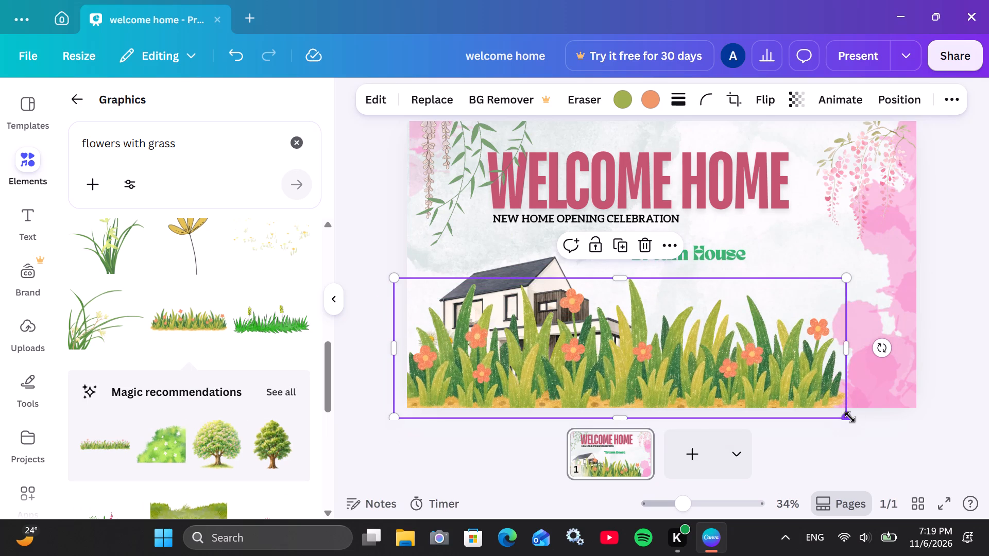
{"action": "left_click_drag", "start_coordinate": [850, 417], "coordinate": [584, 373]}
{"action": "left_click_drag", "start_coordinate": [527, 321], "coordinate": [557, 407]}
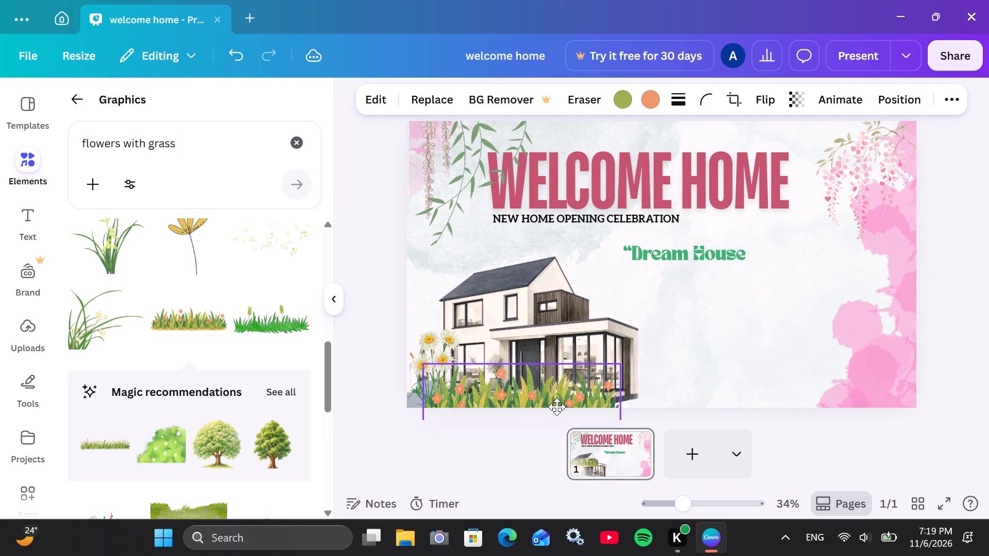
{"action": "left_click_drag", "start_coordinate": [557, 407], "coordinate": [555, 398]}
Move the house slightly up the page so its base sits higher behind the flower grass.
{"action": "left_click_drag", "start_coordinate": [529, 296], "coordinate": [530, 283]}
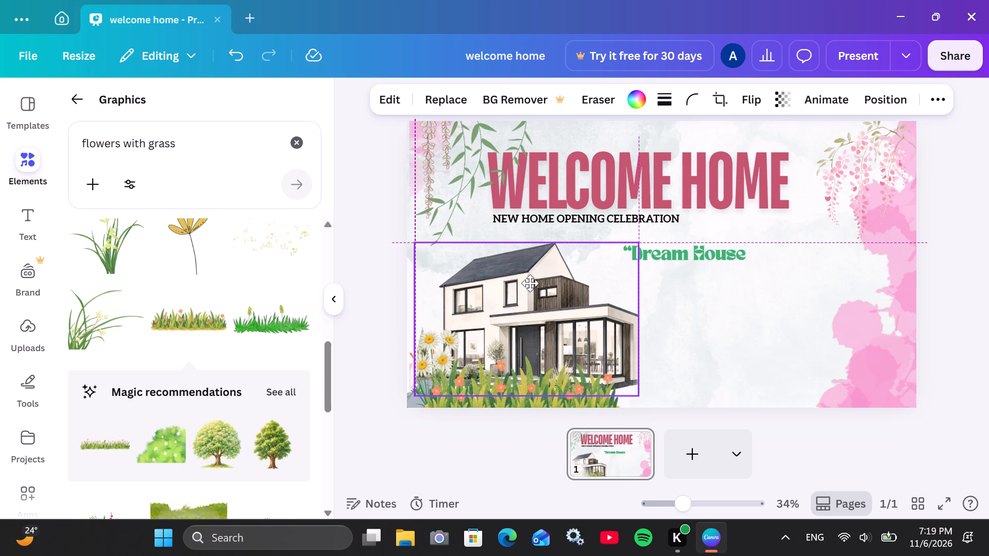
{"action": "left_click_drag", "start_coordinate": [530, 283], "coordinate": [528, 283]}
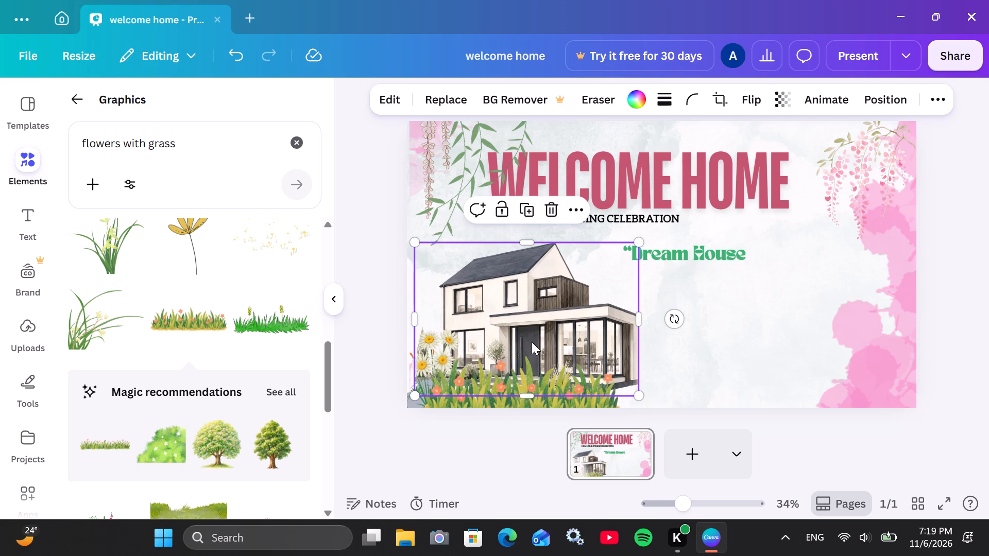
Shift the orange-flower grass strip right to span the house front, and lower it onto the page's bottom edge.
{"action": "left_click_drag", "start_coordinate": [547, 394], "coordinate": [572, 394]}
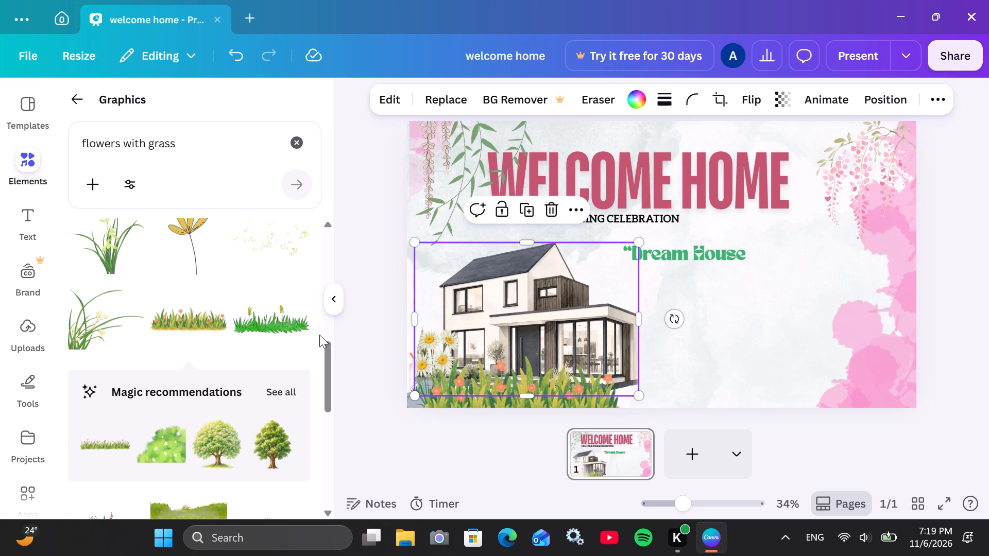
{"action": "left_click", "coordinate": [319, 335]}
{"action": "left_click", "coordinate": [374, 346]}
{"action": "left_click_drag", "start_coordinate": [531, 399], "coordinate": [556, 396]}
{"action": "left_click", "coordinate": [369, 281]}
{"action": "left_click", "coordinate": [505, 295]}
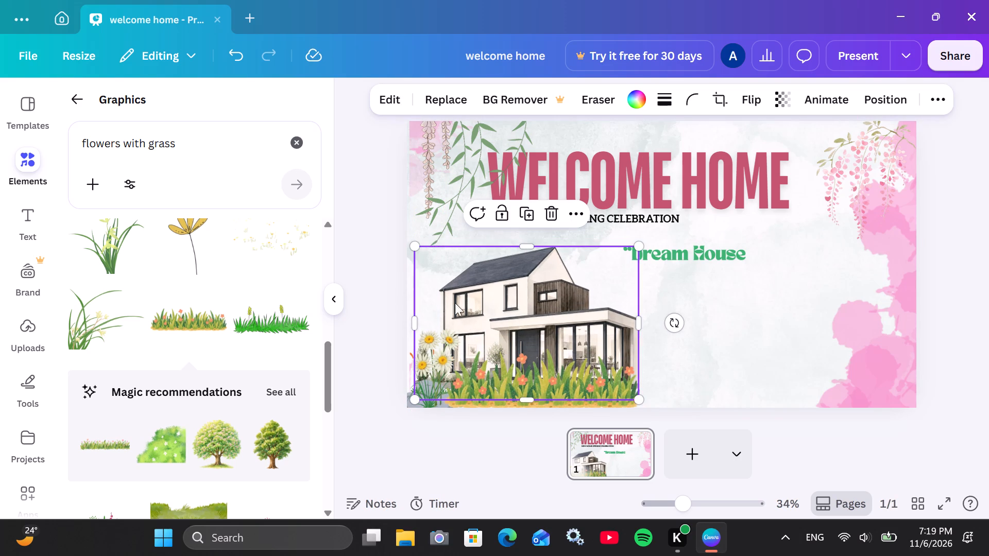
{"action": "left_click", "coordinate": [383, 297]}
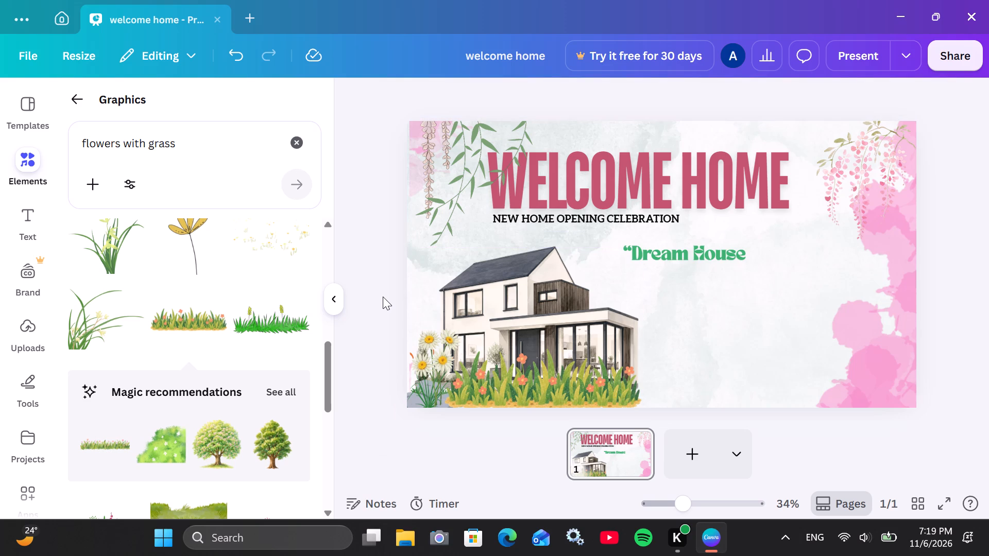
{"action": "left_click_drag", "start_coordinate": [537, 377], "coordinate": [539, 383]}
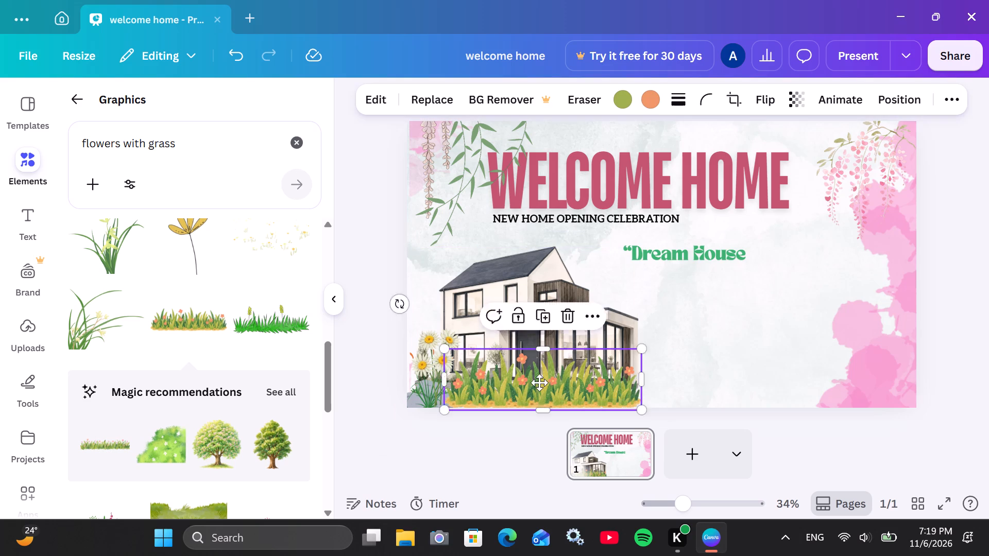
{"action": "left_click_drag", "start_coordinate": [539, 383], "coordinate": [534, 388]}
{"action": "left_click", "coordinate": [363, 358]}
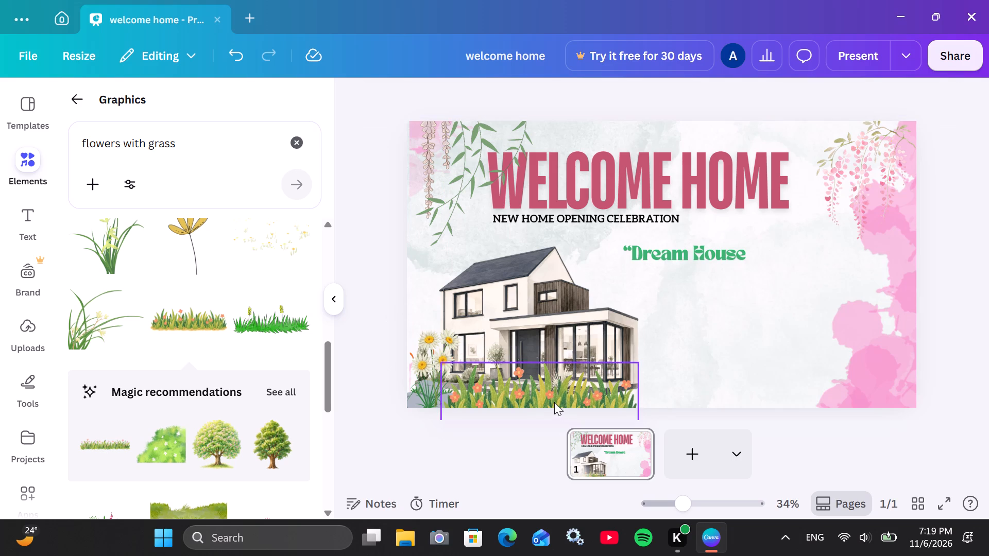
Move the "Dream House" text to just below the "NEW HOME OPENING CELEBRATION" line, above the house roof.
{"action": "left_click_drag", "start_coordinate": [667, 261], "coordinate": [644, 259]}
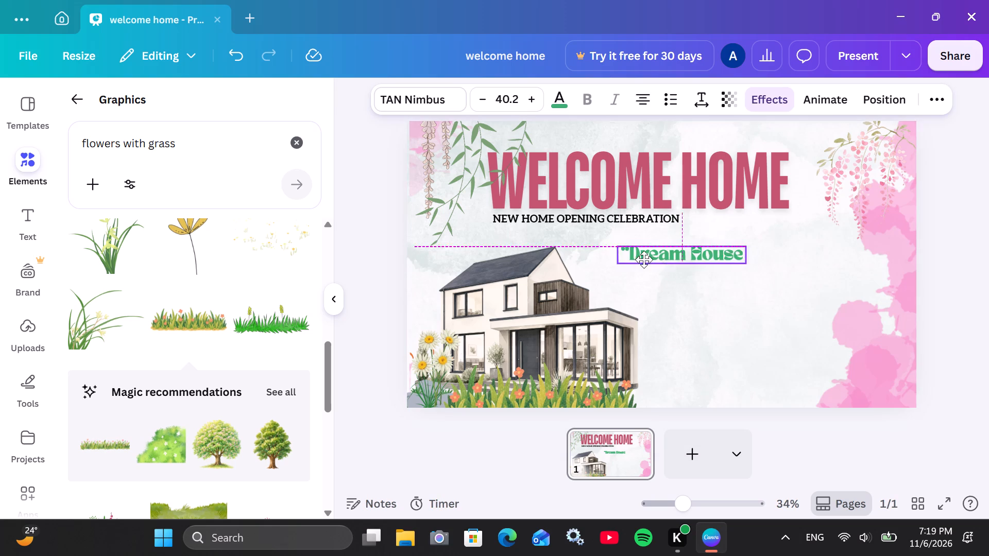
{"action": "left_click_drag", "start_coordinate": [644, 259], "coordinate": [519, 244]}
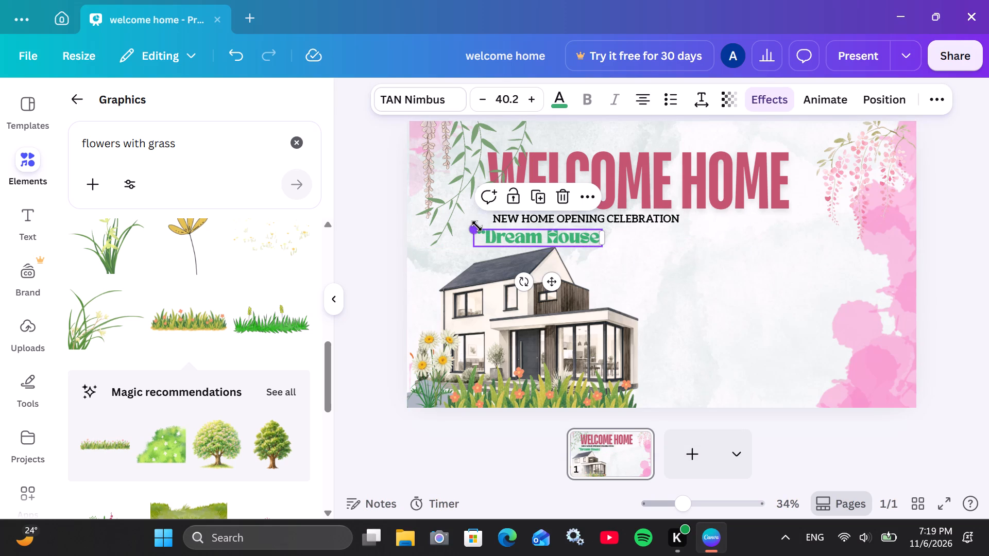
Shrink the "Dream House" text to size 22.8 and place it above the house roof, left of the celebration line's start.
{"action": "left_click_drag", "start_coordinate": [472, 227], "coordinate": [525, 251]}
{"action": "left_click_drag", "start_coordinate": [578, 283], "coordinate": [537, 275]}
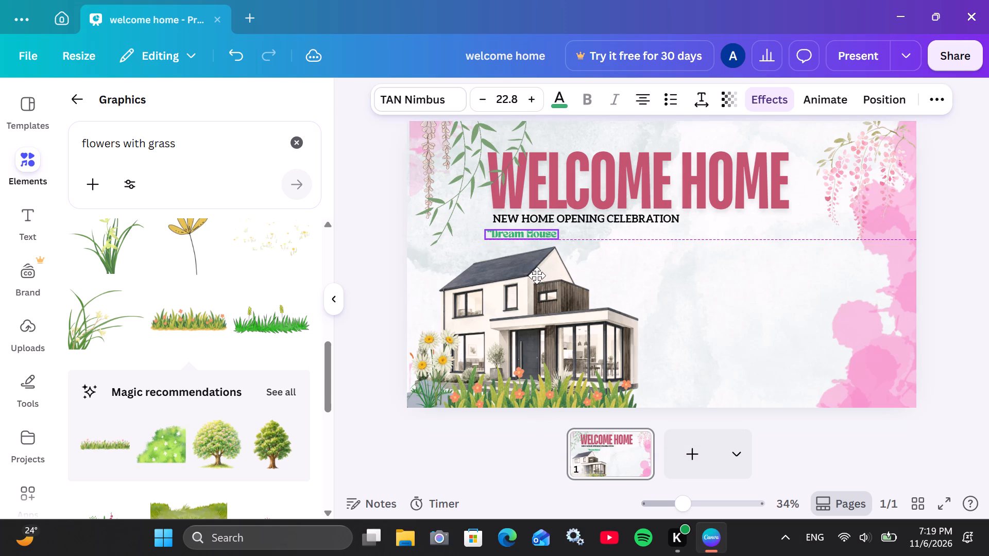
{"action": "left_click_drag", "start_coordinate": [537, 275], "coordinate": [512, 324]}
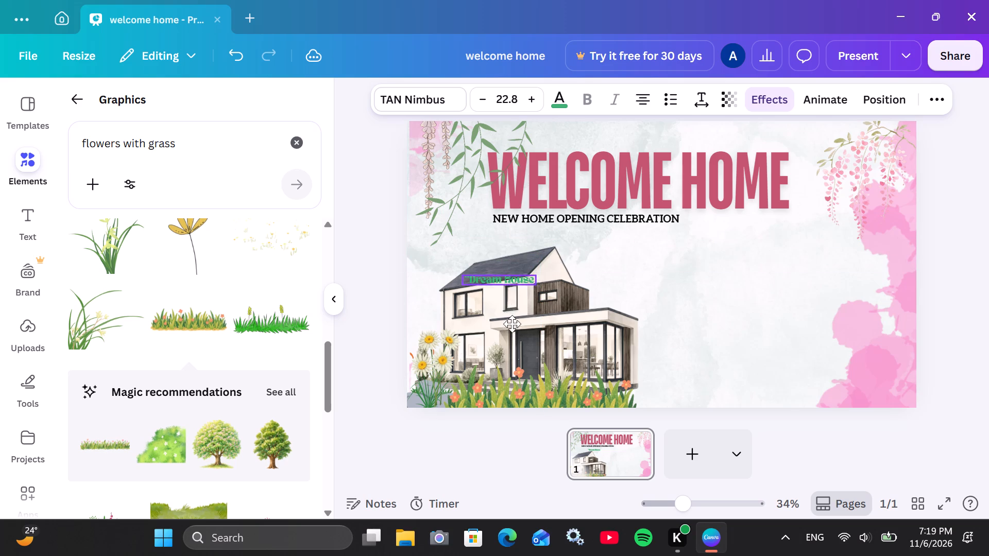
{"action": "left_click_drag", "start_coordinate": [512, 324], "coordinate": [511, 291]}
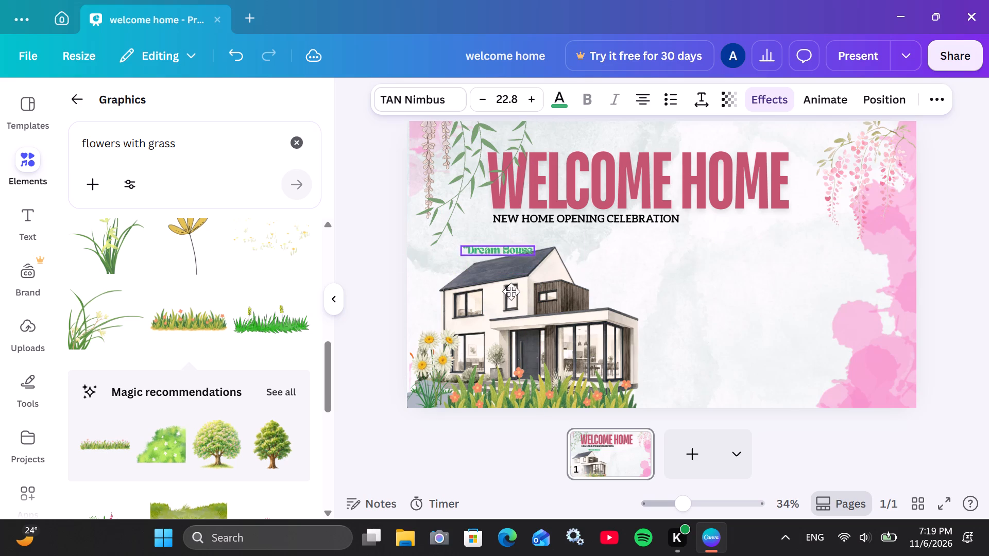
{"action": "left_click_drag", "start_coordinate": [511, 291], "coordinate": [517, 279]}
{"action": "left_click", "coordinate": [377, 276]}
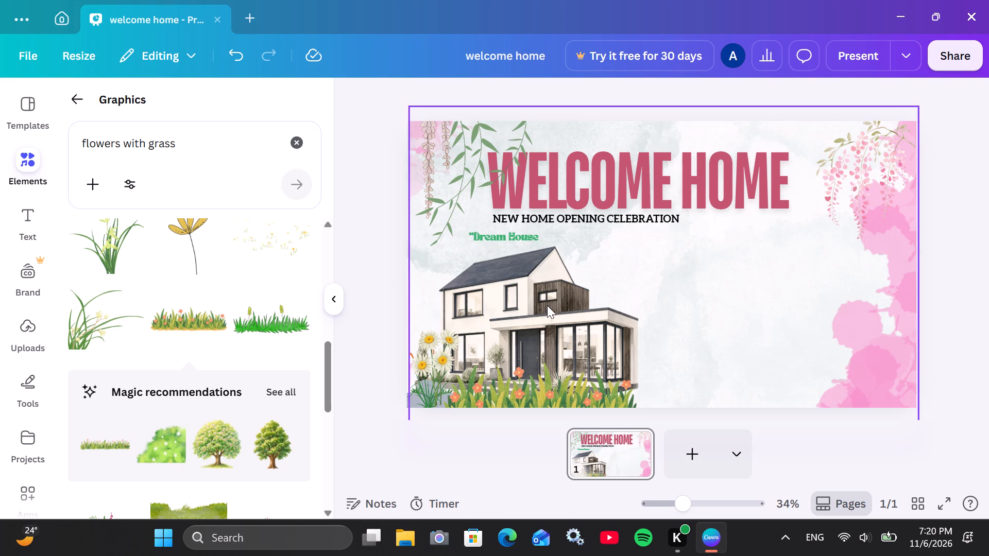
Move the house to the right side of the page, over the pink splash.
{"action": "left_click_drag", "start_coordinate": [547, 308], "coordinate": [828, 309]}
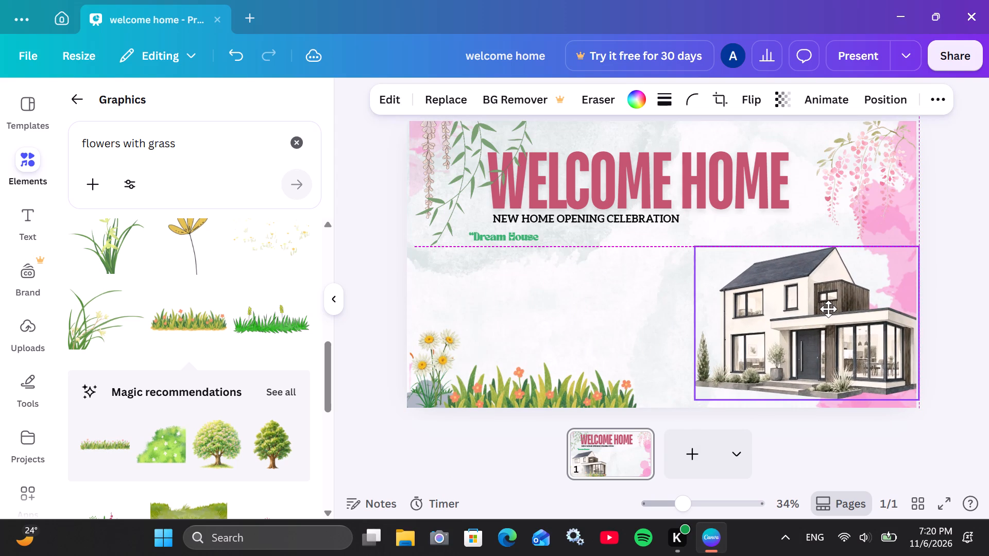
{"action": "left_click_drag", "start_coordinate": [828, 309], "coordinate": [830, 305]}
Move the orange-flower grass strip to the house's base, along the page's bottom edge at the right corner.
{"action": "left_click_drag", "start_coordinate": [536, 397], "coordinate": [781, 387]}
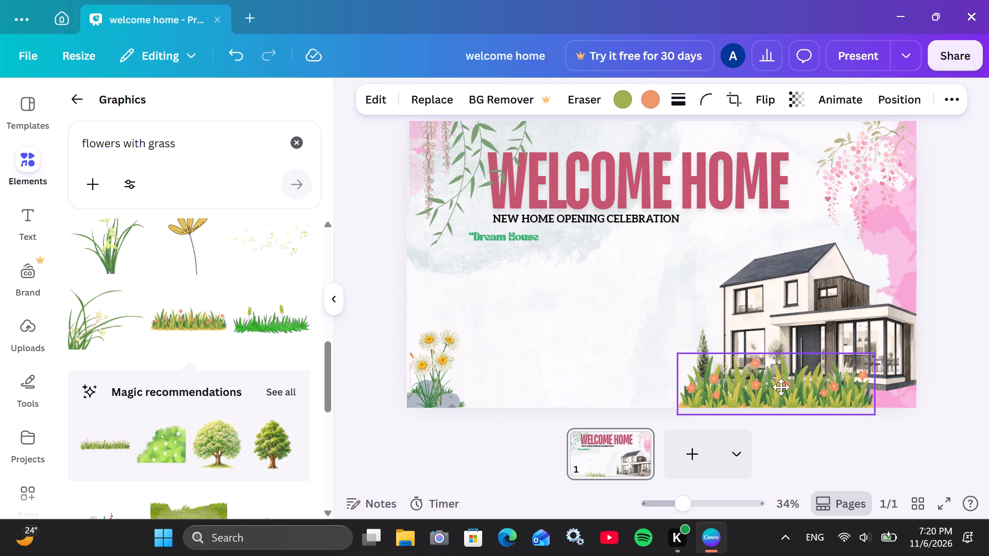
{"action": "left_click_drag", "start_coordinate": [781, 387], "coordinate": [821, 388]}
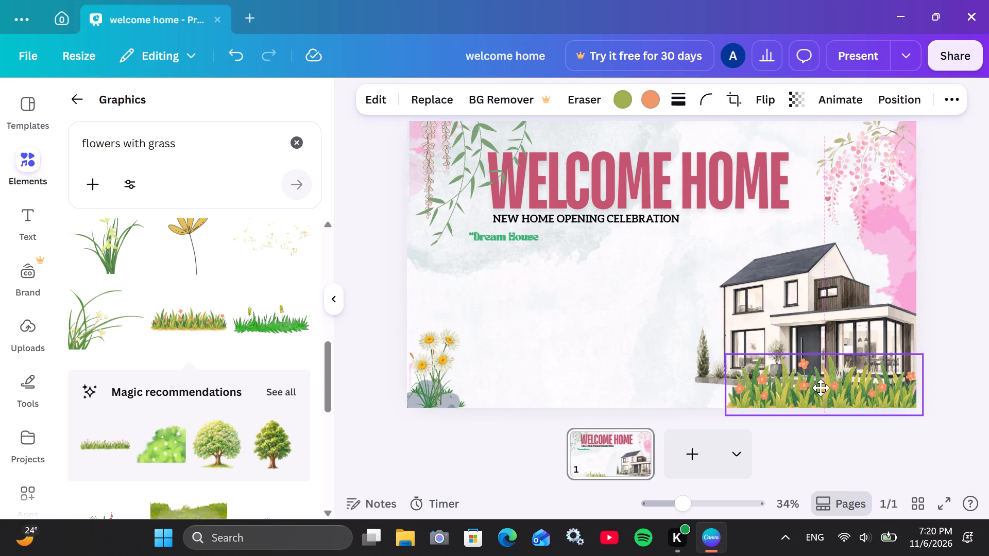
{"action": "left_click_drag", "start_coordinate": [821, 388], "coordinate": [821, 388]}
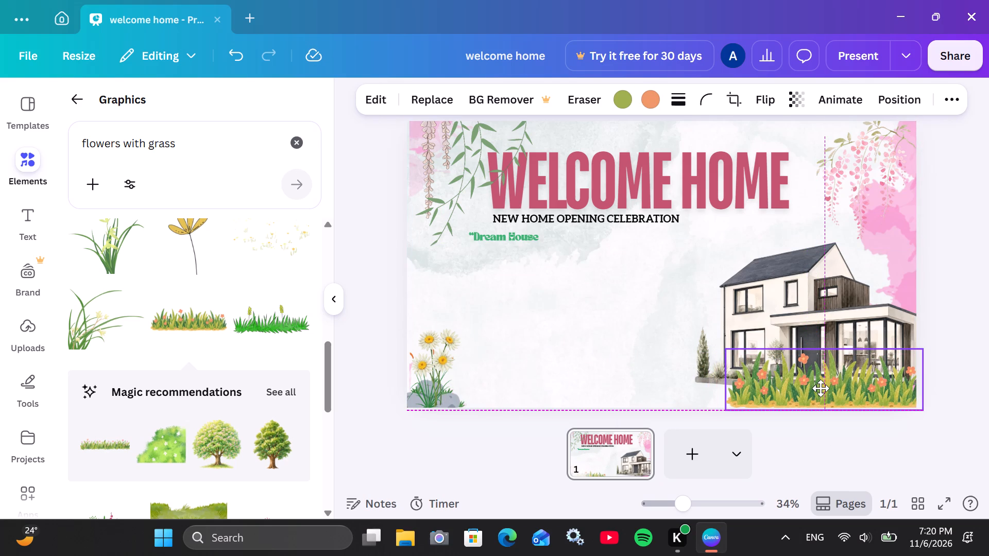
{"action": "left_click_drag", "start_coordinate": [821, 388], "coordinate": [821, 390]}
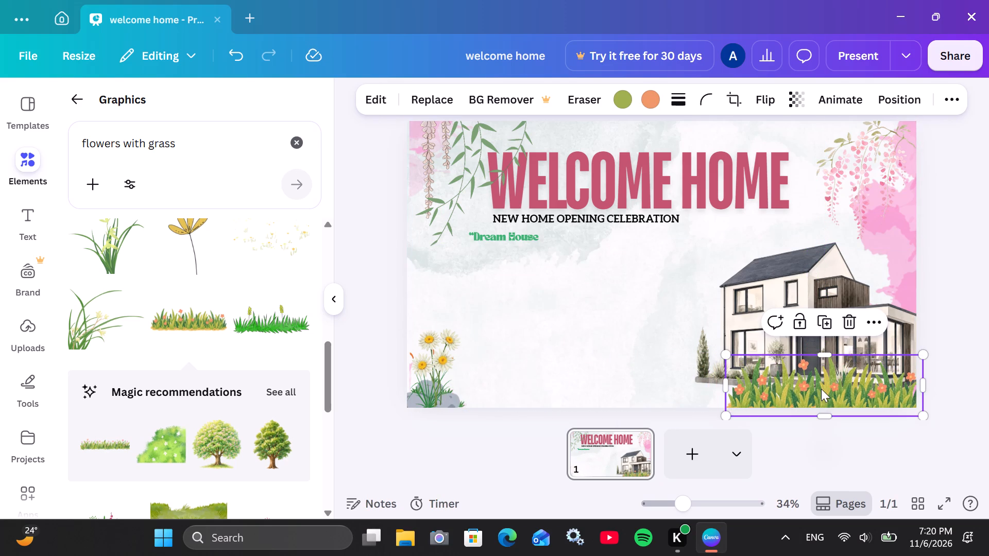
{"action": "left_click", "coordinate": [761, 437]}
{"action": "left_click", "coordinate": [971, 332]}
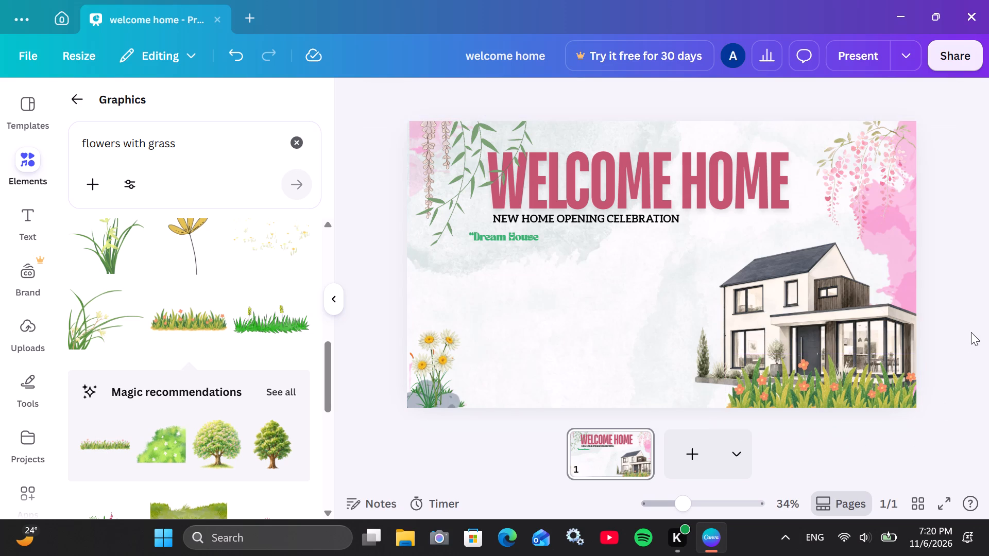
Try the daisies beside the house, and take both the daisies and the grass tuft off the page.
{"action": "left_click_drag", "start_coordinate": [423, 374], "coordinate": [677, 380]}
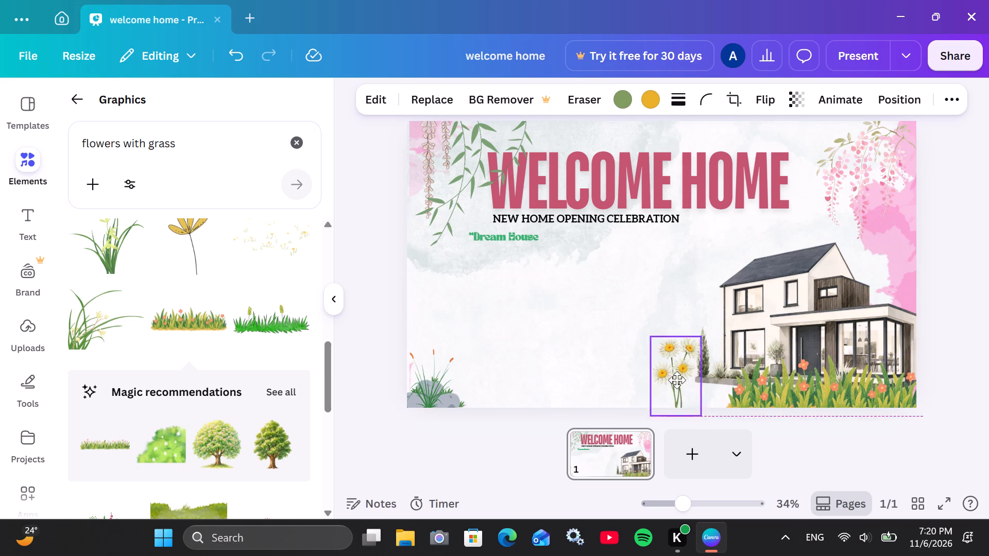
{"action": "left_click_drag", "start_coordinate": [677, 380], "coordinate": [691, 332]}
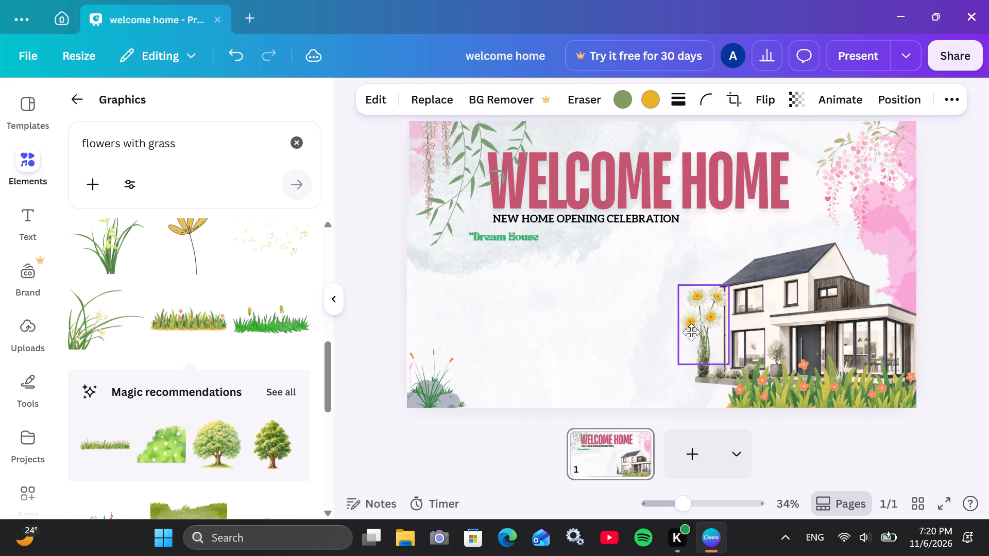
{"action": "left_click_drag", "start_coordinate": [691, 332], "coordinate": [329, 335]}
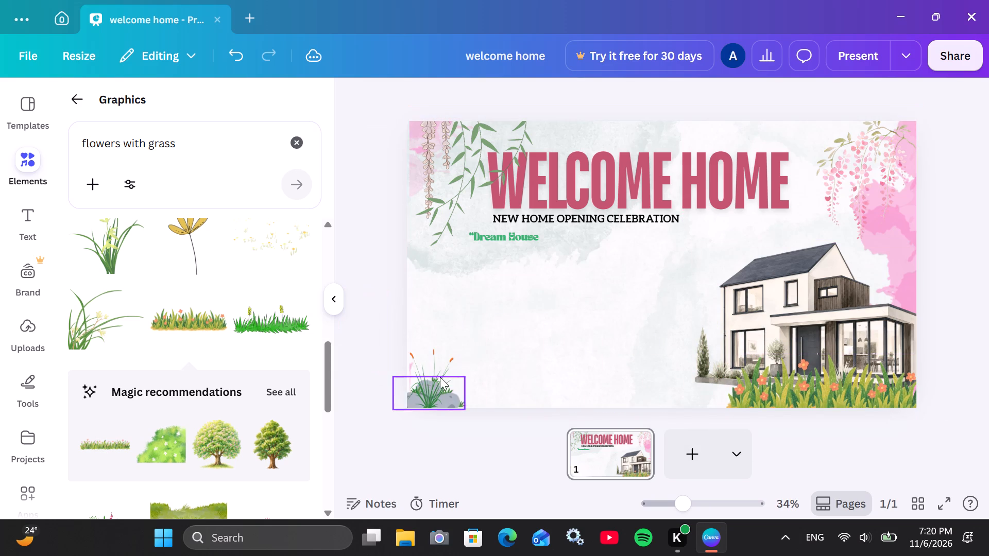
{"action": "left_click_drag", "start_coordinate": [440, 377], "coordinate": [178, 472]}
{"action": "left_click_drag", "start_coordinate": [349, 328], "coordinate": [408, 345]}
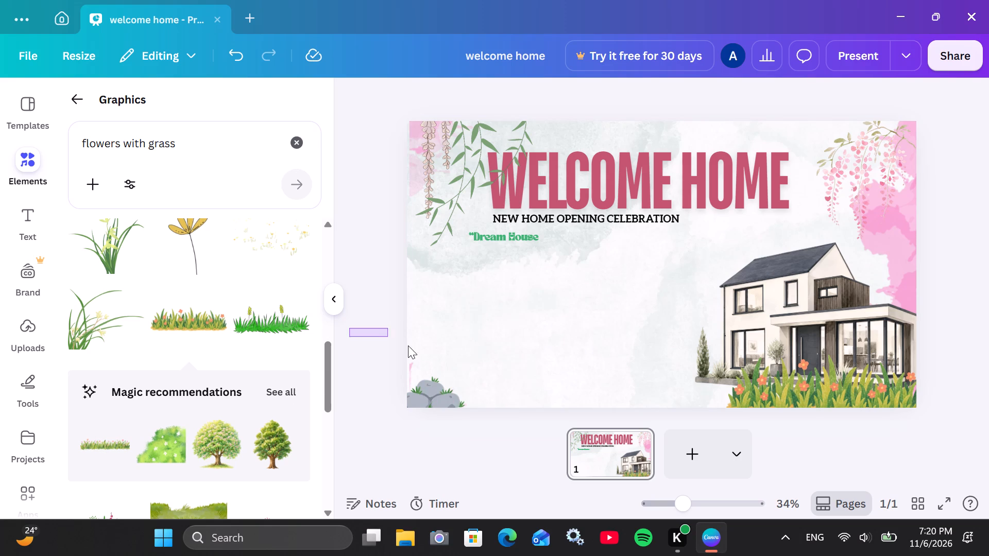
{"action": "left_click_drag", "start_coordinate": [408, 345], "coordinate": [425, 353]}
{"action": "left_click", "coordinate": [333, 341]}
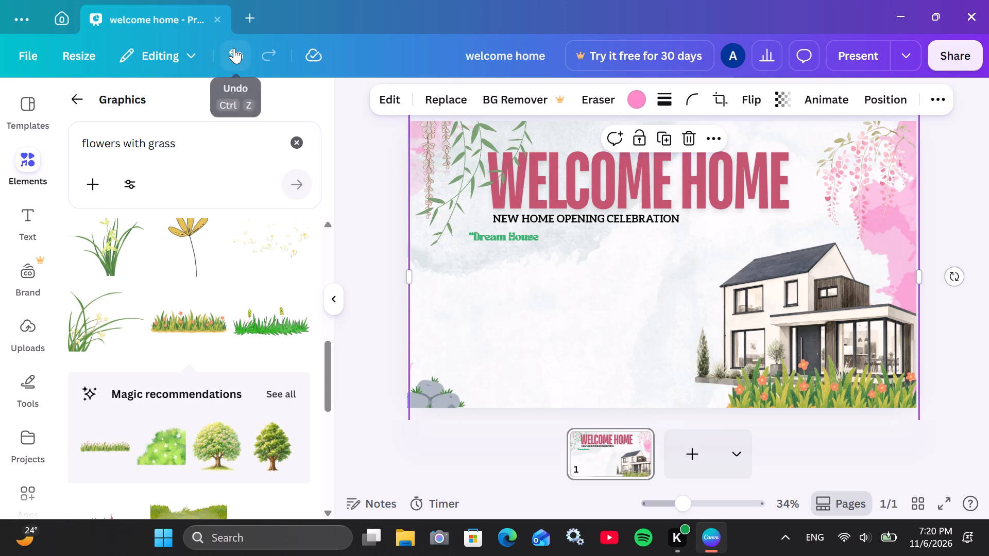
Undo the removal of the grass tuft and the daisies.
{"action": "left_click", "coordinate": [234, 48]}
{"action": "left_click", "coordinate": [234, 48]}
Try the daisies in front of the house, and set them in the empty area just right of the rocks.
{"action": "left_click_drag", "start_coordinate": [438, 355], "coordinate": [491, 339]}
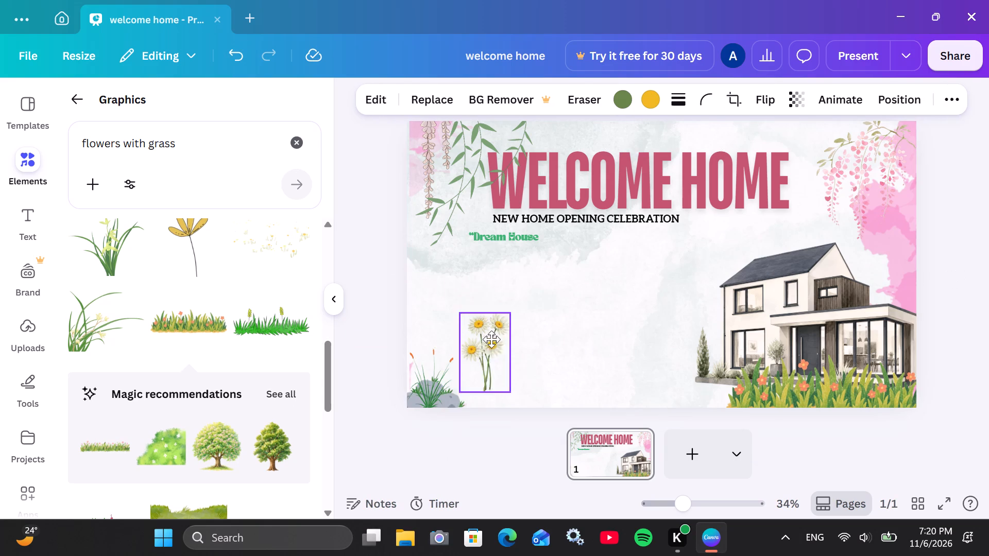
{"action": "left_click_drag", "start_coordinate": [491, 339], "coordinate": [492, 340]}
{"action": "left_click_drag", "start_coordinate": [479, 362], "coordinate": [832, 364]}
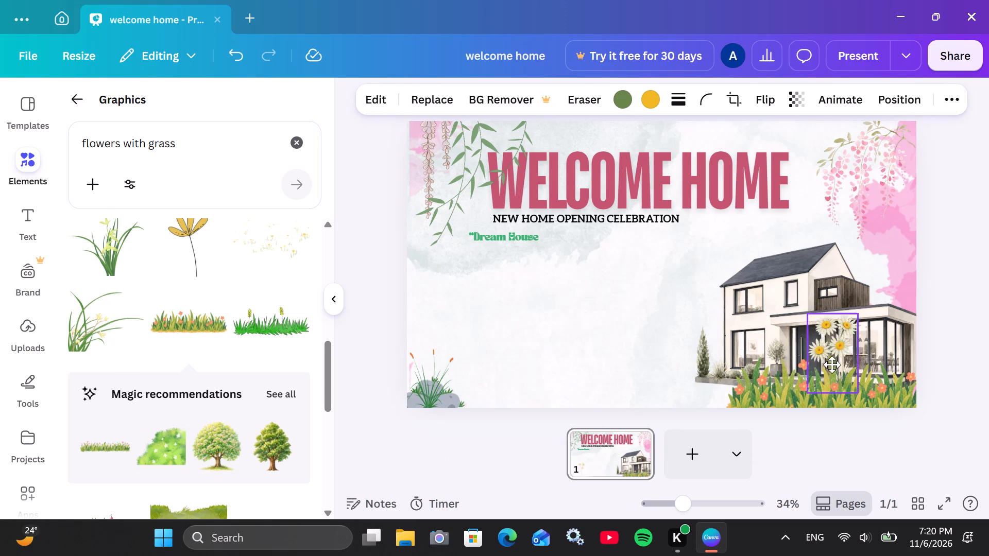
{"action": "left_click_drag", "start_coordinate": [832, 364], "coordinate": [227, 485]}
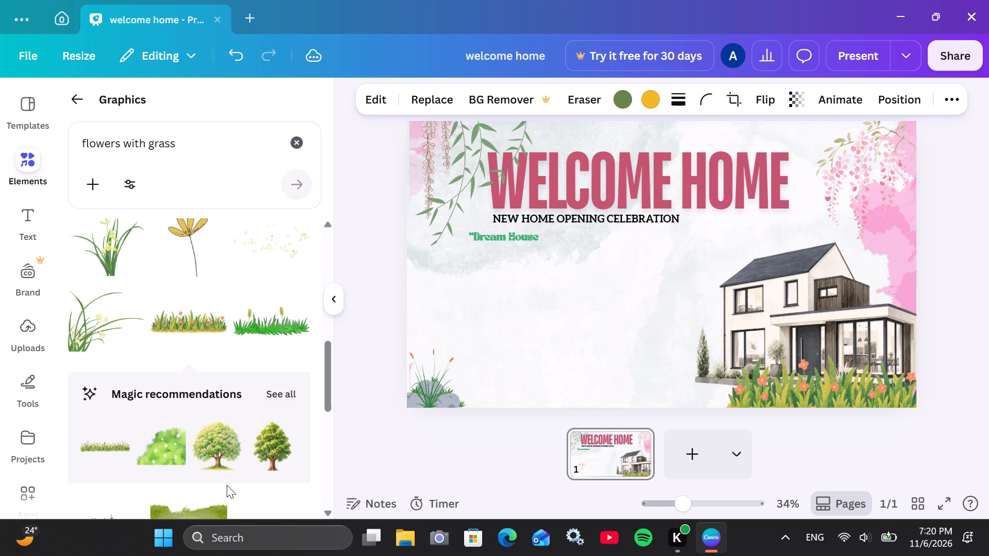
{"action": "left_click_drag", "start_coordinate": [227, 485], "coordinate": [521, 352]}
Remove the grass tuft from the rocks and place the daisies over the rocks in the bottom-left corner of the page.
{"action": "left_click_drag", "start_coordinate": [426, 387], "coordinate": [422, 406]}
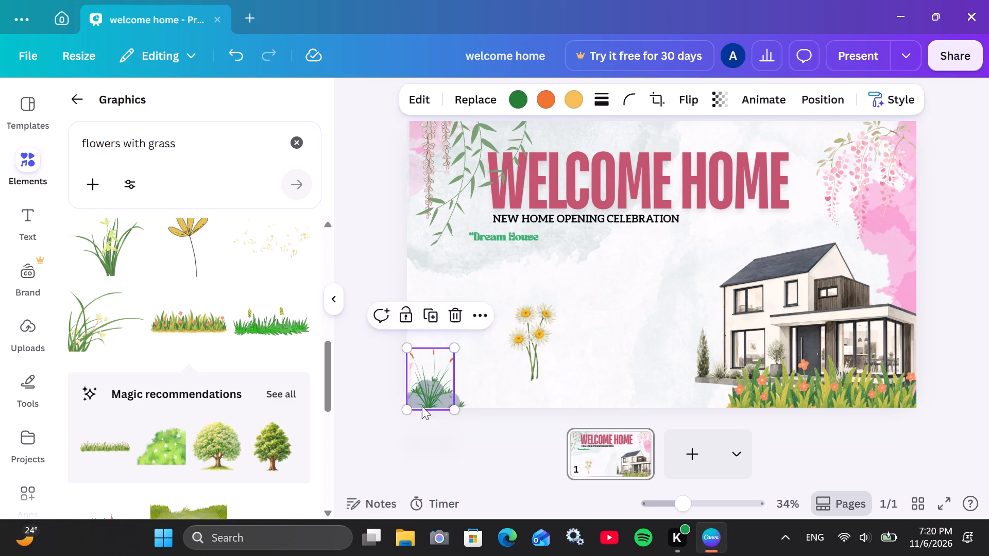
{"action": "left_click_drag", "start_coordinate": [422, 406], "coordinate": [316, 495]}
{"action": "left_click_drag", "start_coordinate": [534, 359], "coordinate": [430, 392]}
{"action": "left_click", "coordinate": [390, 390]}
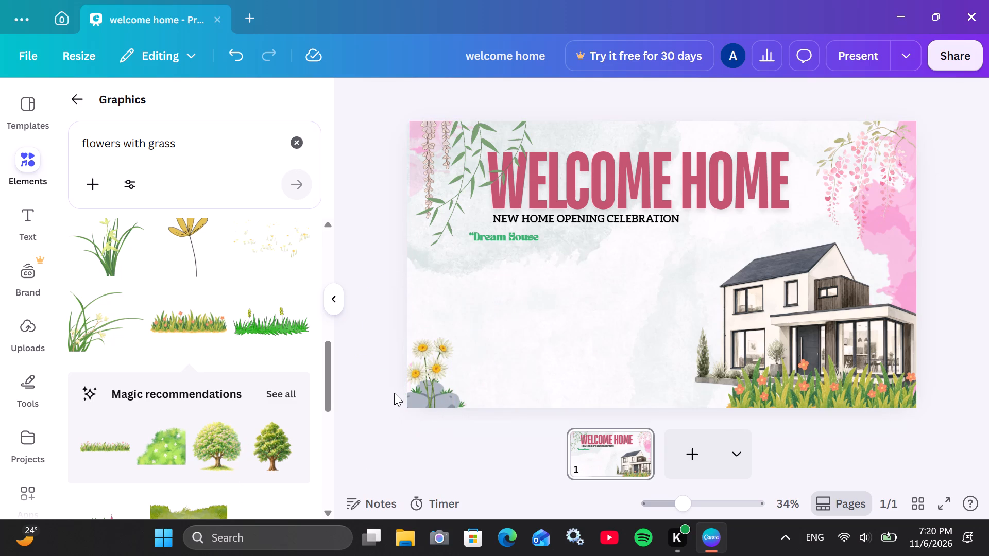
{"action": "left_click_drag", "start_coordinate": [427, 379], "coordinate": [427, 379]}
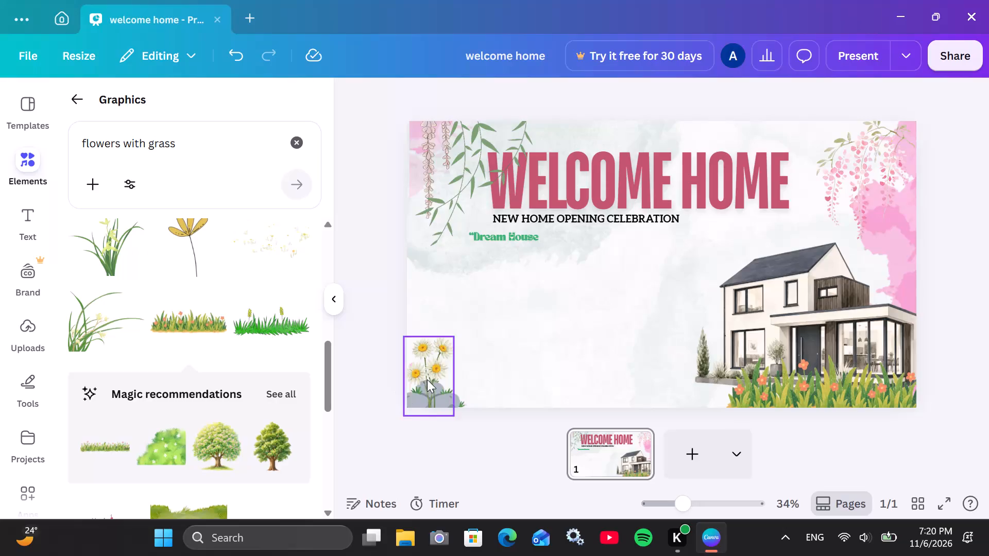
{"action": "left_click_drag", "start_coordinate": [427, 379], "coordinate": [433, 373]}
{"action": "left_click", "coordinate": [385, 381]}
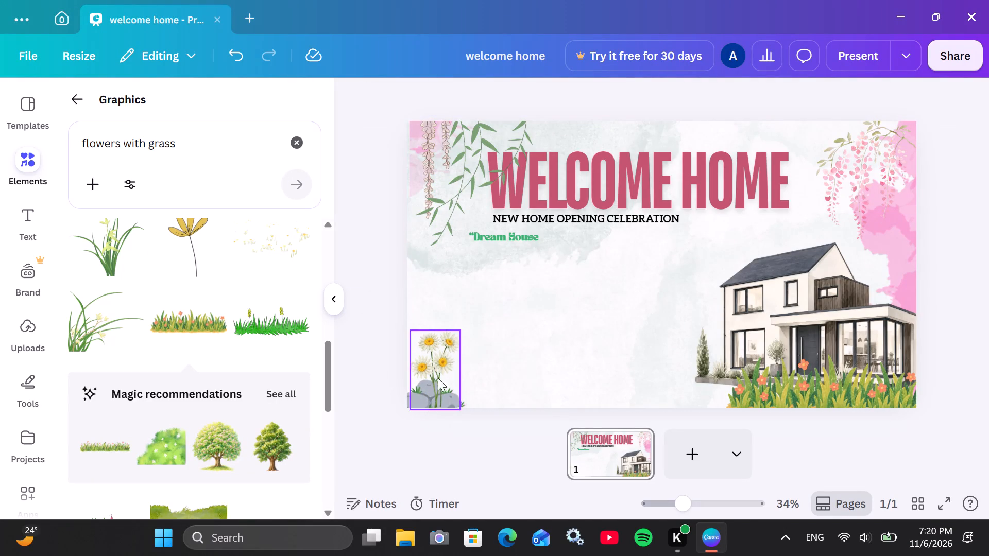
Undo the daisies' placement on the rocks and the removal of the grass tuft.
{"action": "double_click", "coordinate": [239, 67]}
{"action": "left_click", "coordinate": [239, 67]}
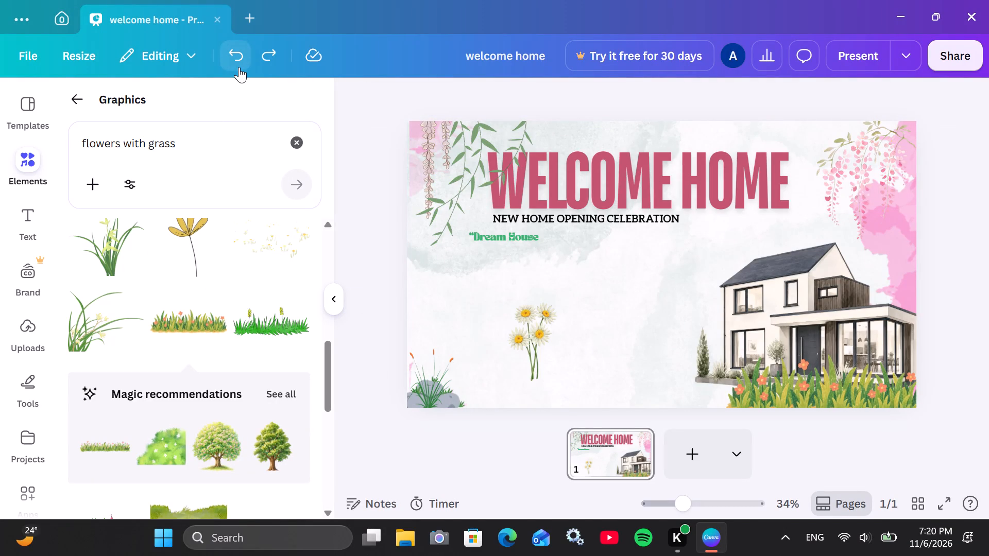
Remove the daisies from the page, keeping the grass tuft on the rocks.
{"action": "left_click_drag", "start_coordinate": [542, 337], "coordinate": [72, 501]}
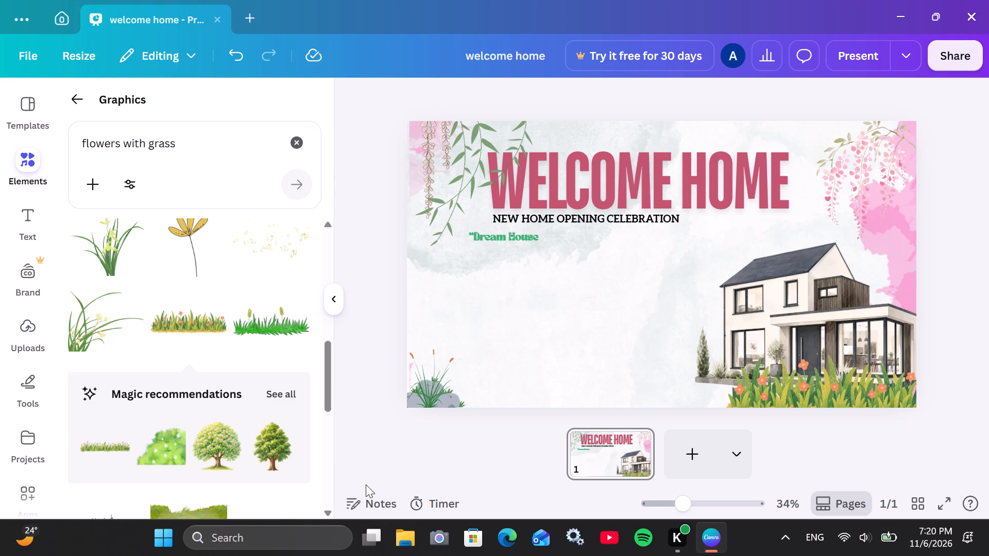
{"action": "left_click", "coordinate": [435, 428]}
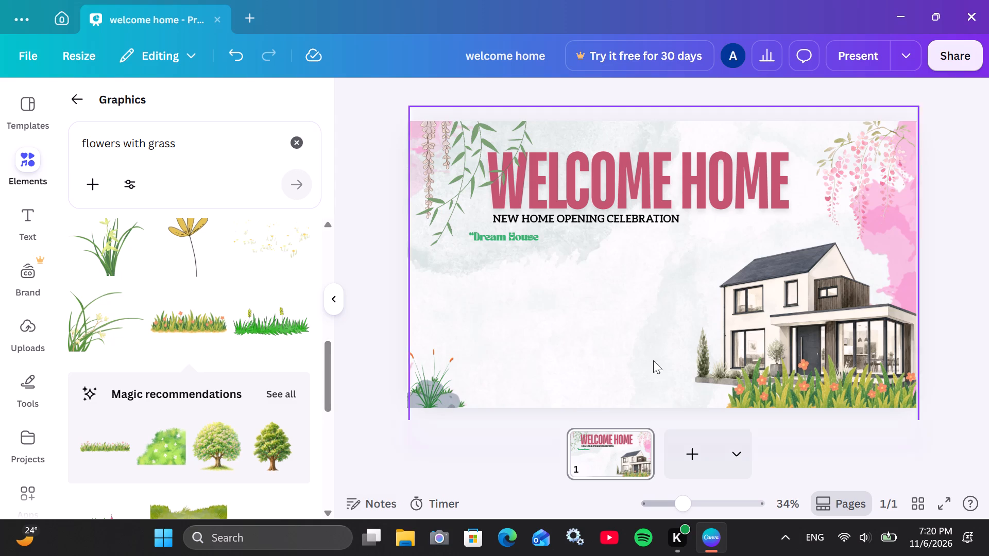
Lower the house and shift it slightly right, so its base meets the page's bottom edge.
{"action": "left_click_drag", "start_coordinate": [837, 319], "coordinate": [834, 350]}
{"action": "left_click_drag", "start_coordinate": [832, 390], "coordinate": [832, 383]}
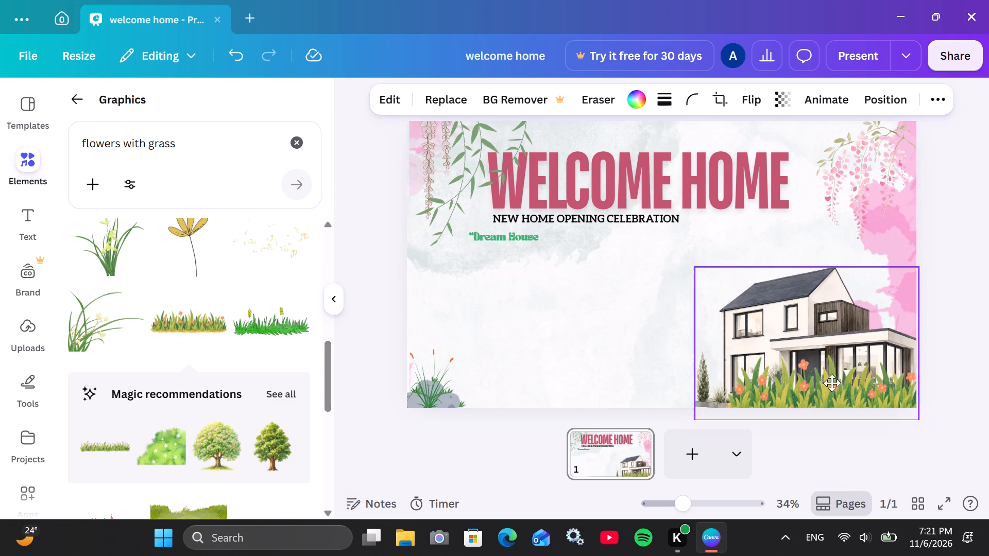
{"action": "left_click_drag", "start_coordinate": [832, 383], "coordinate": [843, 387]}
Delete the orange-flower grass strip in front of the house.
{"action": "left_click", "coordinate": [843, 387]}
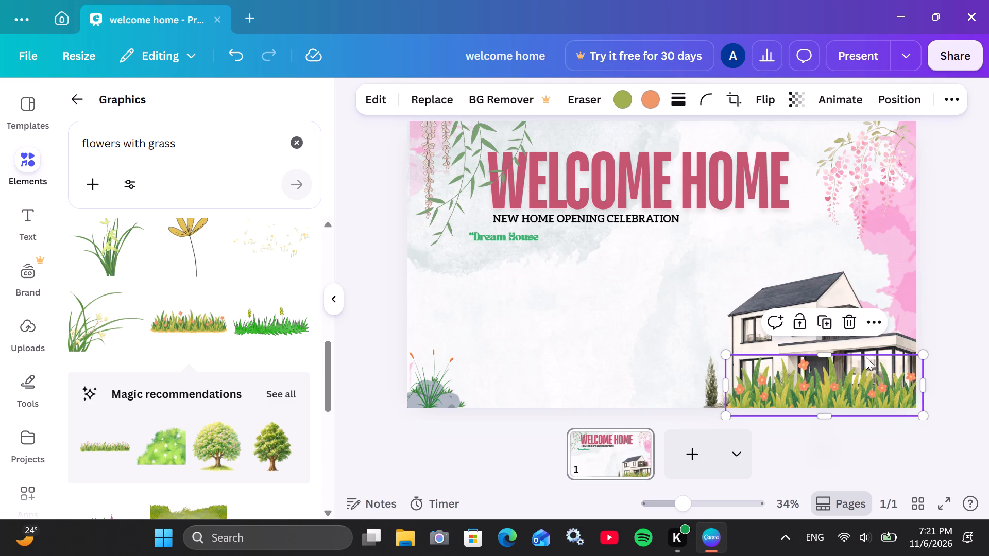
{"action": "left_click", "coordinate": [857, 323]}
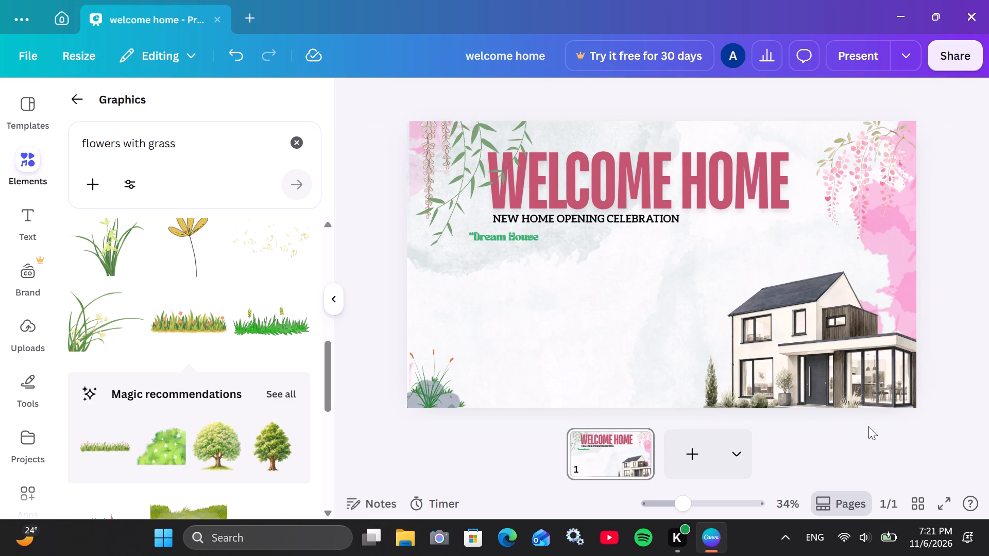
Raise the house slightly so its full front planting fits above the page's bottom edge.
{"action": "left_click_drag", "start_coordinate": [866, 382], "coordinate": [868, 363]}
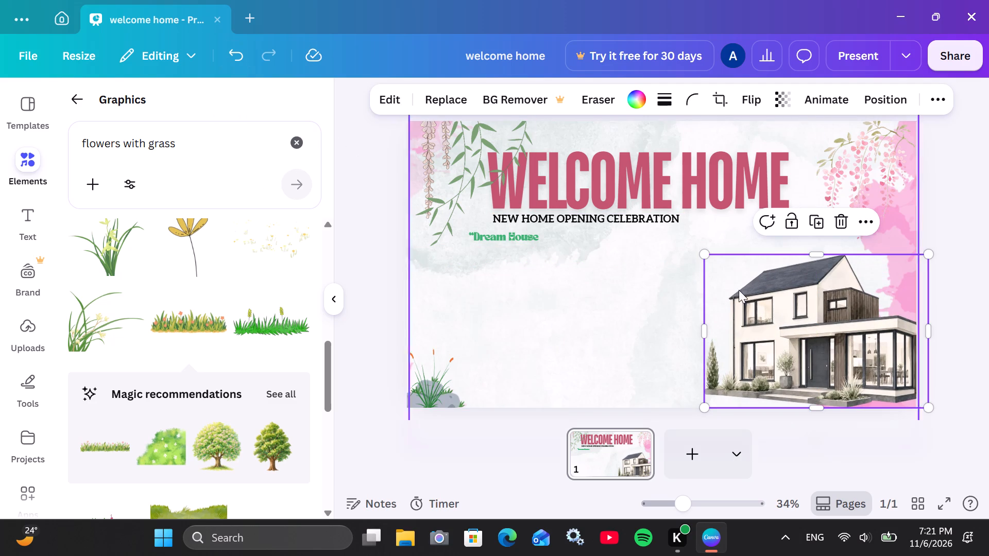
Set the house graphic's colour to white from the default solid colours.
{"action": "left_click", "coordinate": [632, 92]}
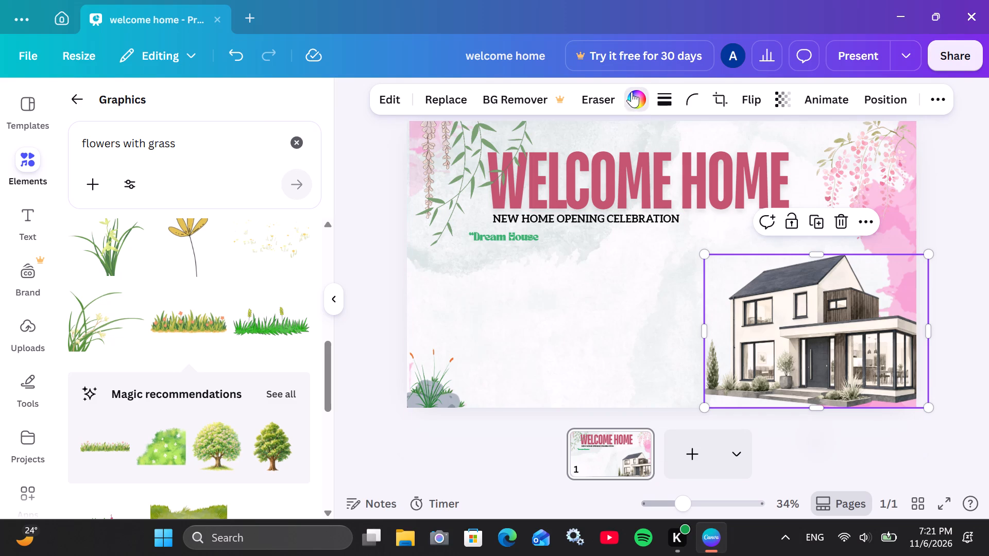
{"action": "scroll", "coordinate": [128, 353], "scroll_direction": "down", "scroll_amount": 3}
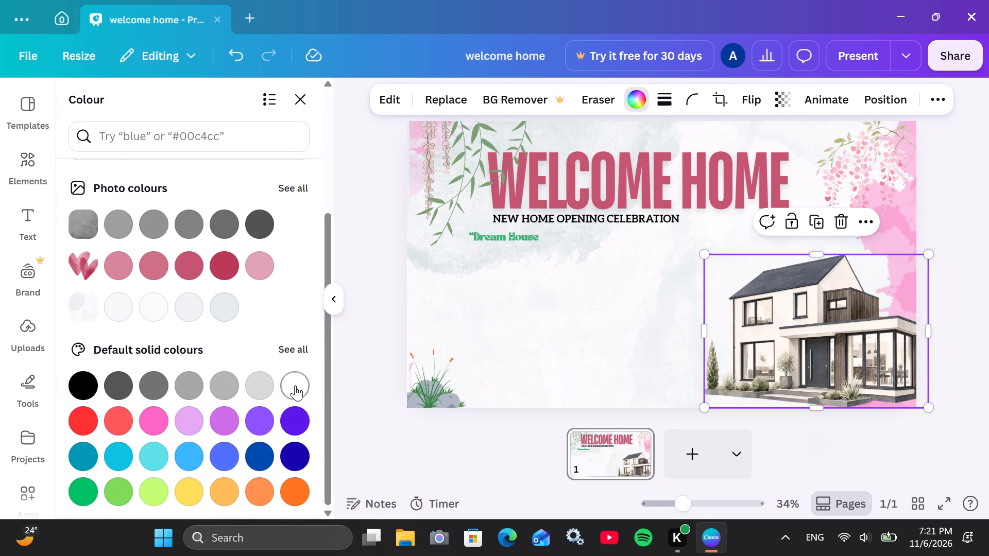
{"action": "left_click", "coordinate": [295, 385]}
{"action": "left_click", "coordinate": [792, 337]}
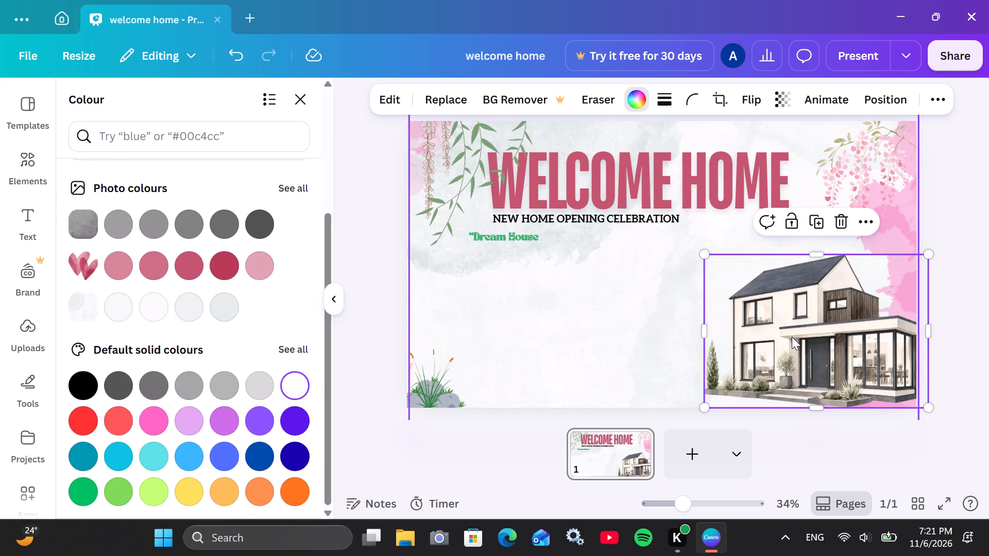
{"action": "left_click", "coordinate": [751, 433]}
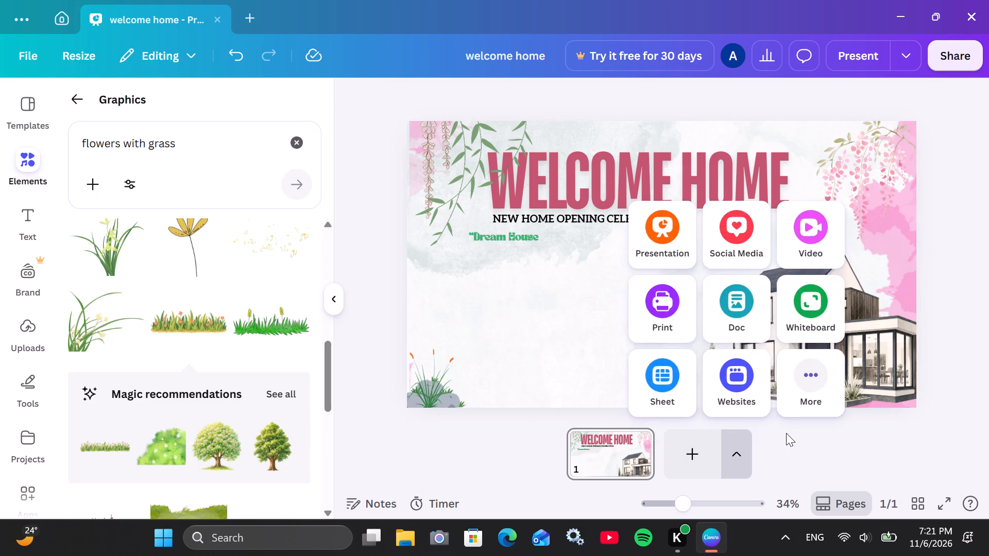
{"action": "left_click", "coordinate": [786, 433]}
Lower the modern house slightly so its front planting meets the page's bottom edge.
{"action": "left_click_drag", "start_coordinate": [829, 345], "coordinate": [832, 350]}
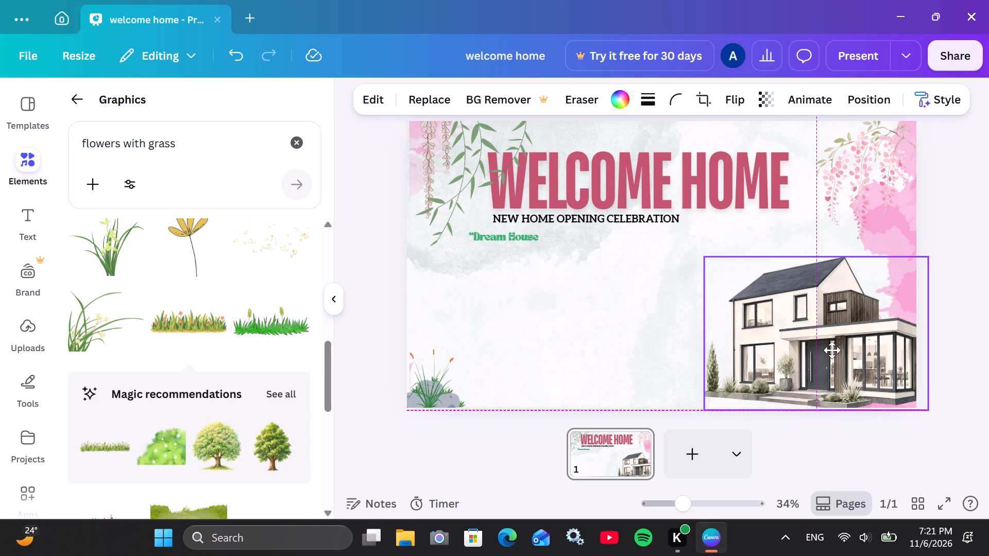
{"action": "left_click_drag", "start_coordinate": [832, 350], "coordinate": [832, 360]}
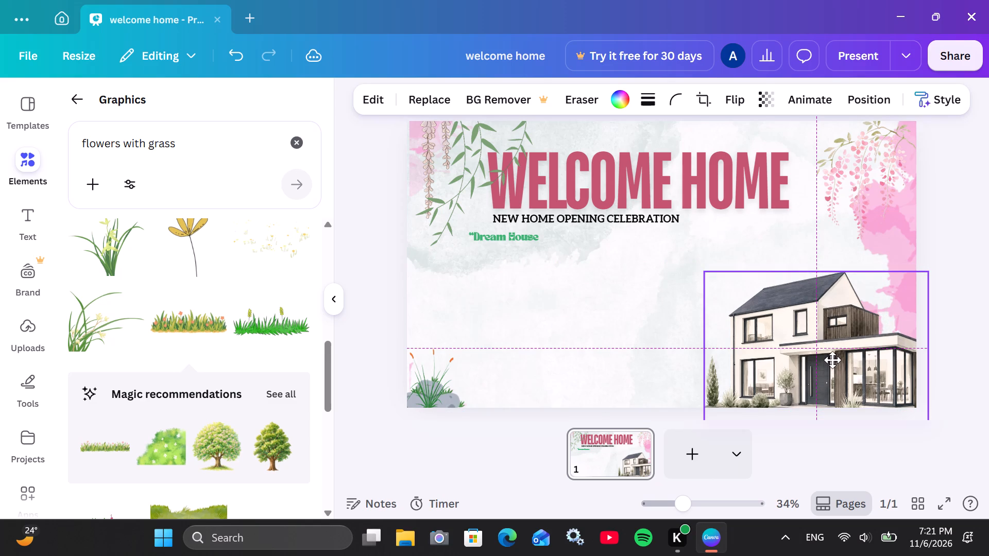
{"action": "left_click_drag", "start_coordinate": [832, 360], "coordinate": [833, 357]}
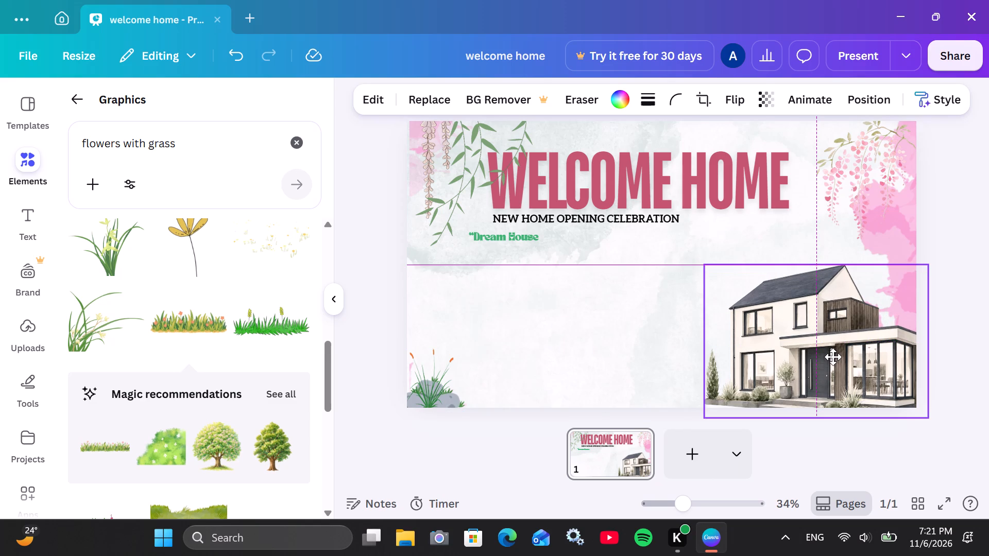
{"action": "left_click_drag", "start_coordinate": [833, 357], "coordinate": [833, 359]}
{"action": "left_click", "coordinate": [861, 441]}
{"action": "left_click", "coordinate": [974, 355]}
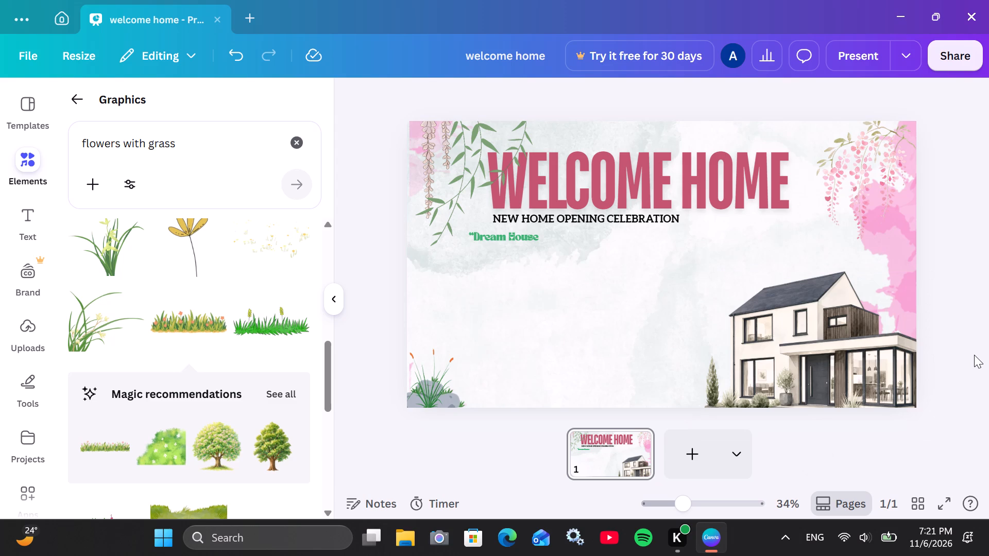
Search the graphics for "house" and add the white cottage with the flower garden and picket fence.
{"action": "left_click", "coordinate": [292, 136]}
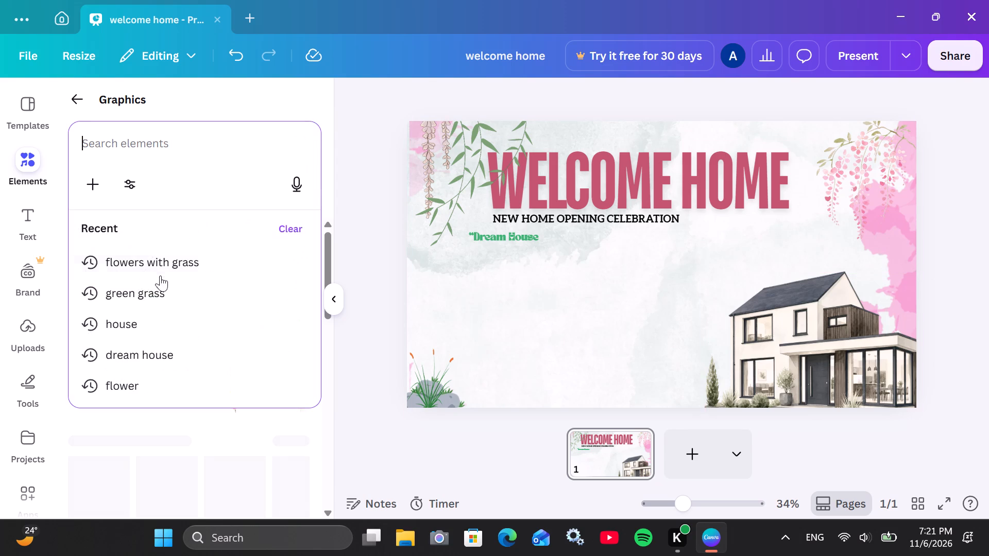
{"action": "left_click", "coordinate": [167, 323]}
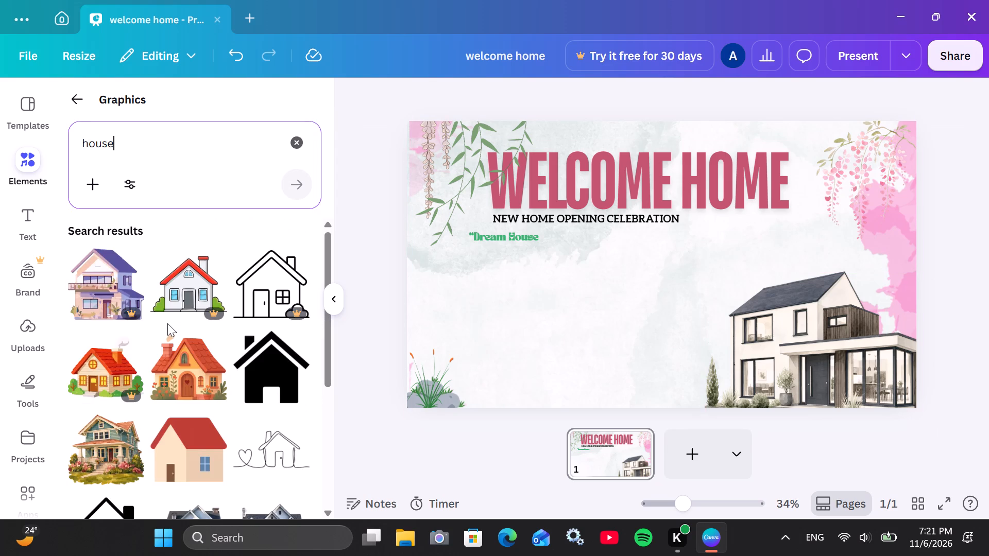
{"action": "scroll", "coordinate": [167, 323], "scroll_direction": "down", "scroll_amount": 9}
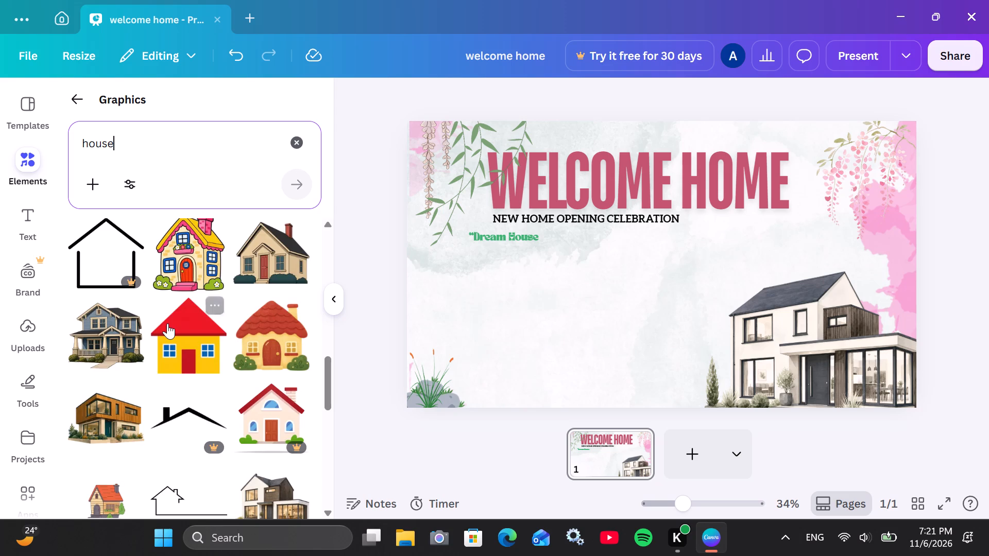
{"action": "scroll", "coordinate": [167, 323], "scroll_direction": "down", "scroll_amount": 3}
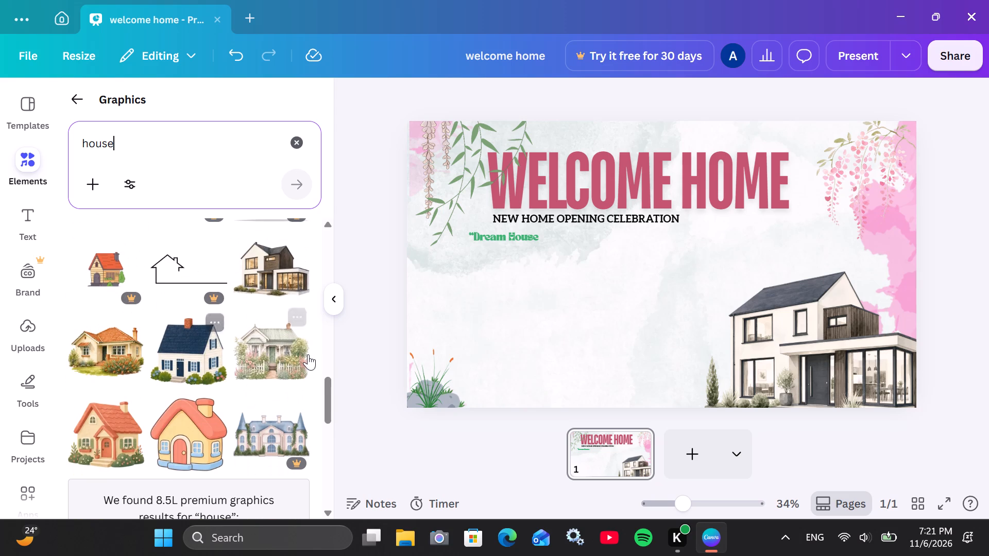
{"action": "left_click", "coordinate": [276, 352]}
Shrink the cottage and place it in the page's bottom-left corner, with its fence along the bottom edge.
{"action": "left_click_drag", "start_coordinate": [625, 299], "coordinate": [609, 316]}
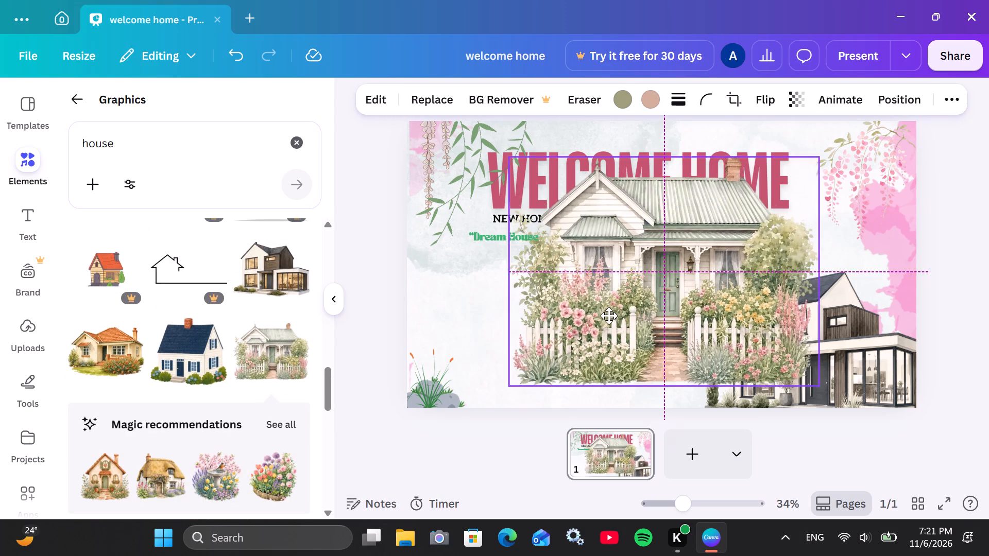
{"action": "left_click_drag", "start_coordinate": [609, 316], "coordinate": [550, 342]}
{"action": "left_click_drag", "start_coordinate": [429, 198], "coordinate": [562, 298]}
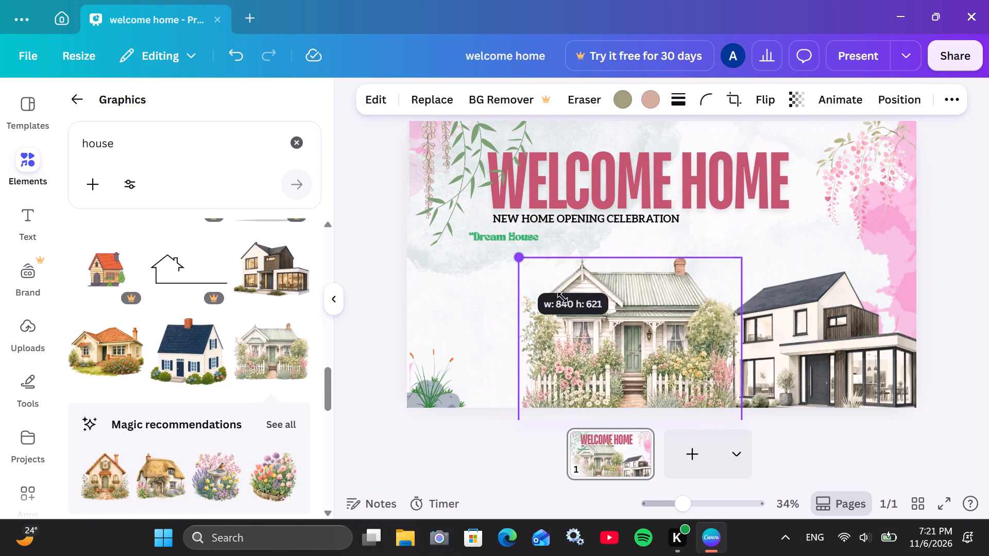
{"action": "left_click_drag", "start_coordinate": [562, 298], "coordinate": [566, 303]}
{"action": "left_click_drag", "start_coordinate": [656, 357], "coordinate": [527, 342]}
{"action": "left_click_drag", "start_coordinate": [446, 284], "coordinate": [359, 264]}
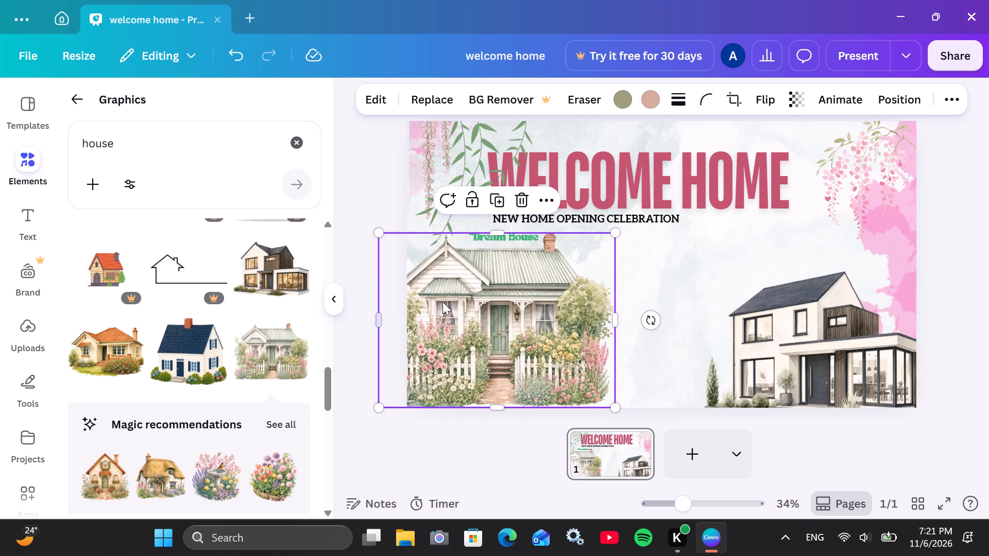
{"action": "left_click_drag", "start_coordinate": [501, 326], "coordinate": [545, 331]}
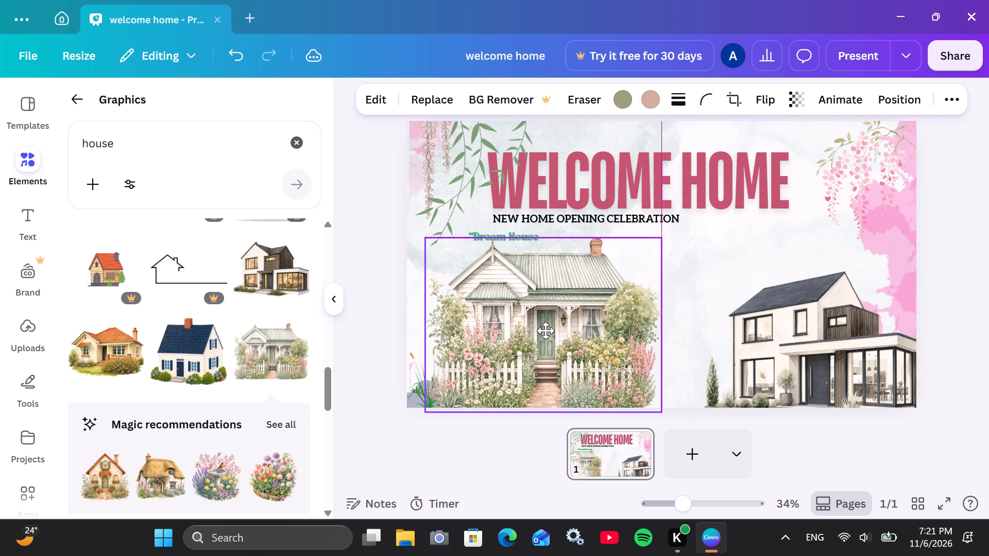
{"action": "left_click_drag", "start_coordinate": [545, 331], "coordinate": [537, 329]}
{"action": "left_click", "coordinate": [360, 299]}
Delete the modern house from the right side of the page.
{"action": "left_click_drag", "start_coordinate": [842, 356], "coordinate": [244, 549]}
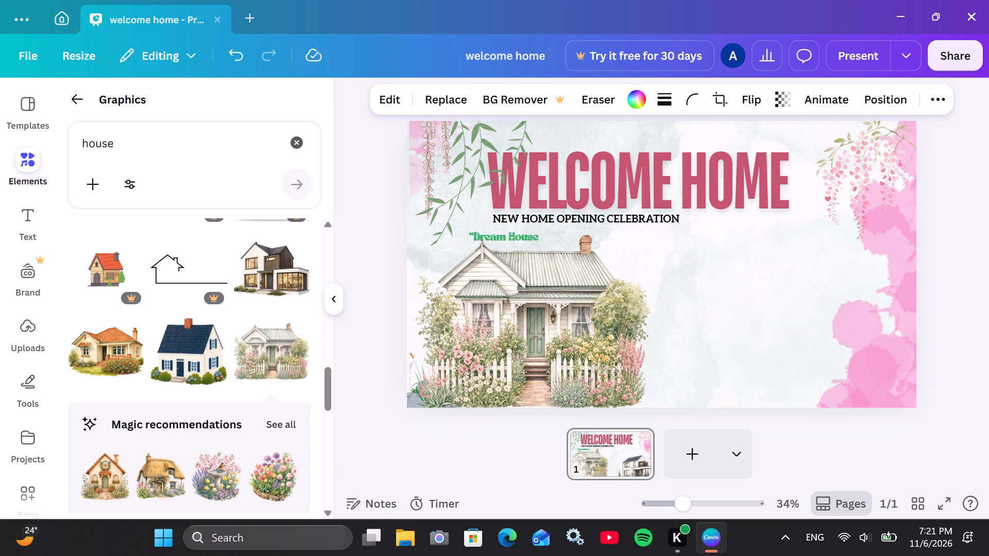
Shift the "Dream House" text right so it lines up with the start of the "NEW HOME OPENING CELEBRATION" line.
{"action": "left_click_drag", "start_coordinate": [497, 238], "coordinate": [524, 237]}
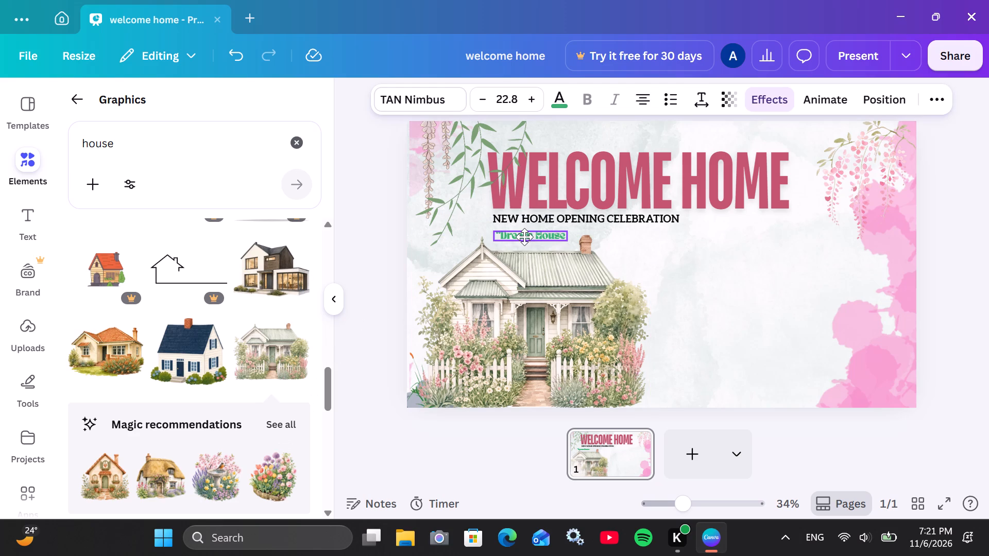
{"action": "left_click_drag", "start_coordinate": [524, 237], "coordinate": [519, 238]}
{"action": "left_click", "coordinate": [370, 261]}
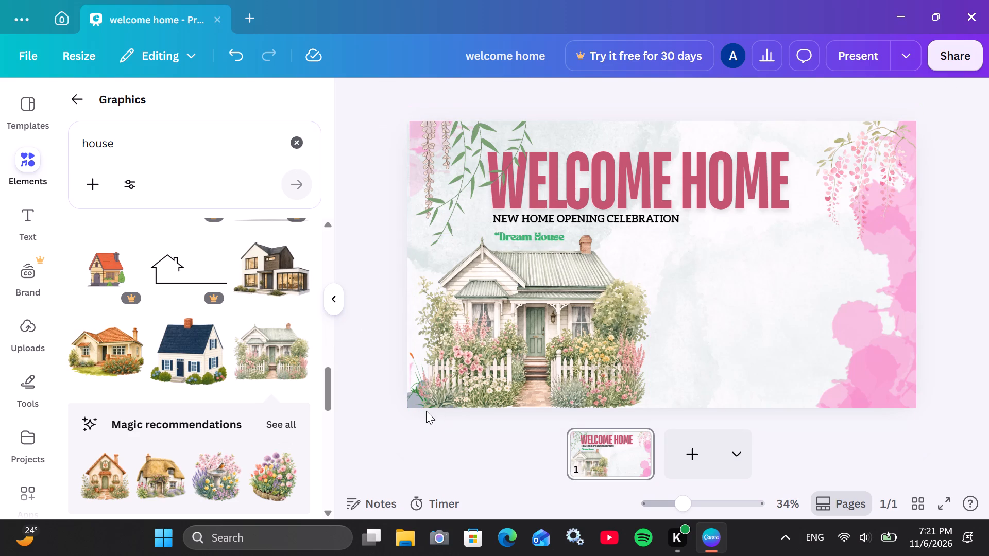
Bring the rocks-and-grass graphic to the front, so it overlaps the cottage's garden at the page's bottom-left corner.
{"action": "left_click", "coordinate": [412, 402]}
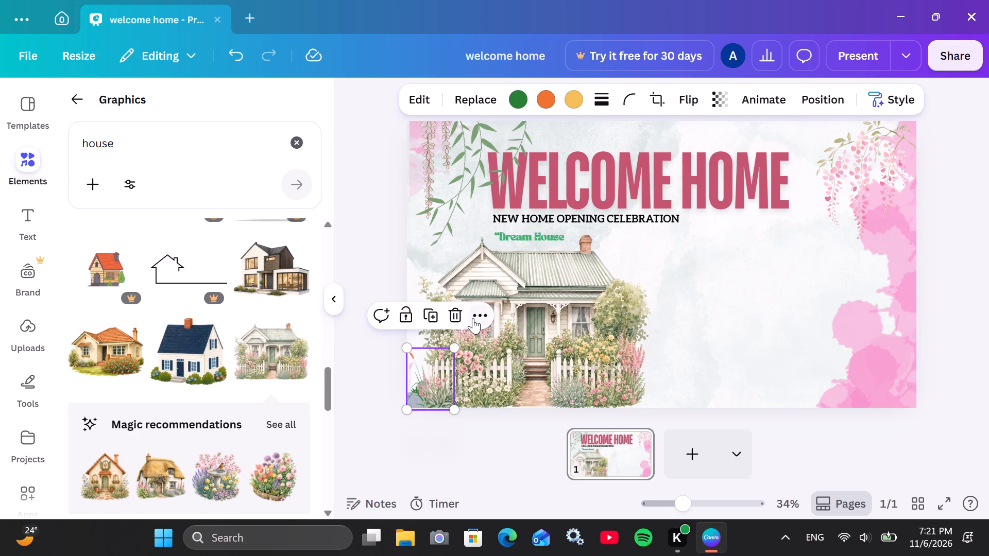
{"action": "left_click", "coordinate": [473, 318]}
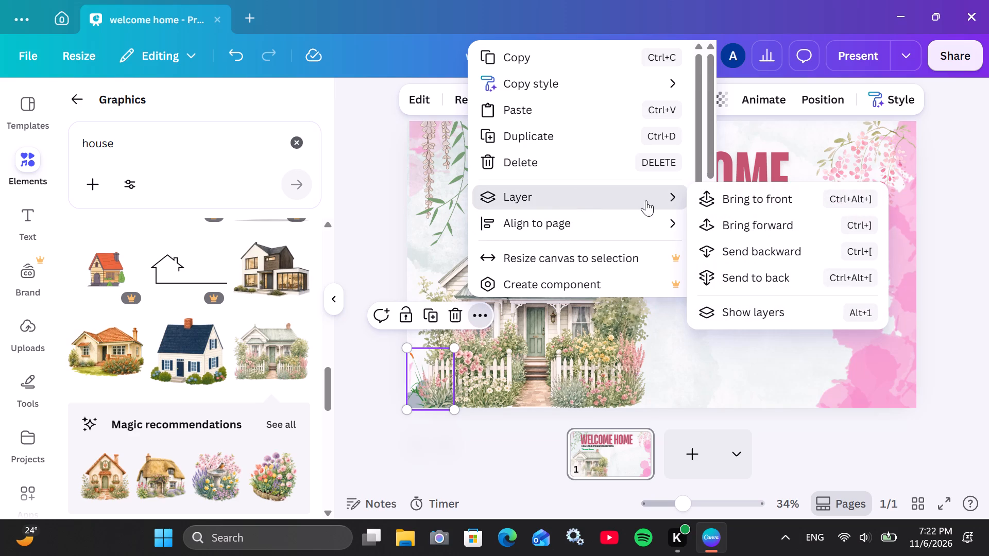
{"action": "left_click", "coordinate": [730, 202]}
{"action": "left_click", "coordinate": [397, 407]}
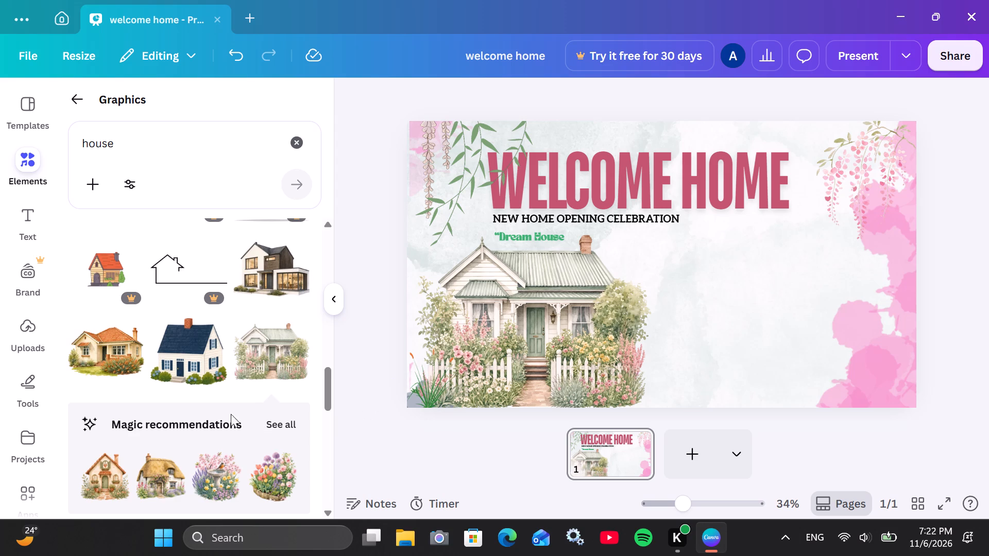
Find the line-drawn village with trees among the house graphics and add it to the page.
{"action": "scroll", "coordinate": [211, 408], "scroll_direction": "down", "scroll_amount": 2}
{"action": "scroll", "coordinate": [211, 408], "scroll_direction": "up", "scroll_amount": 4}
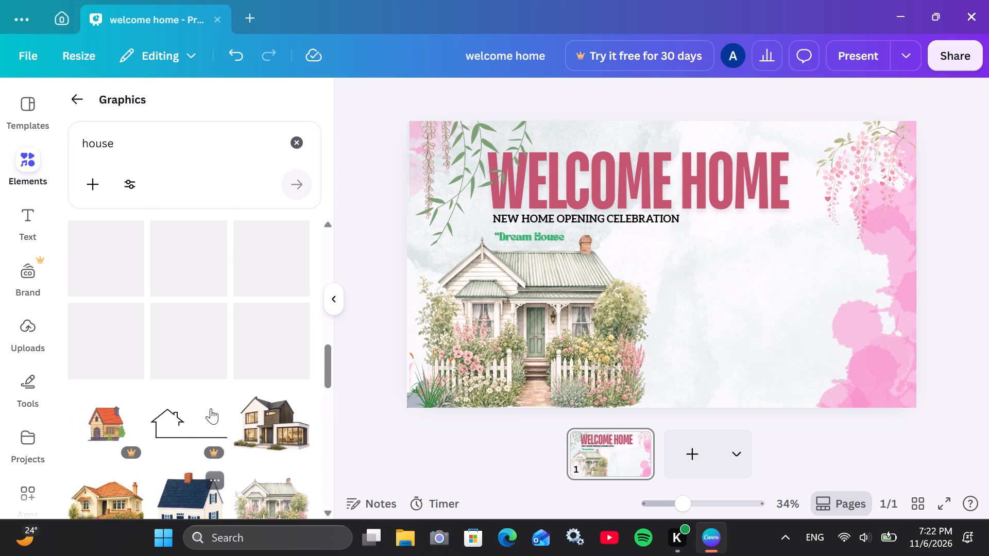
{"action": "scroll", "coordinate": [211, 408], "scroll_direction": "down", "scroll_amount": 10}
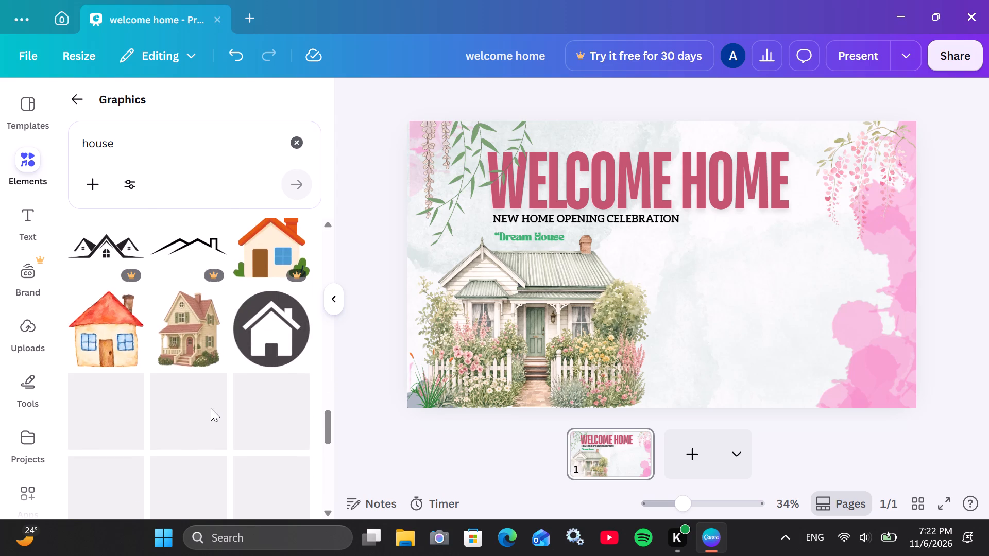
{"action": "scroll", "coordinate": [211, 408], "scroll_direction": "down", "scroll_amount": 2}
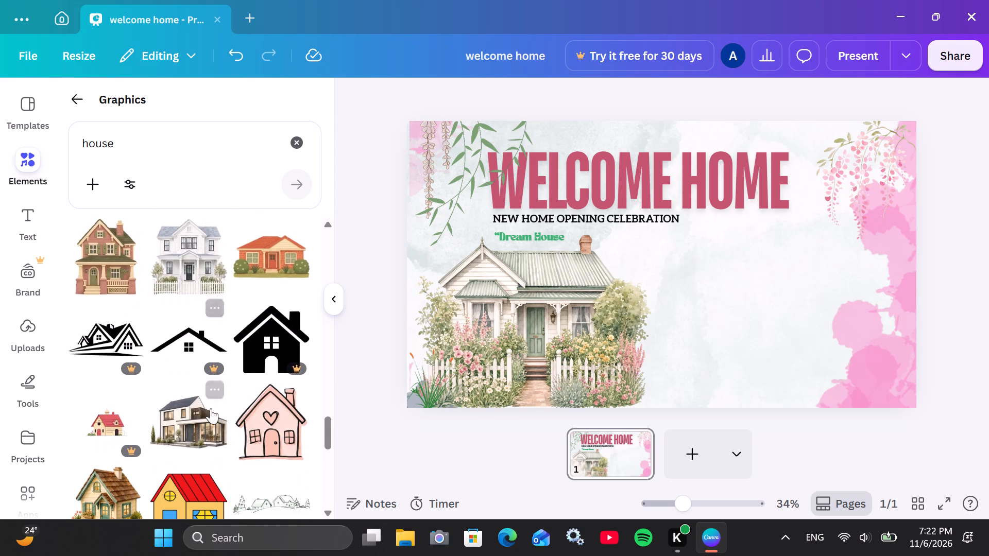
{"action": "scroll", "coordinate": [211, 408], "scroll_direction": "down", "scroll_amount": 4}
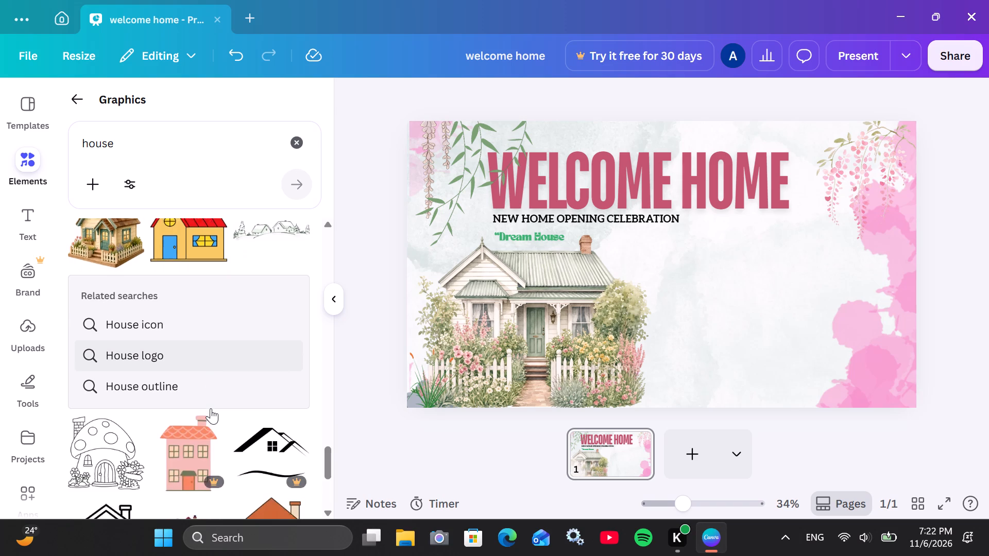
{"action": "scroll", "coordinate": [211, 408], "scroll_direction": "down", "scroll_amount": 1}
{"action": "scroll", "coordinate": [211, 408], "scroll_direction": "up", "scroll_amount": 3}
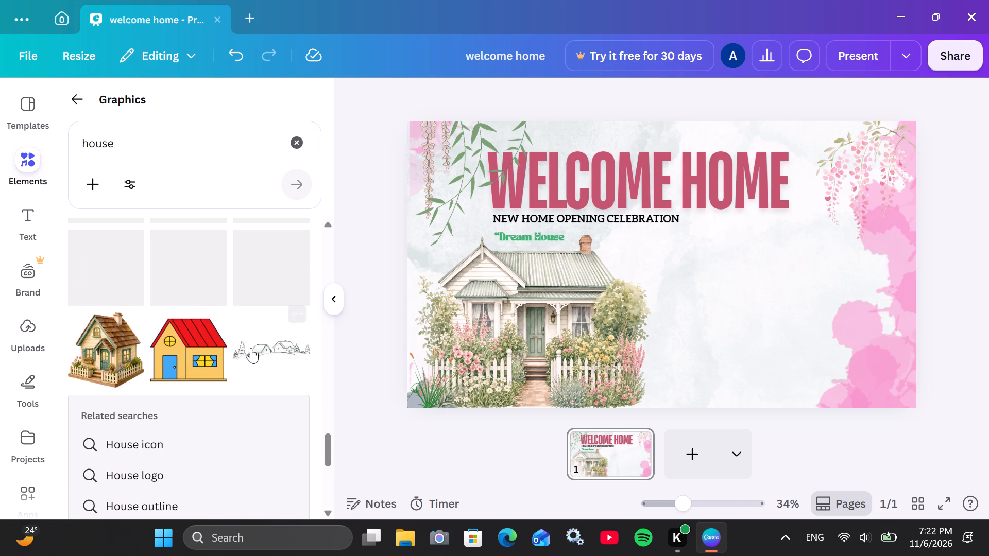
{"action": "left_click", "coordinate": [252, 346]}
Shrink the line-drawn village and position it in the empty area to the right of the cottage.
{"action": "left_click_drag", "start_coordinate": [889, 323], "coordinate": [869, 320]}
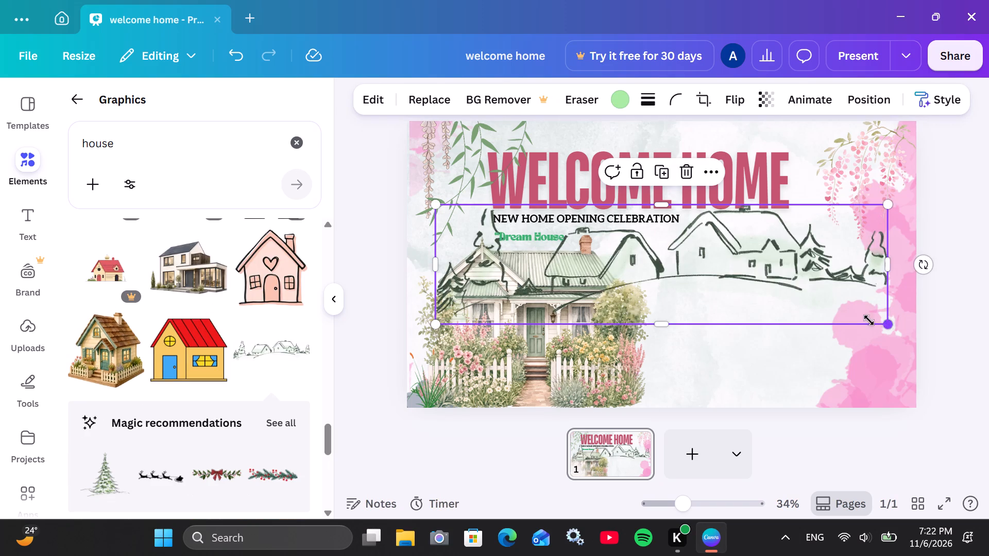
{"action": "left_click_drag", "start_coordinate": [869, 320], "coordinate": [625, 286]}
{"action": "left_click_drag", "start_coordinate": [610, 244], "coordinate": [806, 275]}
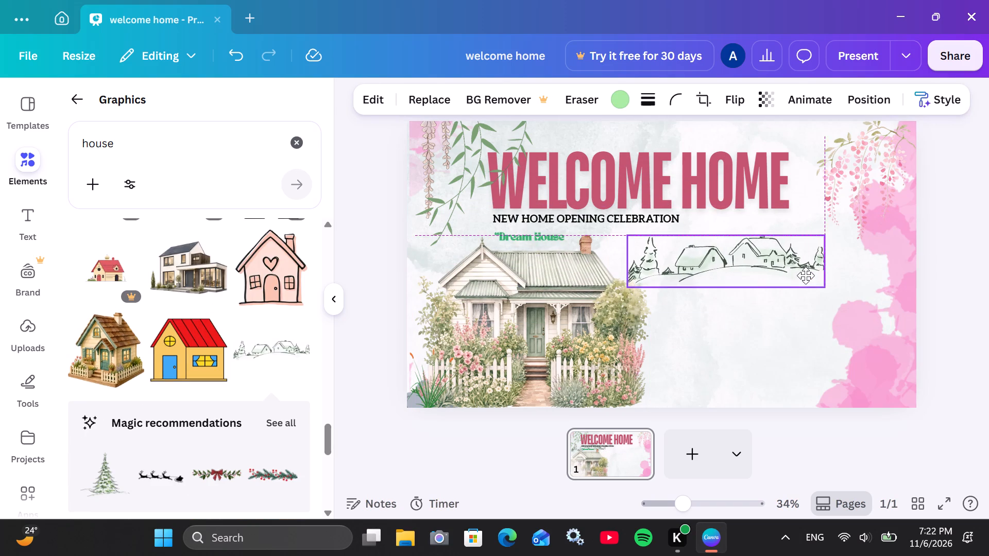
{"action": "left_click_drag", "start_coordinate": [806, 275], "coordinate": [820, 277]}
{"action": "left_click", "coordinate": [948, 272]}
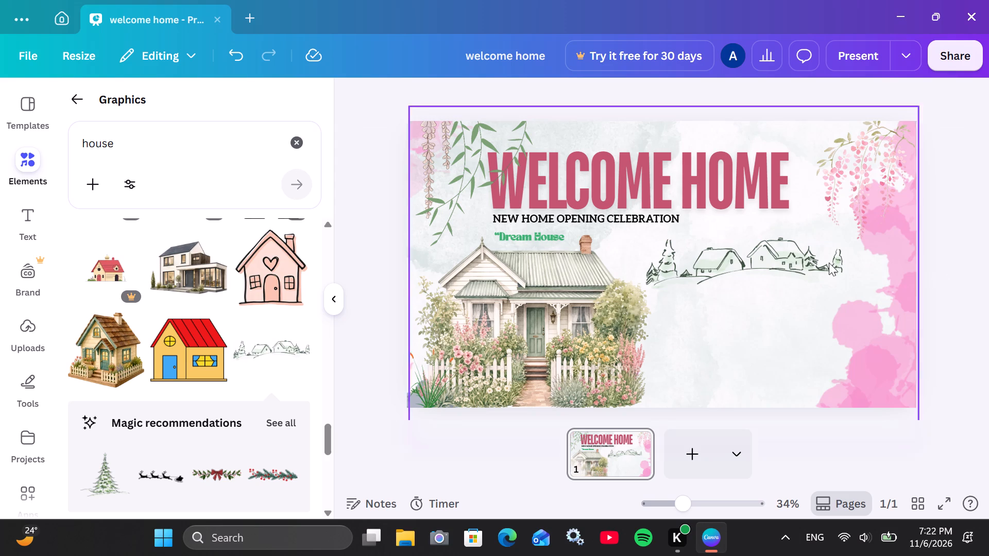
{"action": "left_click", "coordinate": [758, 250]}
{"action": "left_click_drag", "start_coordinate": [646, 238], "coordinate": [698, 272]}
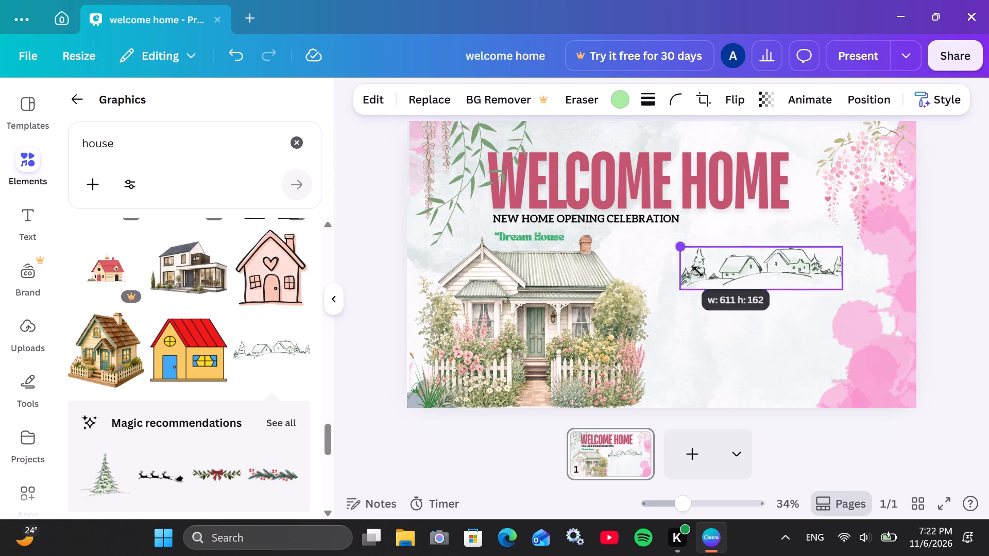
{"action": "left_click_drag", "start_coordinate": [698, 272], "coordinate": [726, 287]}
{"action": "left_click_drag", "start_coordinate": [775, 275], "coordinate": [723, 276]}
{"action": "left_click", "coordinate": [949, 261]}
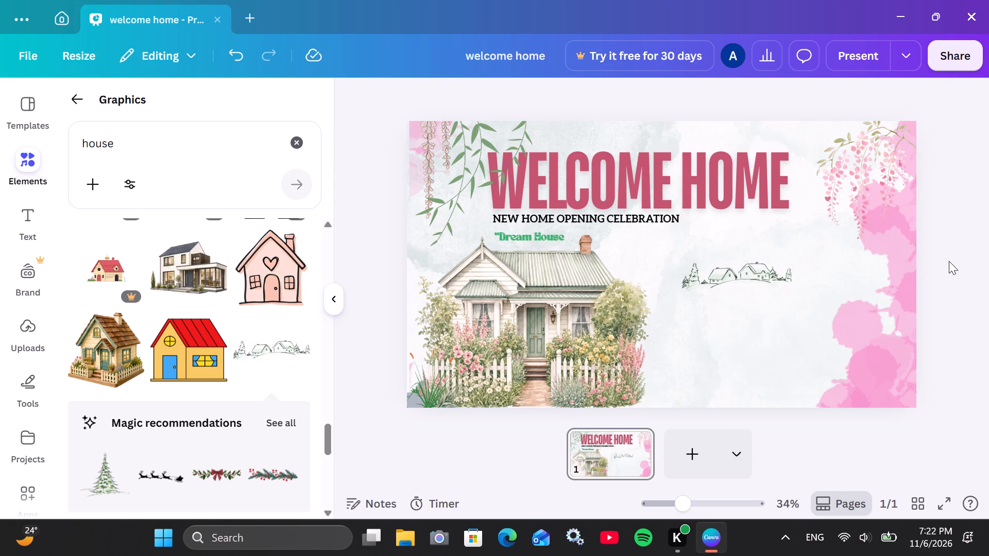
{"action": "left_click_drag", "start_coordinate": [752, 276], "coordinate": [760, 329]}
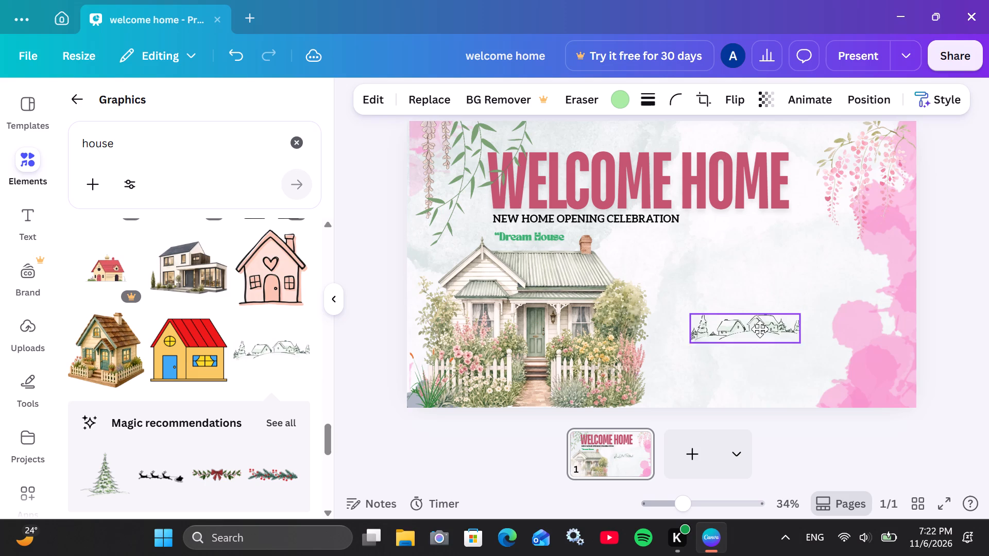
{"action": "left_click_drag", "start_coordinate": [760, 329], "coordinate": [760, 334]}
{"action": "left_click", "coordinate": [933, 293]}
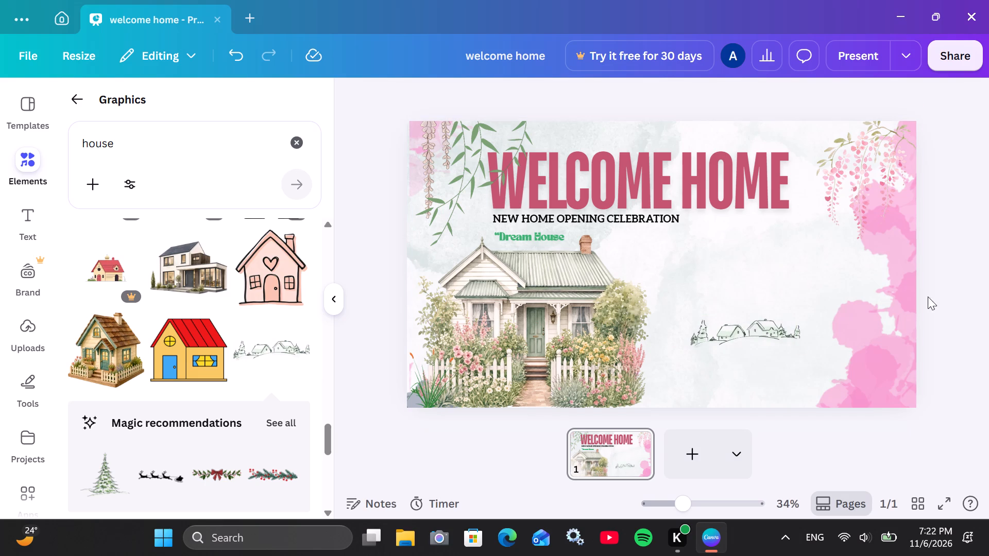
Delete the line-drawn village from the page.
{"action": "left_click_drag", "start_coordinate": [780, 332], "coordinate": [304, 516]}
Look through more of the house graphics for another illustration for the page, and clear the "house" search.
{"action": "scroll", "coordinate": [199, 322], "scroll_direction": "down", "scroll_amount": 3}
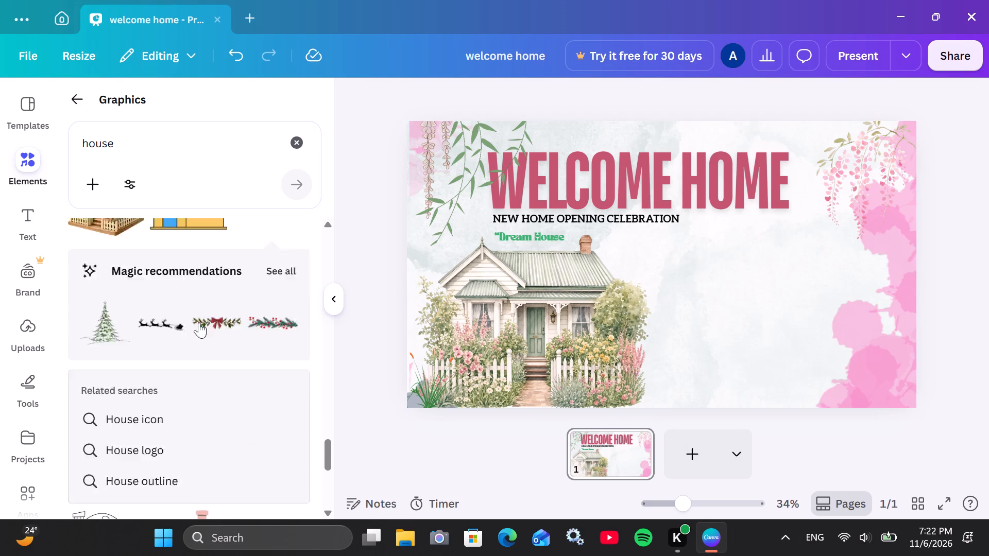
{"action": "scroll", "coordinate": [199, 322], "scroll_direction": "down", "scroll_amount": 8}
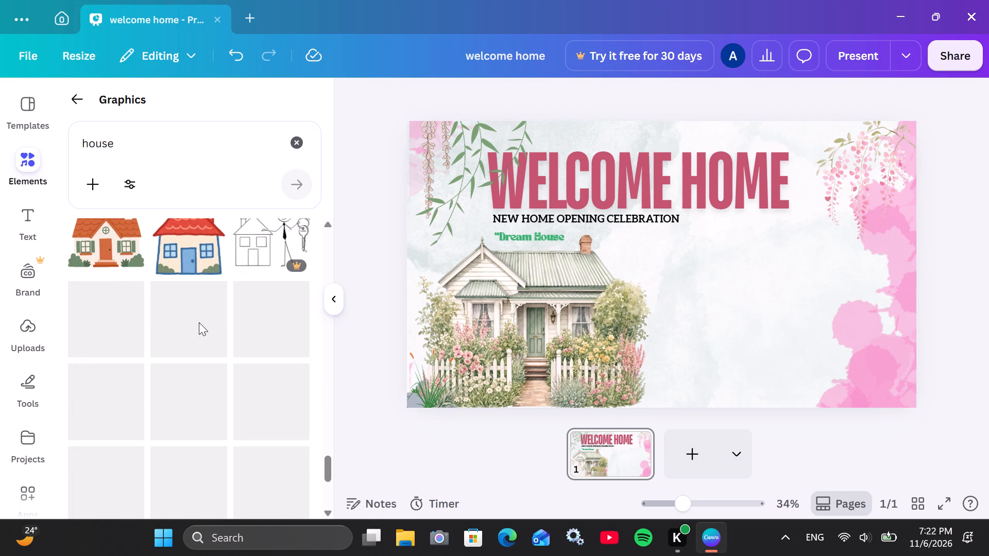
{"action": "scroll", "coordinate": [199, 322], "scroll_direction": "down", "scroll_amount": 3}
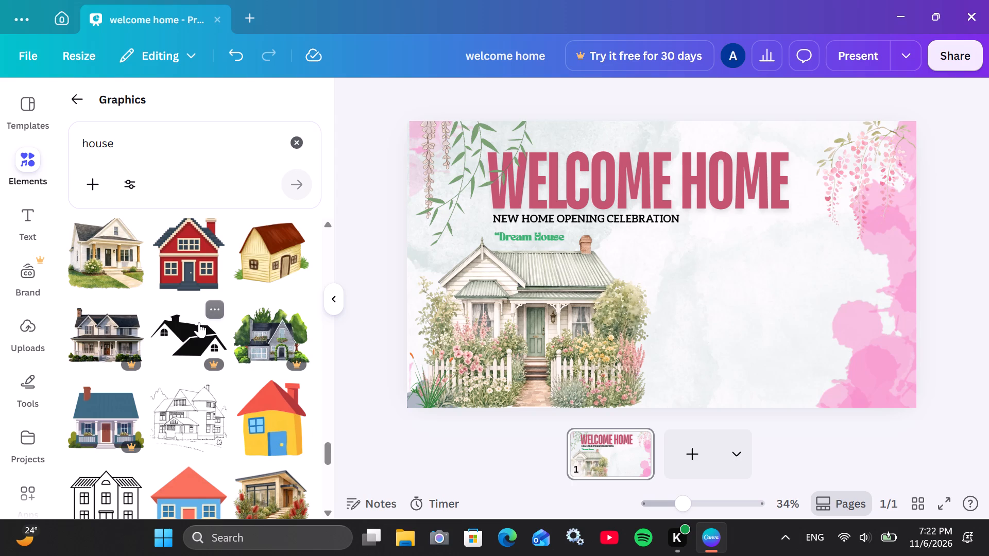
{"action": "scroll", "coordinate": [199, 322], "scroll_direction": "up", "scroll_amount": 8}
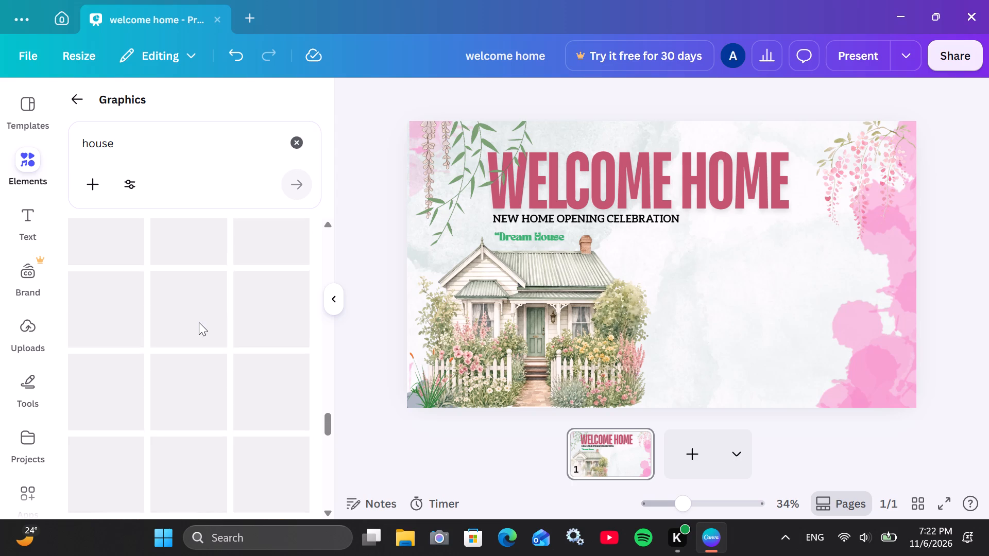
{"action": "scroll", "coordinate": [199, 322], "scroll_direction": "up", "scroll_amount": 2}
{"action": "scroll", "coordinate": [199, 322], "scroll_direction": "up", "scroll_amount": 20}
{"action": "scroll", "coordinate": [199, 322], "scroll_direction": "up", "scroll_amount": 16}
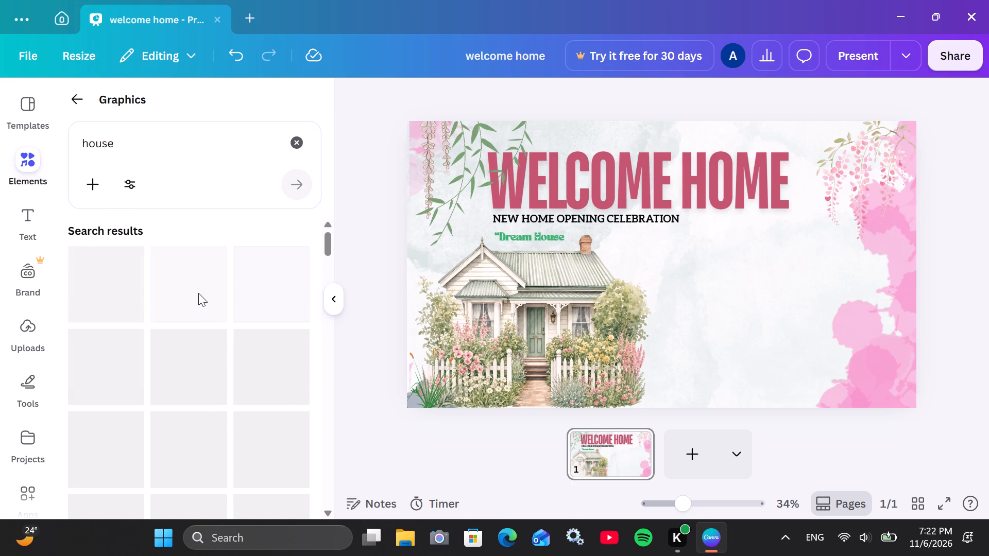
{"action": "scroll", "coordinate": [198, 293], "scroll_direction": "up", "scroll_amount": 2}
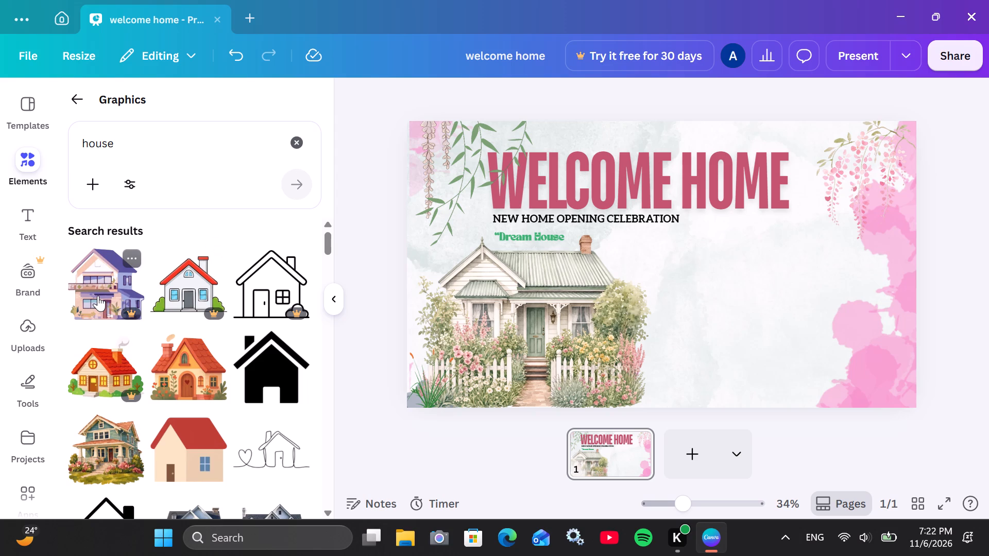
{"action": "scroll", "coordinate": [98, 296], "scroll_direction": "up", "scroll_amount": 1}
{"action": "left_click", "coordinate": [299, 136]}
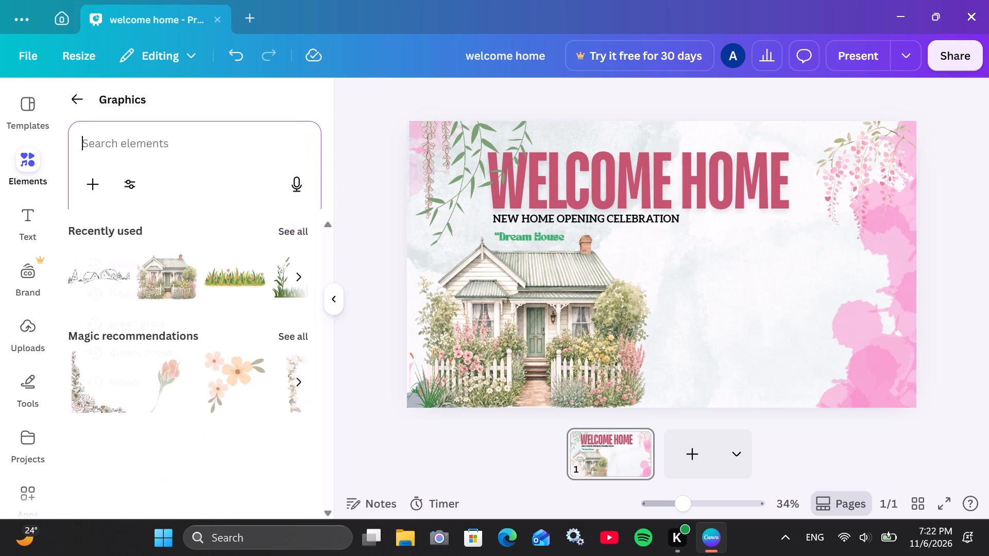
Browse the ready-made text combinations and add the "NOVEMBER 2019 / 1,286 / NEW DOCUMENTS CREATED" one to the page.
{"action": "left_click", "coordinate": [21, 214]}
{"action": "scroll", "coordinate": [161, 247], "scroll_direction": "down", "scroll_amount": 2}
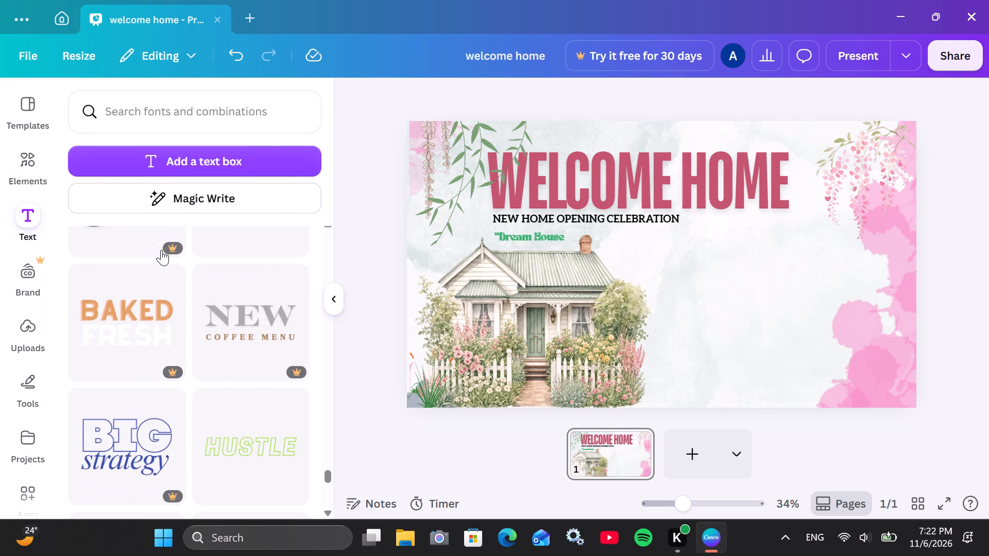
{"action": "scroll", "coordinate": [268, 346], "scroll_direction": "down", "scroll_amount": 7}
{"action": "scroll", "coordinate": [259, 351], "scroll_direction": "up", "scroll_amount": 4}
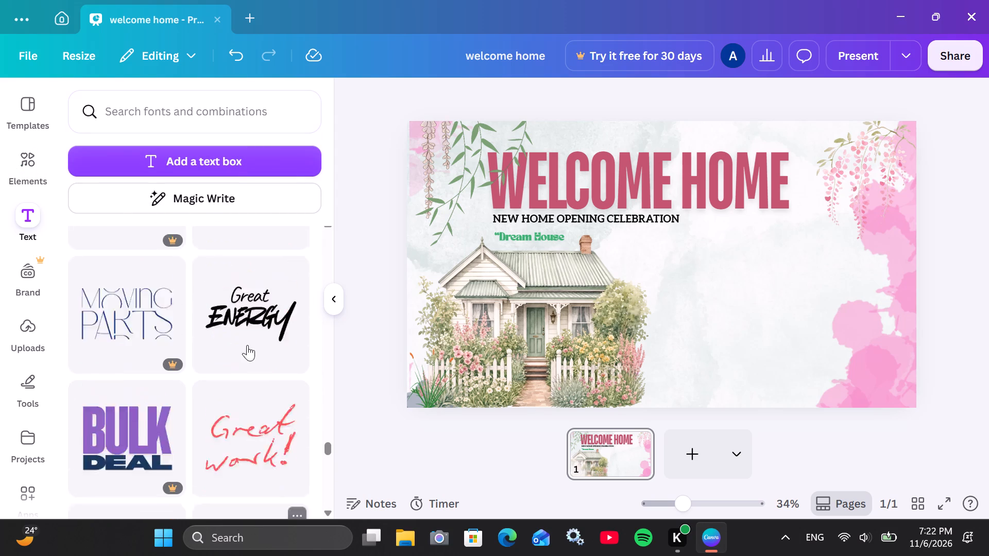
{"action": "scroll", "coordinate": [247, 345], "scroll_direction": "up", "scroll_amount": 19}
{"action": "scroll", "coordinate": [230, 353], "scroll_direction": "up", "scroll_amount": 2}
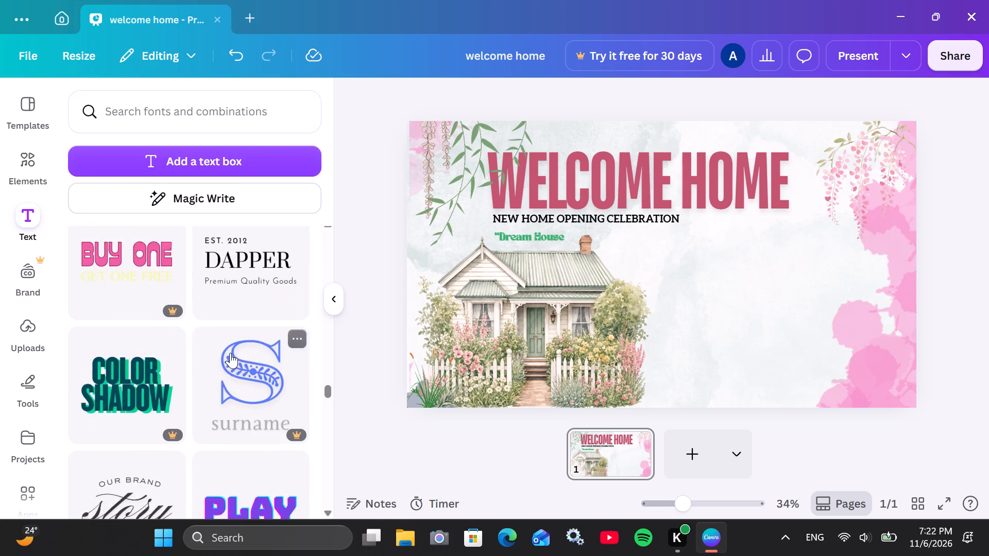
{"action": "scroll", "coordinate": [256, 374], "scroll_direction": "up", "scroll_amount": 5}
{"action": "scroll", "coordinate": [256, 379], "scroll_direction": "down", "scroll_amount": 3}
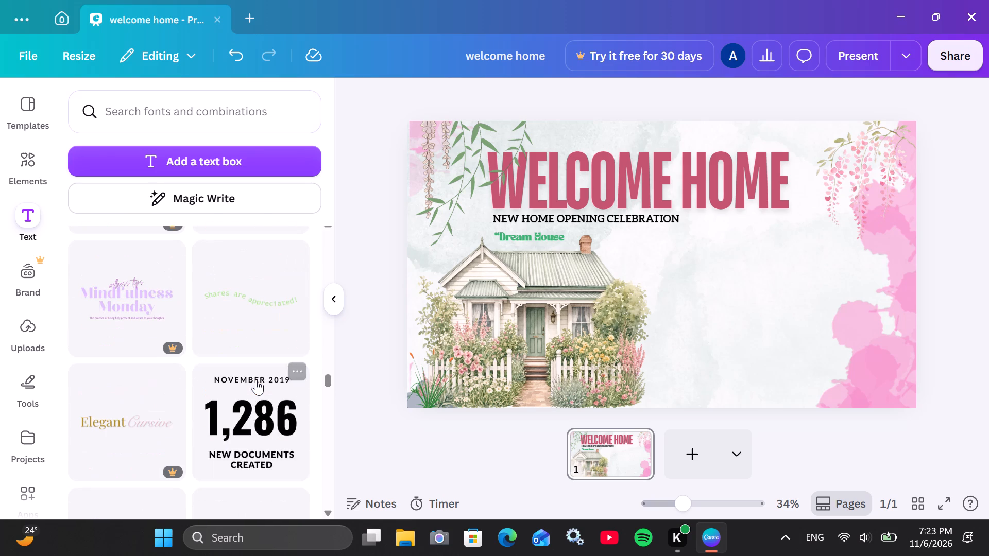
{"action": "scroll", "coordinate": [256, 384], "scroll_direction": "down", "scroll_amount": 1}
{"action": "left_click", "coordinate": [255, 388]}
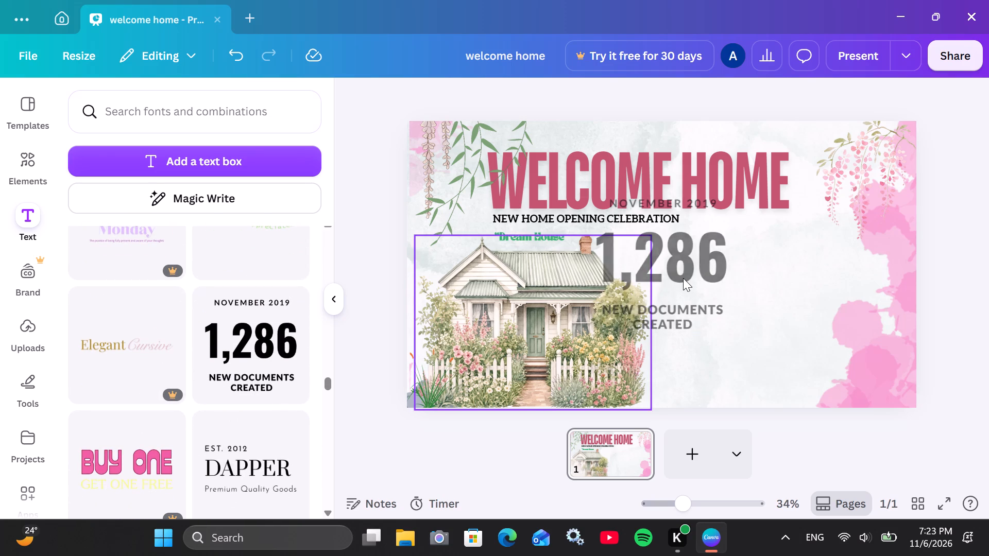
Delete the combination's "1,286" and "NOVEMBER 2019" lines and move the group to the empty area beside the cottage.
{"action": "left_click", "coordinate": [683, 278]}
{"action": "left_click", "coordinate": [703, 182]}
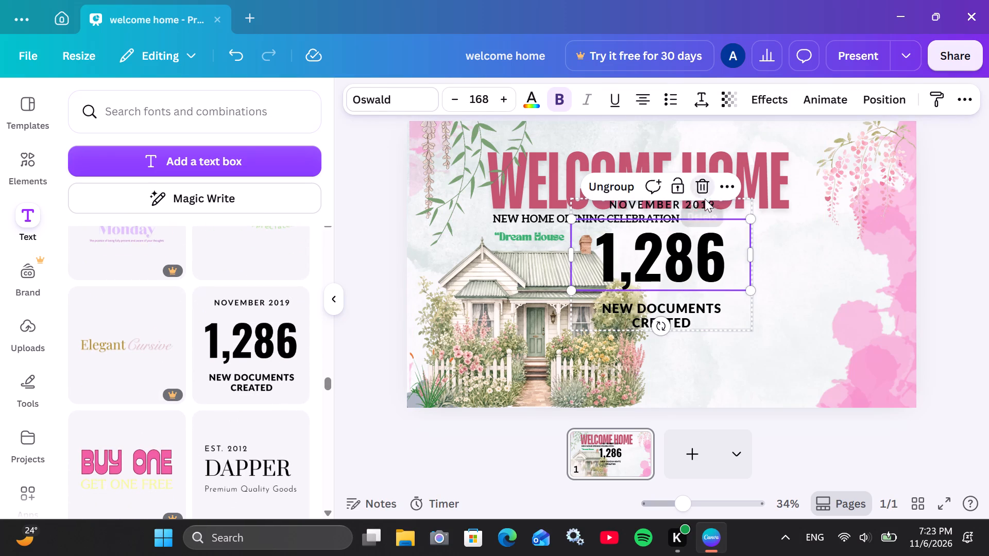
{"action": "left_click_drag", "start_coordinate": [712, 280], "coordinate": [758, 315]}
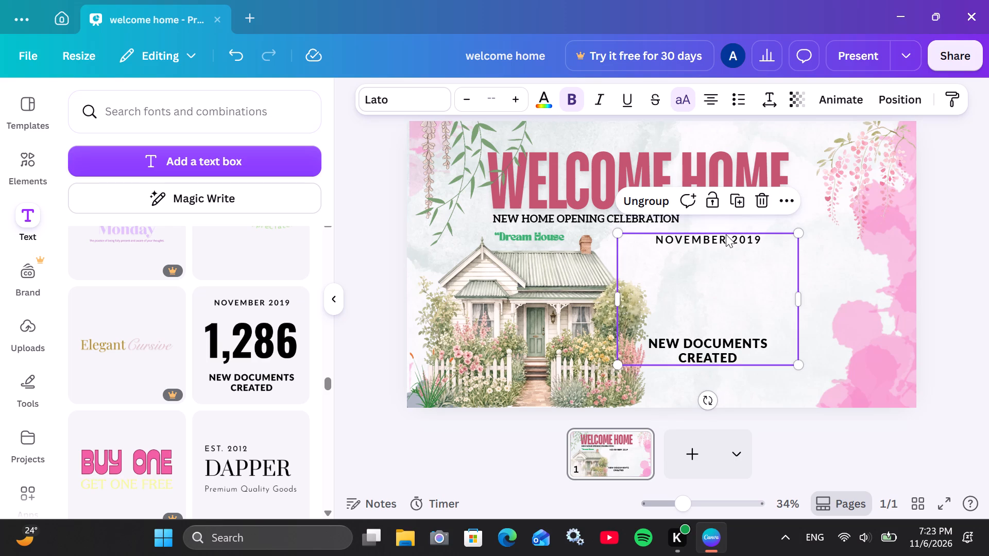
{"action": "left_click", "coordinate": [726, 234]}
{"action": "left_click", "coordinate": [735, 242]}
{"action": "left_click", "coordinate": [743, 202]}
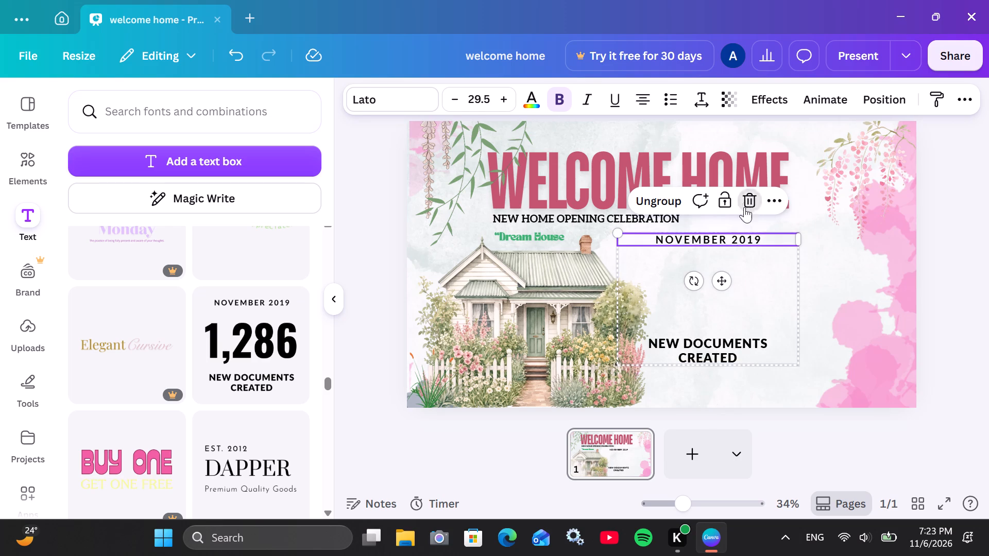
Clear the wording of the combination's remaining "NEW DOCUMENTS CREATED" line, keeping its text box open for editing.
{"action": "left_click", "coordinate": [736, 351]}
{"action": "key", "text": "BackSpace"}
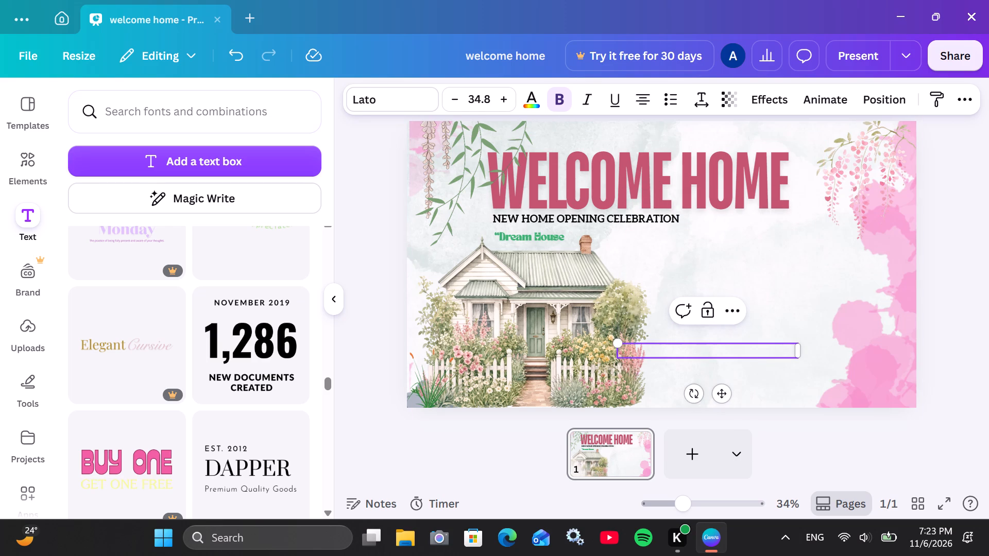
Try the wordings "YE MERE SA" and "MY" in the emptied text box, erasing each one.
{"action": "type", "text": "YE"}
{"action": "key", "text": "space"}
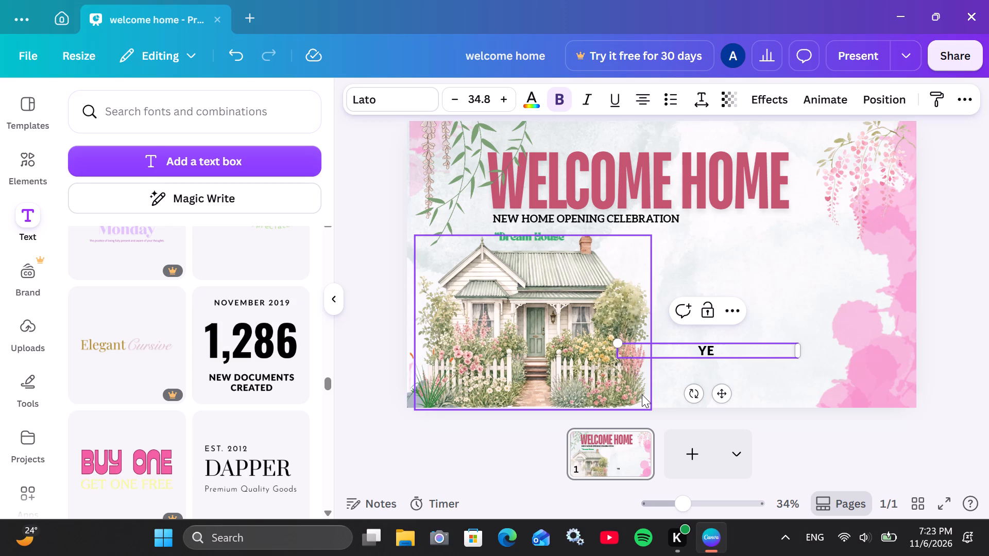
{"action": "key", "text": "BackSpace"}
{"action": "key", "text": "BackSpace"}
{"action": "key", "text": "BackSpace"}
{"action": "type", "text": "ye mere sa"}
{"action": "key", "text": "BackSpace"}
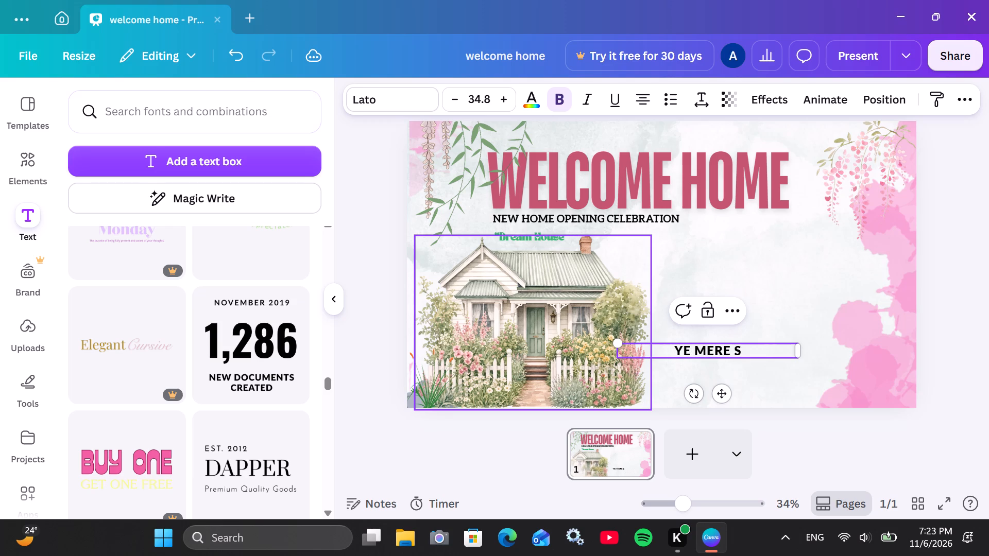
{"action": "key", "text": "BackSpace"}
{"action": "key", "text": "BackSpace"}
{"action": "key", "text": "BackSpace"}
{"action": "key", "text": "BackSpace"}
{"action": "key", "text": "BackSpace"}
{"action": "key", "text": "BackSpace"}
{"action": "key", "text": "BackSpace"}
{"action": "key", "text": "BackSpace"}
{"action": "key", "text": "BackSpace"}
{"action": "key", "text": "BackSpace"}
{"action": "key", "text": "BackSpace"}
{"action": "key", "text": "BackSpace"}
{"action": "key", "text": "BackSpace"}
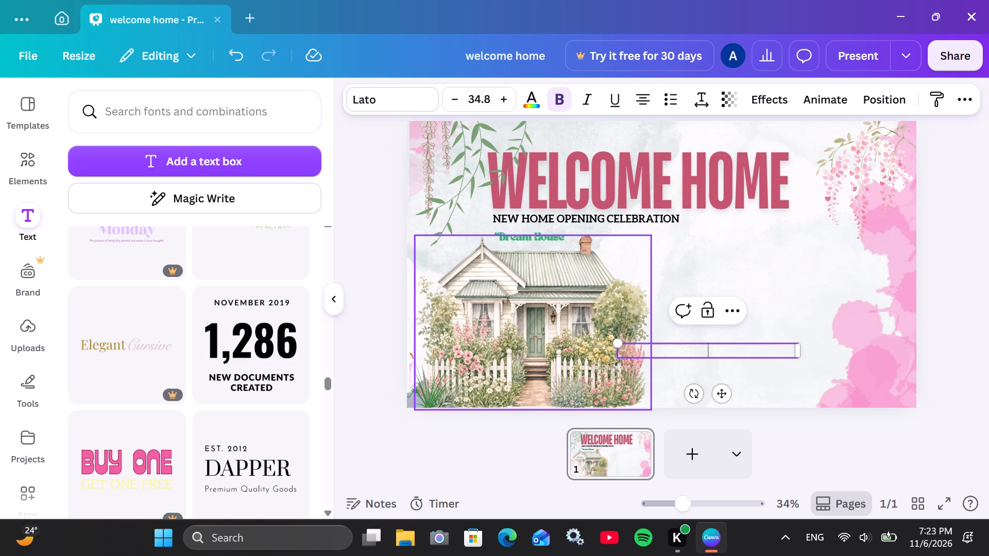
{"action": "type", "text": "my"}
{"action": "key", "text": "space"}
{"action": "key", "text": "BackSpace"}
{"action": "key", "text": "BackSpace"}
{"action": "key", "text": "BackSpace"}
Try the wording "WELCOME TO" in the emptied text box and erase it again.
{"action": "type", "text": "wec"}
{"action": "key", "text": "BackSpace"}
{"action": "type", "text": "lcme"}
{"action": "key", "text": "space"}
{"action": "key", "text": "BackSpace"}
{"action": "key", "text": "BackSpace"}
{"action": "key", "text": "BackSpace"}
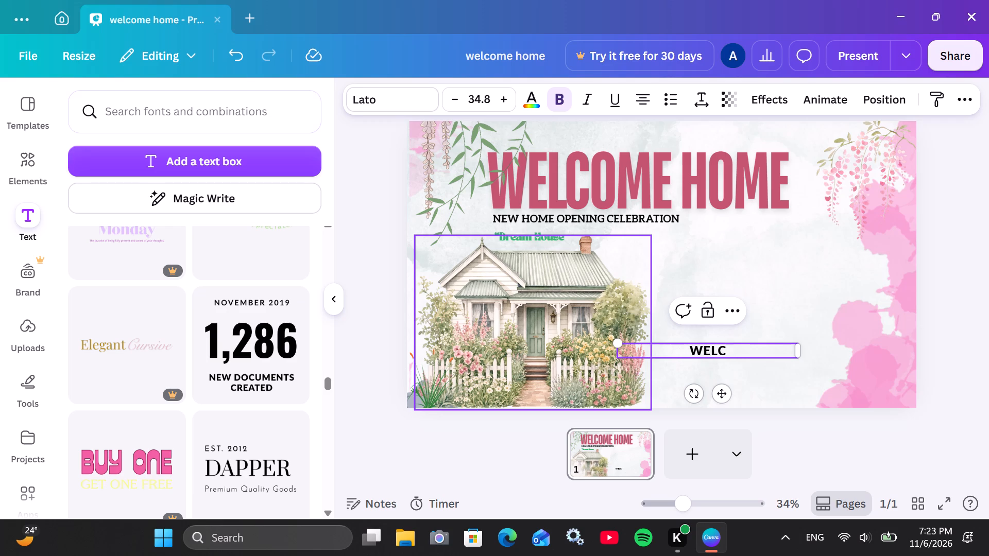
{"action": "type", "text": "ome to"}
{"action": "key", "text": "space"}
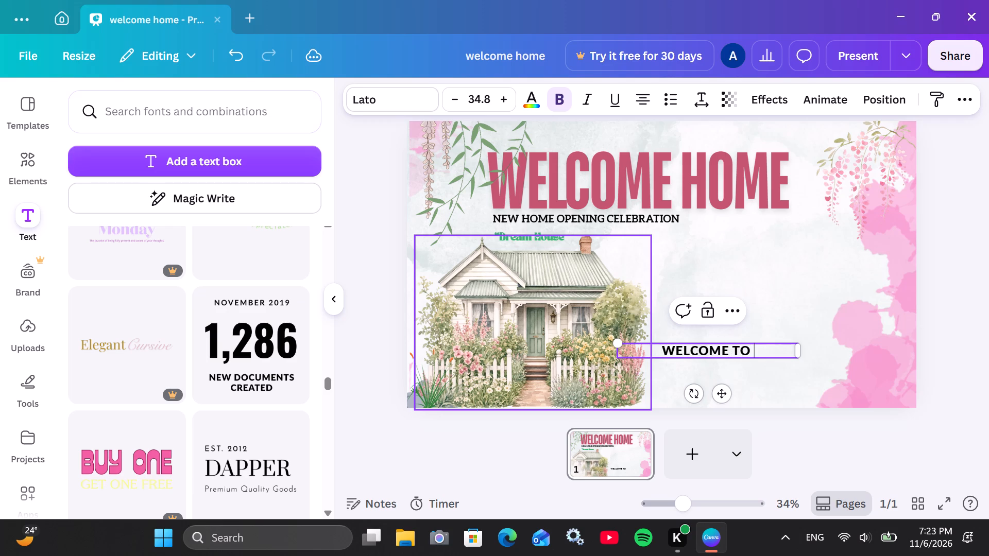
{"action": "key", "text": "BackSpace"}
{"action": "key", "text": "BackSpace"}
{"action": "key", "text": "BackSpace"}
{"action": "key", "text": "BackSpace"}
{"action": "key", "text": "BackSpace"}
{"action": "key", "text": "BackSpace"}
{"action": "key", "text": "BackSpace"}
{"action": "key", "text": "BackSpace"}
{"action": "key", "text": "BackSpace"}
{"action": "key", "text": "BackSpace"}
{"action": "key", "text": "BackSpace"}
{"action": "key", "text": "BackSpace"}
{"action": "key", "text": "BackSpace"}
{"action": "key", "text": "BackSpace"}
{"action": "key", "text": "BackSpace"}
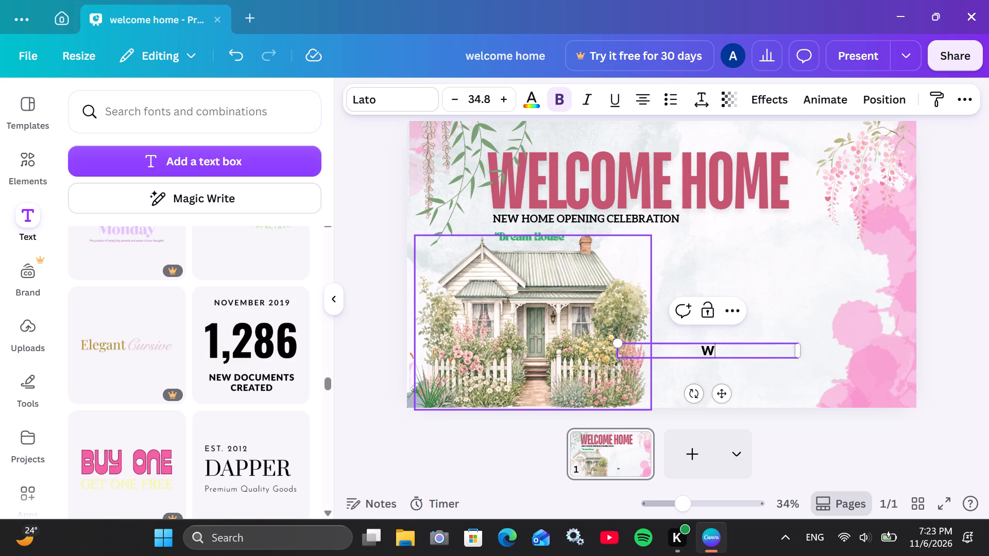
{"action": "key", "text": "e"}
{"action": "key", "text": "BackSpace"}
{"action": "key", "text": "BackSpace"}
Look through the font combinations for another text style for the line beside the cottage.
{"action": "scroll", "coordinate": [245, 420], "scroll_direction": "down", "scroll_amount": 10}
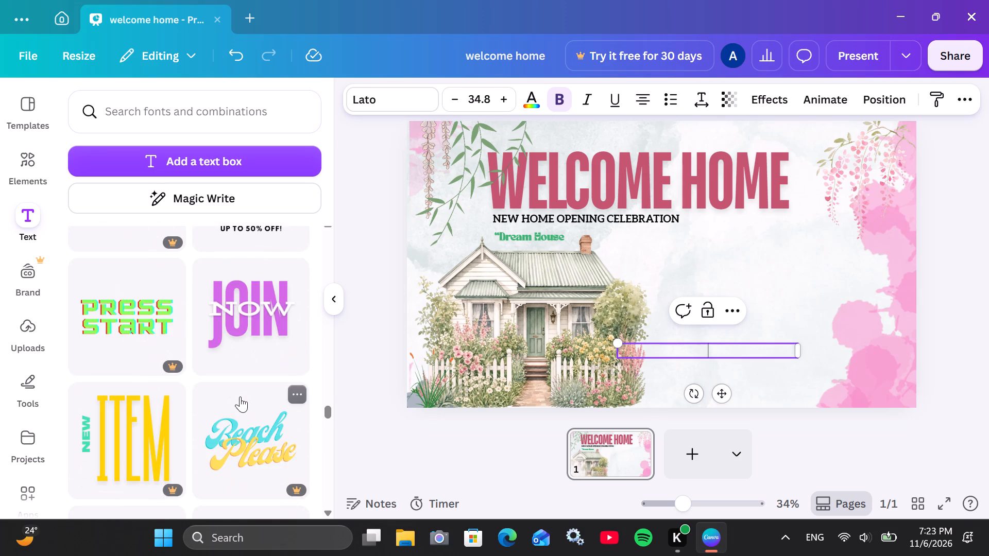
{"action": "scroll", "coordinate": [240, 396], "scroll_direction": "up", "scroll_amount": 5}
{"action": "scroll", "coordinate": [252, 403], "scroll_direction": "down", "scroll_amount": 1}
{"action": "scroll", "coordinate": [251, 406], "scroll_direction": "up", "scroll_amount": 2}
{"action": "scroll", "coordinate": [251, 406], "scroll_direction": "down", "scroll_amount": 3}
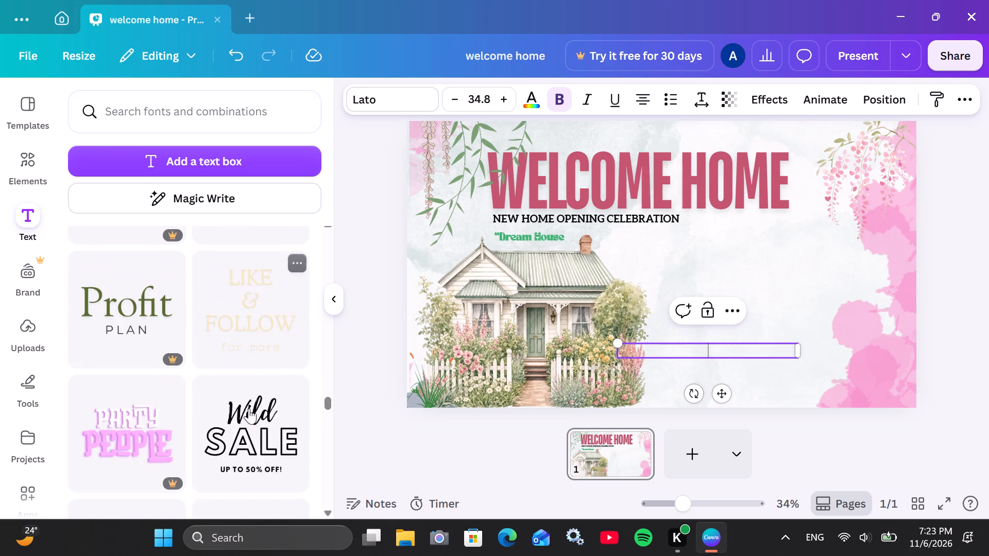
{"action": "scroll", "coordinate": [249, 408], "scroll_direction": "down", "scroll_amount": 9}
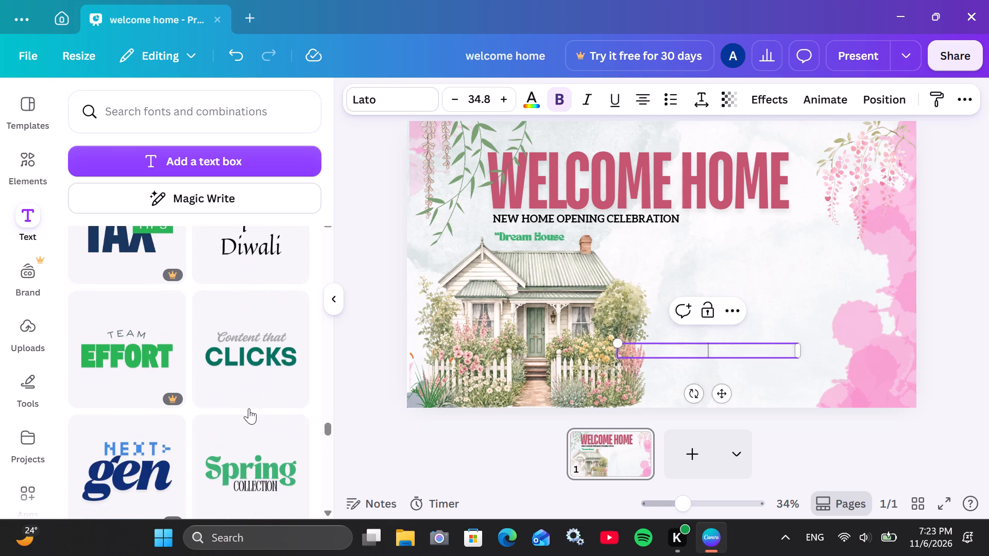
{"action": "scroll", "coordinate": [249, 408], "scroll_direction": "down", "scroll_amount": 14}
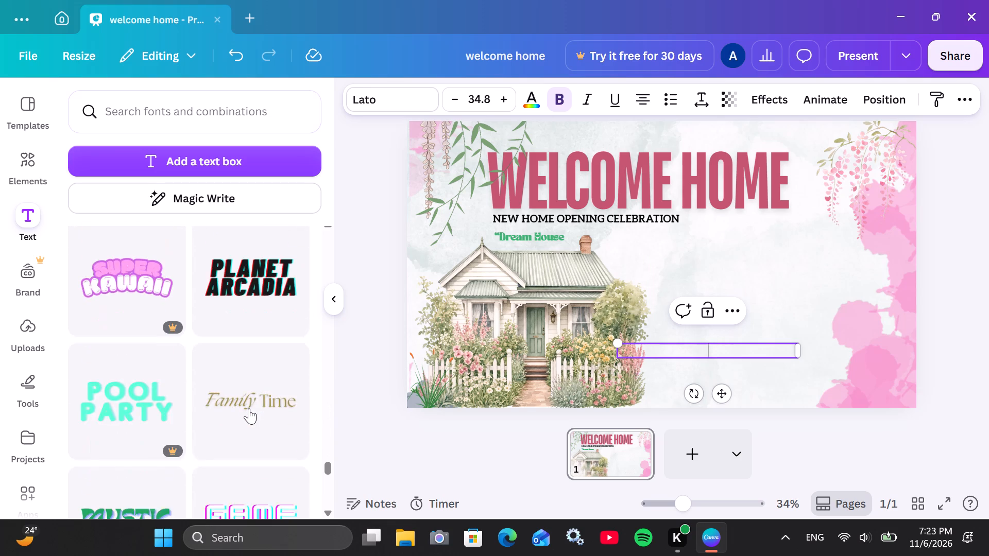
{"action": "scroll", "coordinate": [249, 408], "scroll_direction": "down", "scroll_amount": 17}
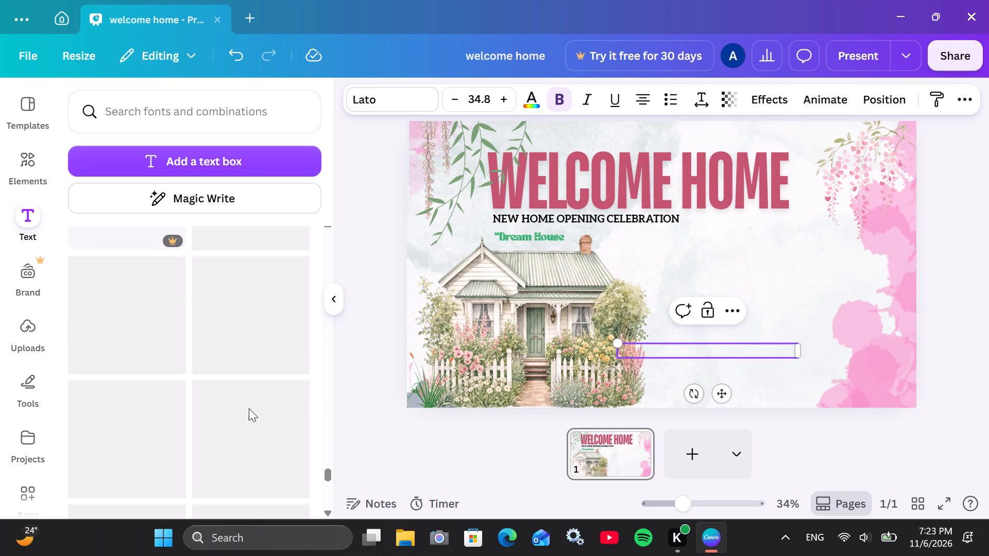
{"action": "scroll", "coordinate": [249, 408], "scroll_direction": "down", "scroll_amount": 14}
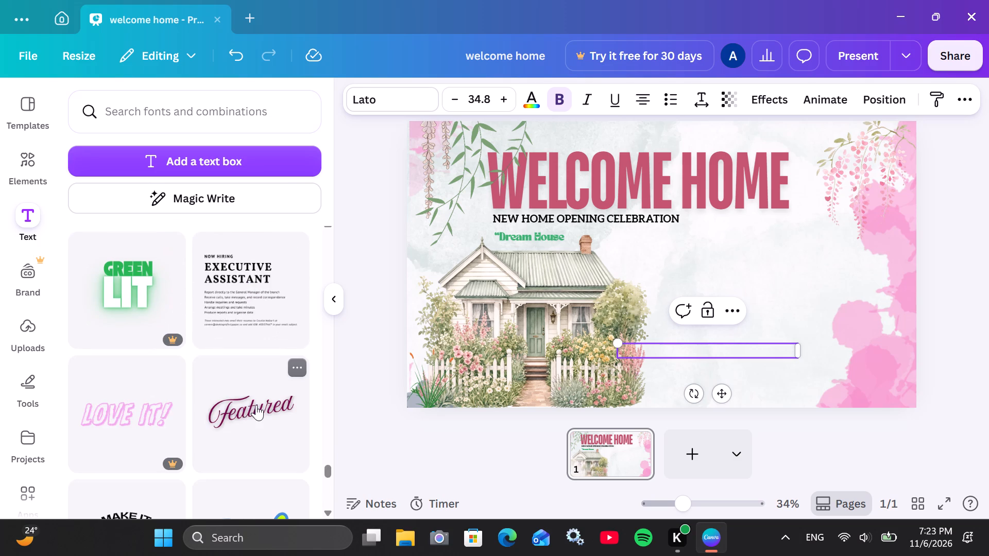
{"action": "scroll", "coordinate": [256, 405], "scroll_direction": "down", "scroll_amount": 2}
{"action": "scroll", "coordinate": [257, 405], "scroll_direction": "up", "scroll_amount": 1}
{"action": "scroll", "coordinate": [257, 405], "scroll_direction": "down", "scroll_amount": 8}
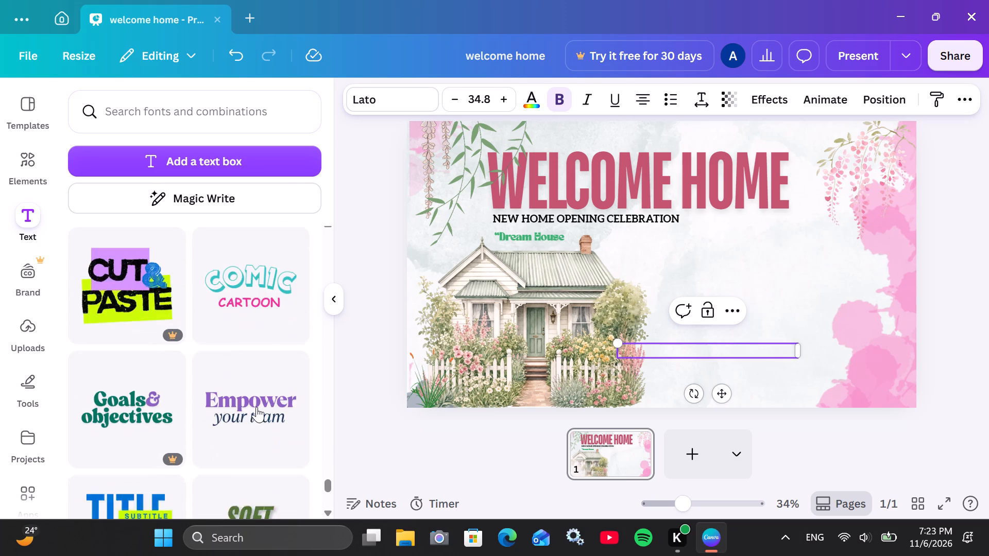
{"action": "scroll", "coordinate": [257, 407], "scroll_direction": "down", "scroll_amount": 5}
{"action": "scroll", "coordinate": [257, 407], "scroll_direction": "up", "scroll_amount": 5}
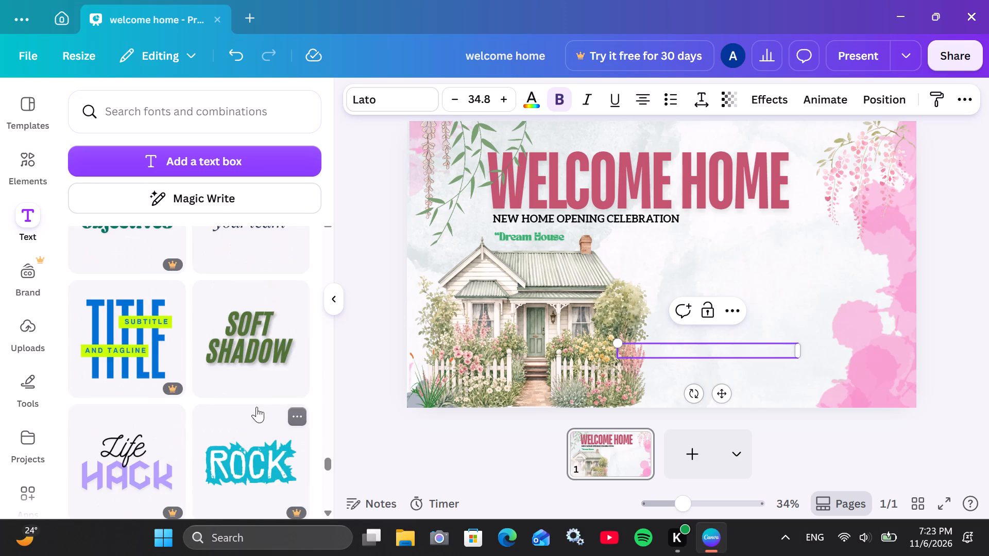
{"action": "scroll", "coordinate": [257, 407], "scroll_direction": "up", "scroll_amount": 18}
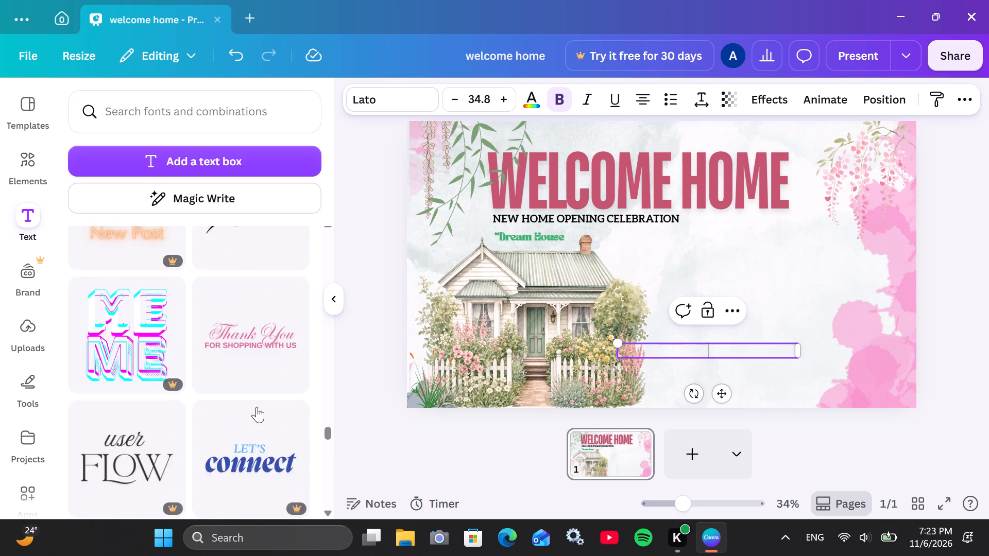
{"action": "scroll", "coordinate": [257, 407], "scroll_direction": "up", "scroll_amount": 15}
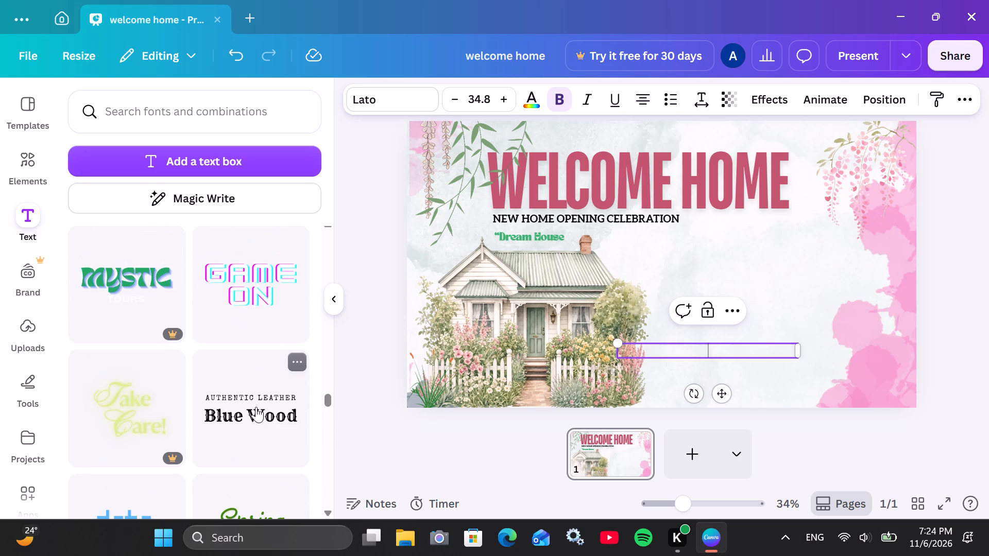
{"action": "scroll", "coordinate": [254, 412], "scroll_direction": "down", "scroll_amount": 4}
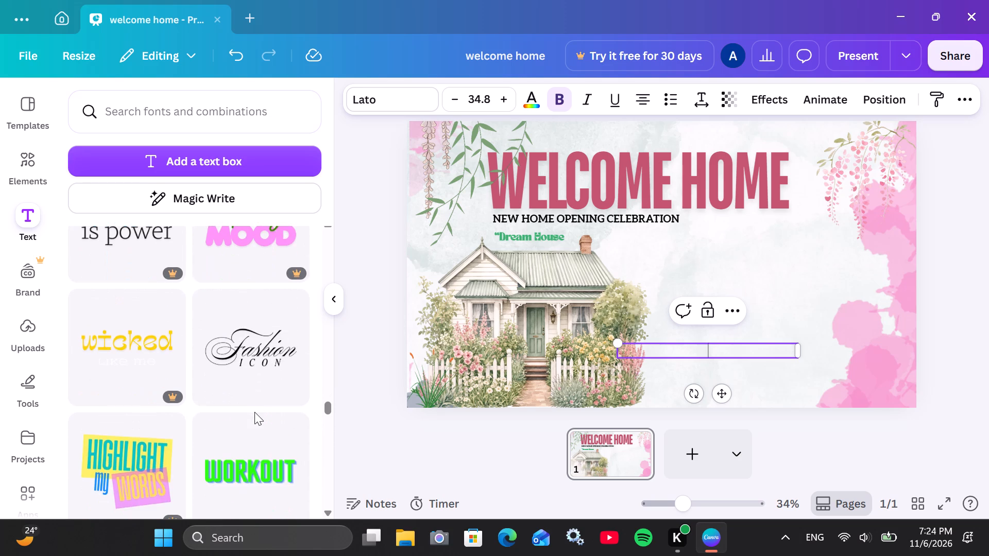
{"action": "scroll", "coordinate": [254, 412], "scroll_direction": "up", "scroll_amount": 4}
{"action": "scroll", "coordinate": [254, 412], "scroll_direction": "down", "scroll_amount": 3}
{"action": "scroll", "coordinate": [254, 412], "scroll_direction": "up", "scroll_amount": 4}
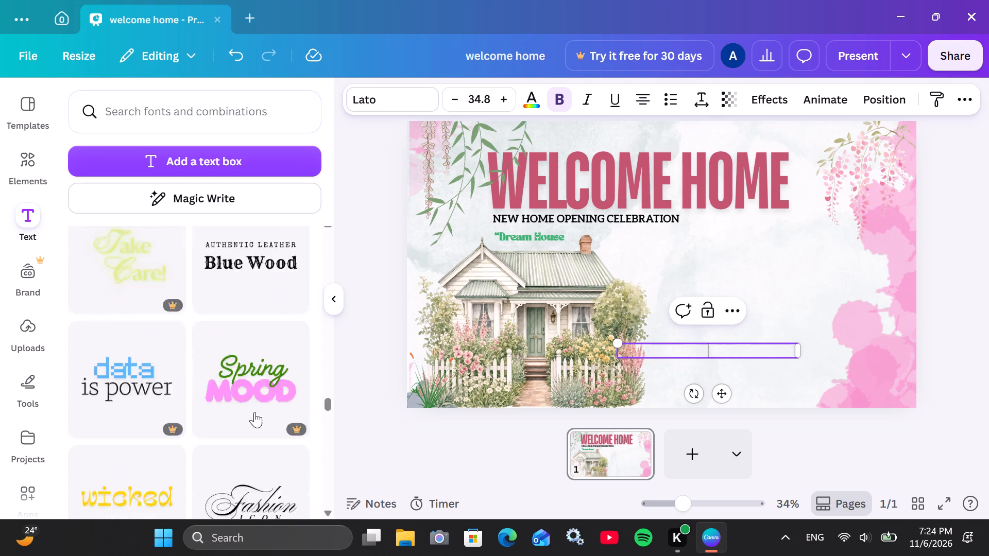
{"action": "scroll", "coordinate": [254, 412], "scroll_direction": "up", "scroll_amount": 10}
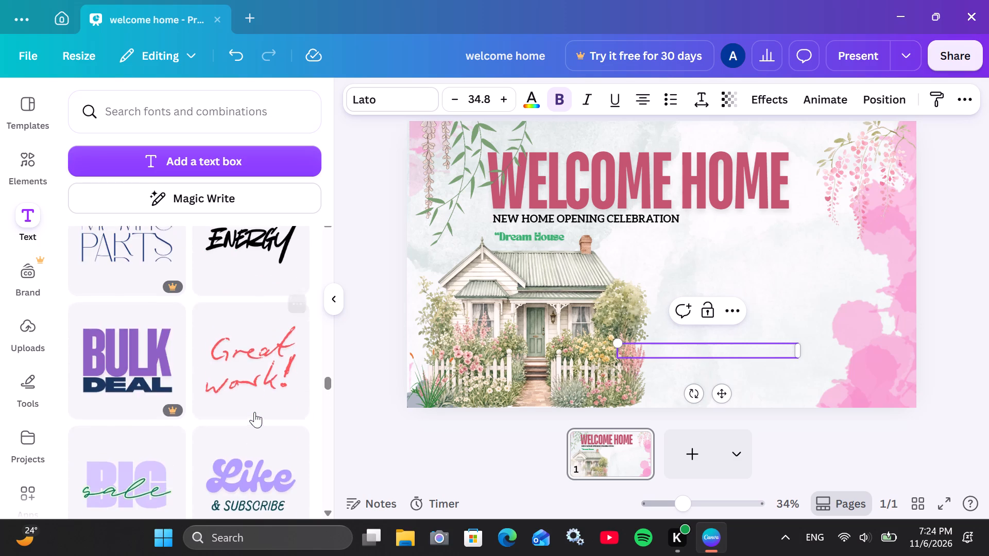
{"action": "scroll", "coordinate": [254, 412], "scroll_direction": "up", "scroll_amount": 11}
{"action": "scroll", "coordinate": [254, 412], "scroll_direction": "down", "scroll_amount": 1}
{"action": "scroll", "coordinate": [254, 412], "scroll_direction": "up", "scroll_amount": 4}
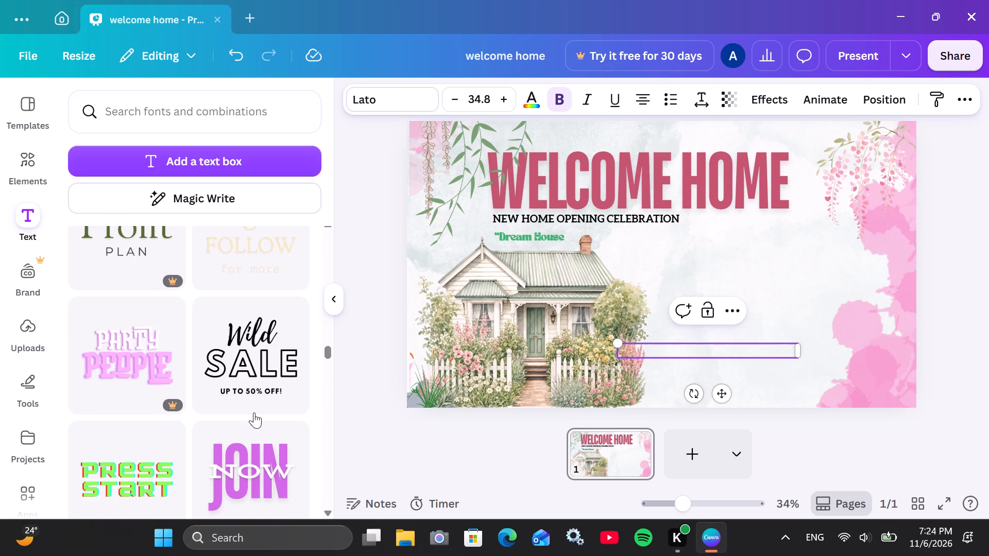
{"action": "scroll", "coordinate": [254, 412], "scroll_direction": "up", "scroll_amount": 5}
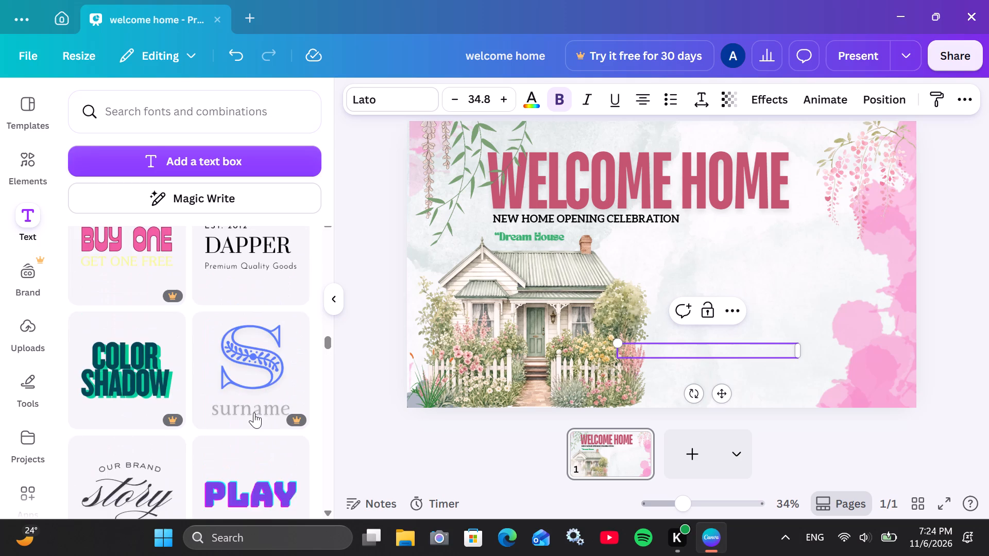
Add the "EST. 2012 DAPPER Premium Quality Goods" font combination to the page and delete its "DAPPER" and "EST. 2012" lines.
{"action": "scroll", "coordinate": [254, 412], "scroll_direction": "up", "scroll_amount": 3}
{"action": "scroll", "coordinate": [254, 412], "scroll_direction": "down", "scroll_amount": 1}
{"action": "left_click", "coordinate": [254, 412]}
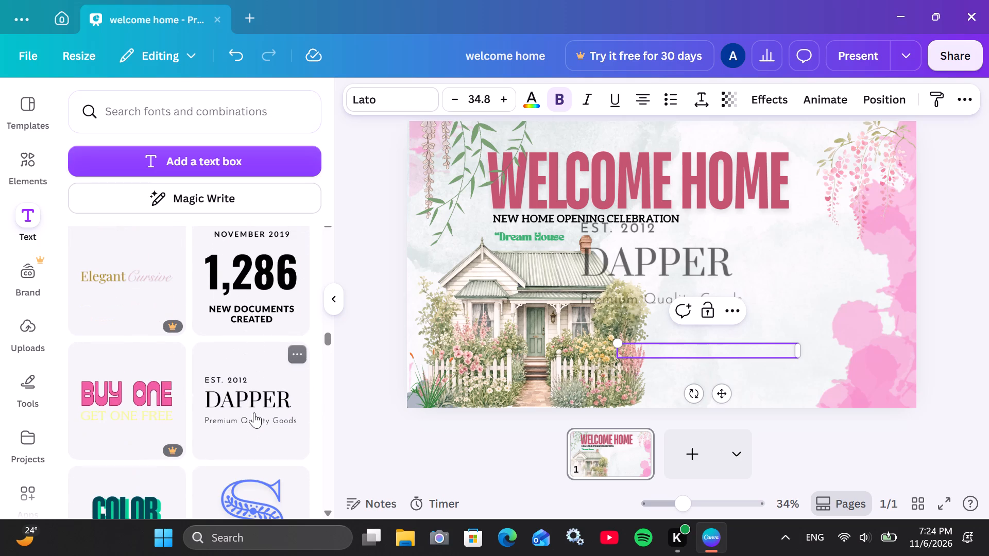
{"action": "left_click", "coordinate": [675, 258]}
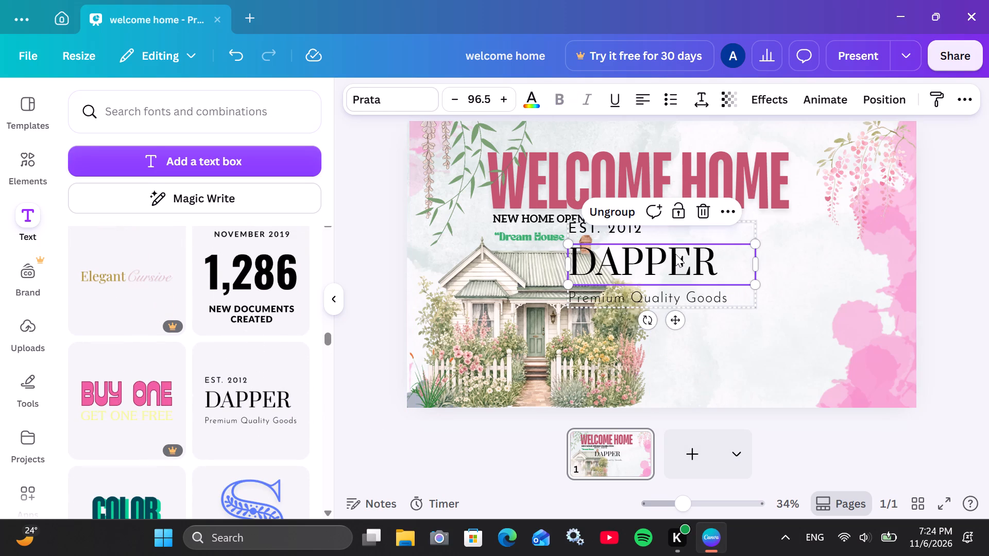
{"action": "left_click", "coordinate": [705, 214]}
{"action": "left_click", "coordinate": [633, 225]}
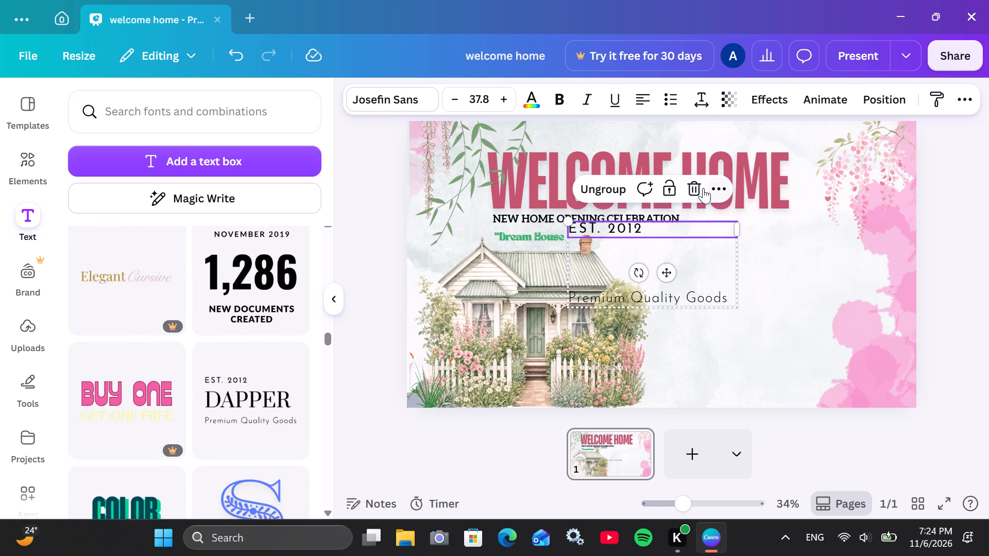
{"action": "left_click", "coordinate": [692, 188]}
Replace the wording of the remaining "Premium Quality Goods" line with "Welcome To My".
{"action": "left_click", "coordinate": [676, 302]}
{"action": "key", "text": "BackSpace"}
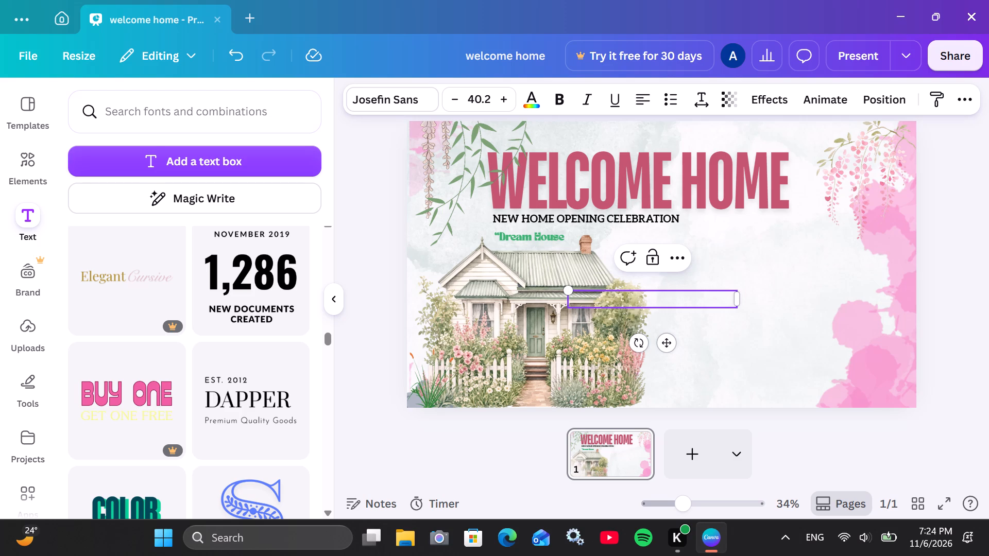
{"action": "type", "text": "WE"}
{"action": "key", "text": "BackSpace"}
{"action": "key", "text": "e"}
{"action": "type", "text": "lcome"}
{"action": "key", "text": "space"}
{"action": "key", "text": "shift+t"}
{"action": "type", "text": "o"}
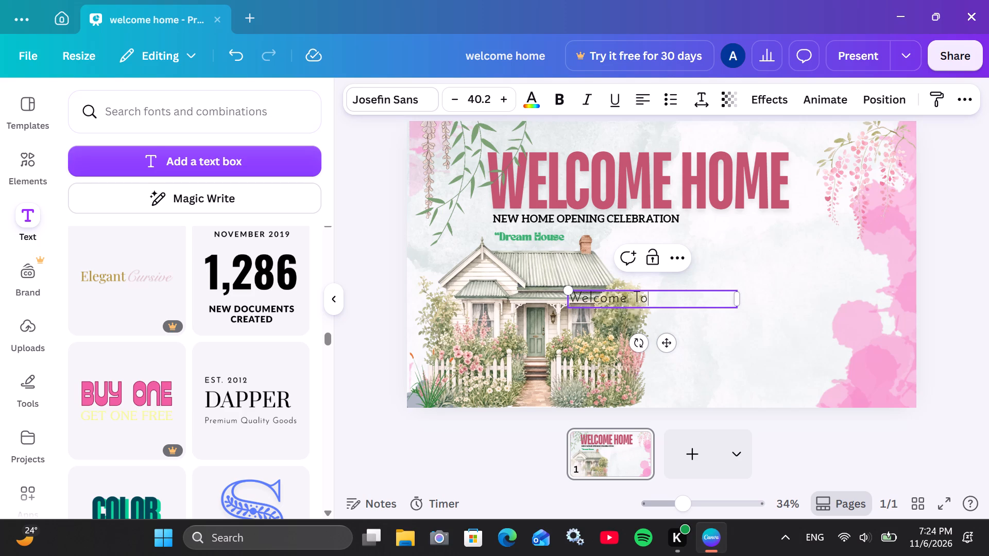
{"action": "key", "text": "space"}
{"action": "type", "text": "My"}
Continue the line with "Dream House", capitalising both words and correcting the spelling of "House".
{"action": "key", "text": "space"}
{"action": "type", "text": "dre"}
{"action": "key", "text": "BackSpace"}
{"action": "key", "text": "BackSpace"}
{"action": "key", "text": "BackSpace"}
{"action": "type", "text": "Dream"}
{"action": "key", "text": "space"}
{"action": "type", "text": "Huse"}
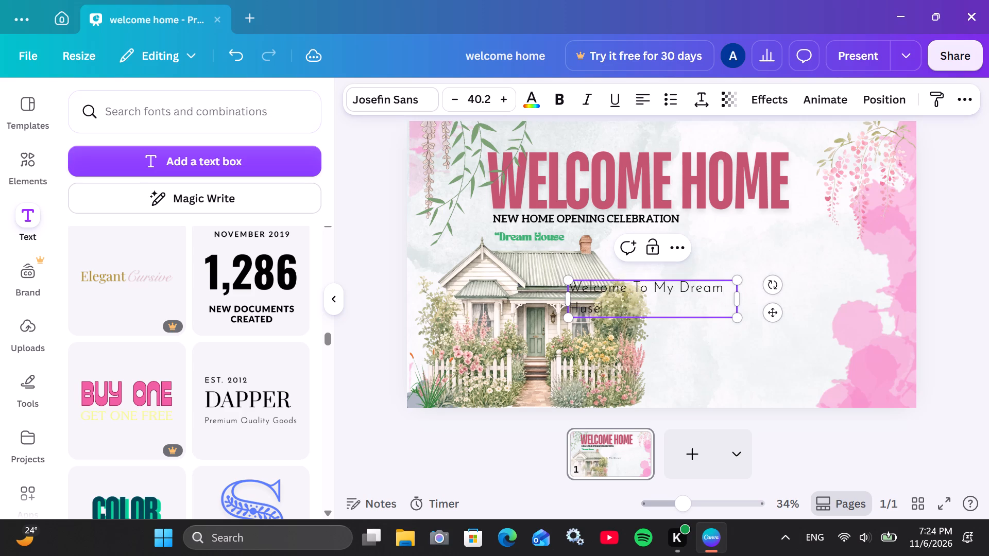
{"action": "key", "text": "space"}
{"action": "key", "text": "BackSpace"}
{"action": "key", "text": "BackSpace"}
{"action": "key", "text": "BackSpace"}
{"action": "key", "text": "BackSpace"}
{"action": "type", "text": "ause"}
{"action": "key", "text": "space"}
{"action": "key", "text": "BackSpace"}
{"action": "key", "text": "BackSpace"}
{"action": "key", "text": "BackSpace"}
{"action": "key", "text": "BackSpace"}
{"action": "key", "text": "BackSpace"}
{"action": "type", "text": "ouse"}
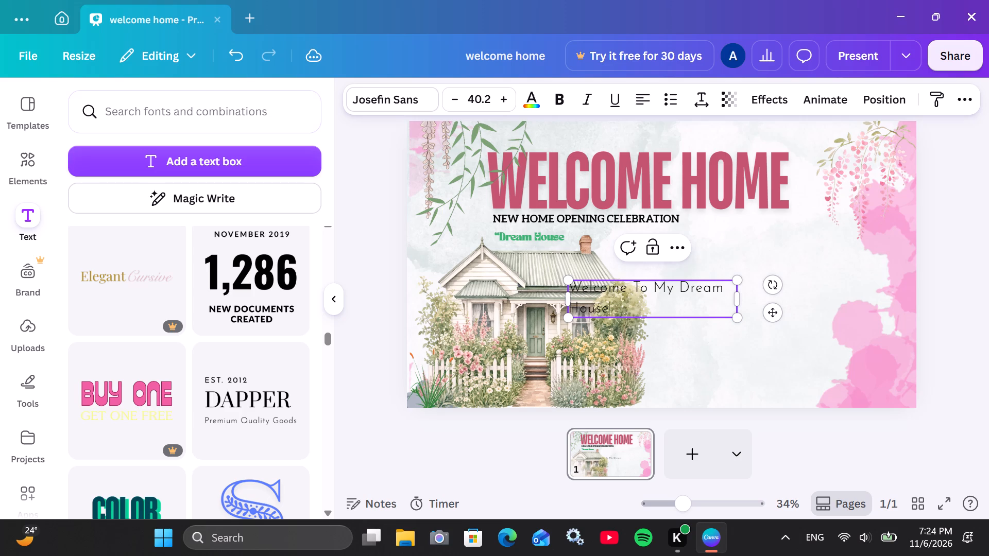
Continue the "Welcome To My Dream House" line with "( Sapno Ka Ghar )".
{"action": "key", "text": "space"}
{"action": "type", "text": "( M"}
{"action": "key", "text": "shift+BackSpace"}
{"action": "type", "text": "Sa"}
{"action": "key", "text": "p"}
{"action": "type", "text": "no"}
{"action": "key", "text": "space"}
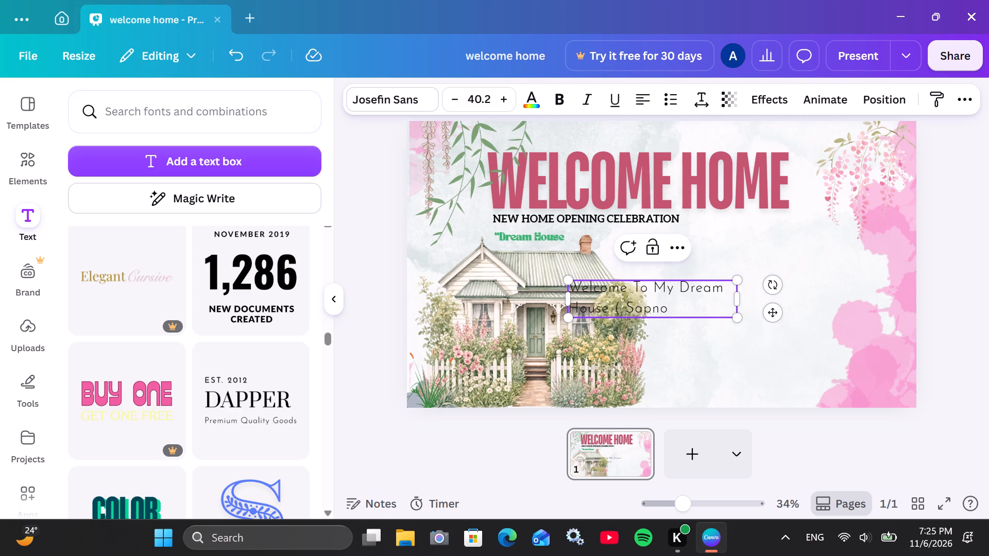
{"action": "type", "text": "Ka"}
{"action": "key", "text": "space"}
{"action": "type", "text": "GHar"}
{"action": "key", "text": "space"}
{"action": "key", "text": "BackSpace"}
{"action": "key", "text": "BackSpace"}
{"action": "key", "text": "BackSpace"}
{"action": "key", "text": "BackSpace"}
{"action": "type", "text": "har"}
{"action": "key", "text": "space"}
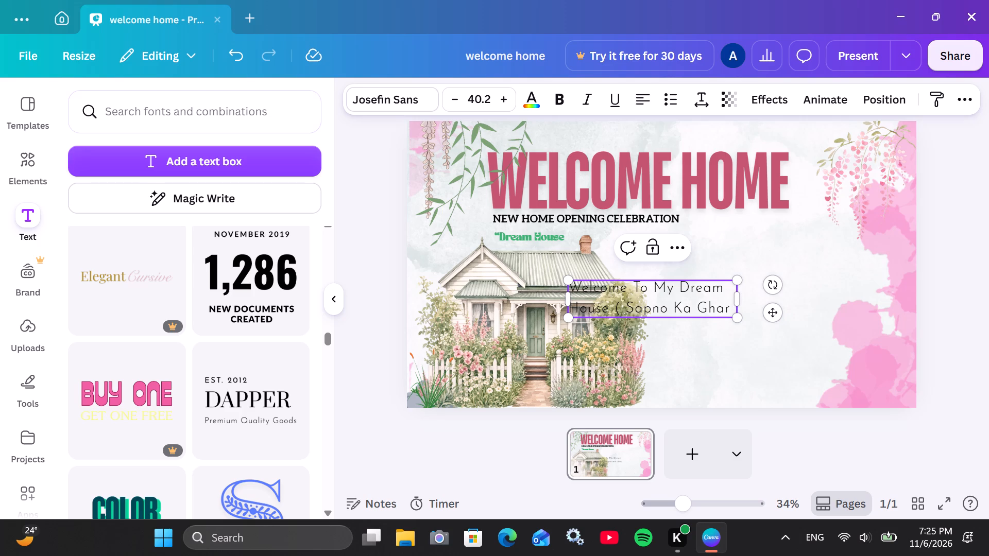
{"action": "type", "text": ")"}
{"action": "key", "text": "space"}
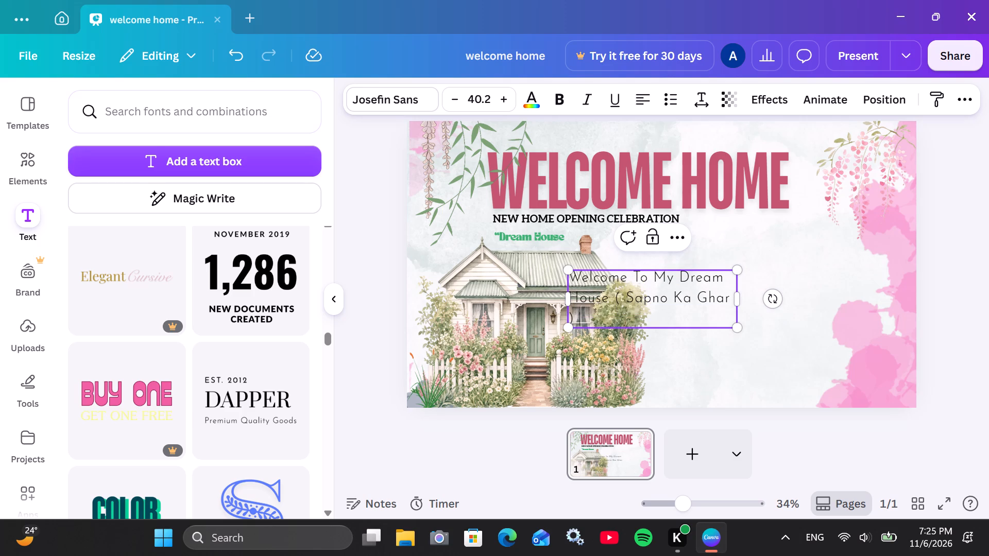
Add "This NOT" after the bracketed phrase, with "NOT" fully capitalised.
{"action": "type", "text": "THis"}
{"action": "key", "text": "BackSpace"}
{"action": "key", "text": "BackSpace"}
{"action": "key", "text": "BackSpace"}
{"action": "type", "text": "his NOt"}
{"action": "key", "text": "space"}
{"action": "key", "text": "BackSpace"}
{"action": "key", "text": "BackSpace"}
{"action": "key", "text": "BackSpace"}
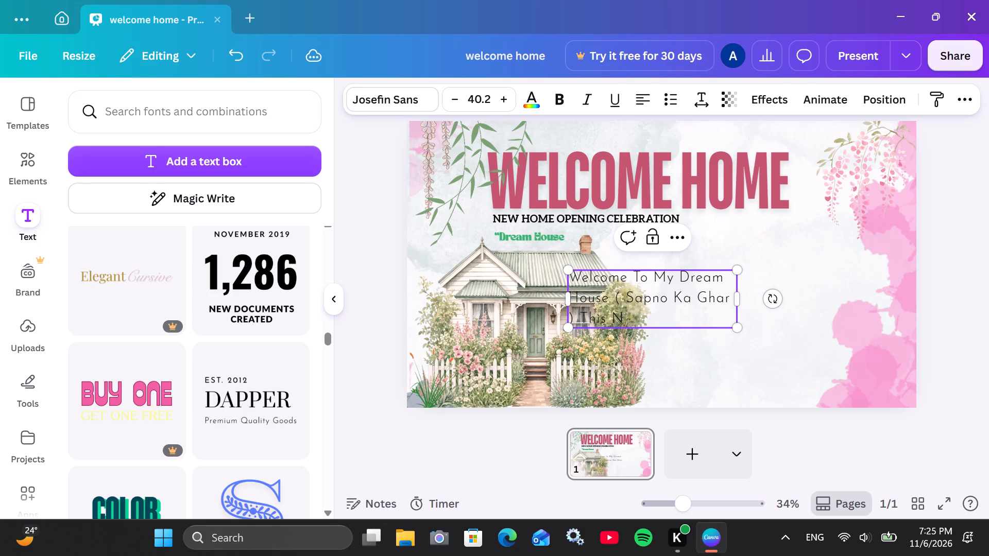
{"action": "type", "text": "OT"}
{"action": "key", "text": "space"}
Continue the sentence with "just a House", keeping "just a" in lowercase and capitalising only the first letter of "House".
{"action": "type", "text": "Jus"}
{"action": "key", "text": "BackSpace"}
{"action": "key", "text": "BackSpace"}
{"action": "key", "text": "BackSpace"}
{"action": "type", "text": "just"}
{"action": "key", "text": "space"}
{"action": "type", "text": "A"}
{"action": "key", "text": "space"}
{"action": "key", "text": "BackSpace"}
{"action": "key", "text": "BackSpace"}
{"action": "type", "text": "a H"}
{"action": "type", "text": "OUse"}
{"action": "key", "text": "BackSpace"}
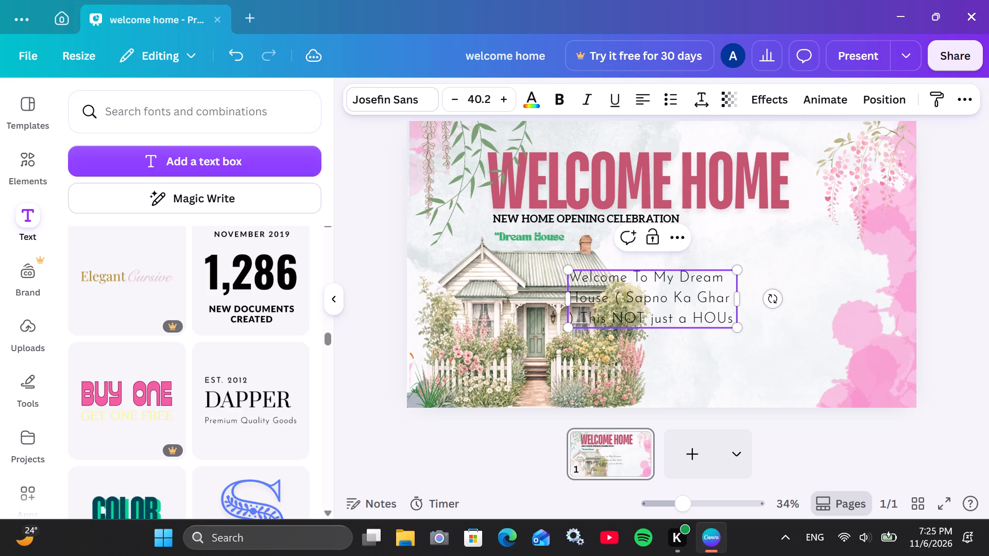
{"action": "key", "text": "BackSpace"}
{"action": "key", "text": "BackSpace"}
{"action": "key", "text": "BackSpace"}
{"action": "key", "text": "u"}
{"action": "key", "text": "BackSpace"}
{"action": "type", "text": "ouse"}
{"action": "key", "text": "space"}
Continue the paragraph with "Its My childhood dream.".
{"action": "type", "text": "Its"}
{"action": "key", "text": "space"}
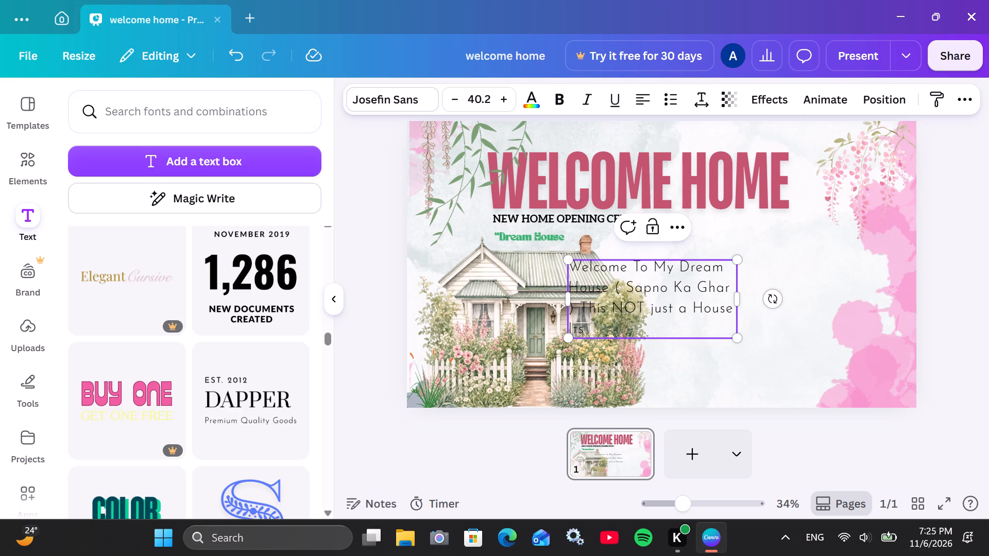
{"action": "type", "text": "MY"}
{"action": "key", "text": "space"}
{"action": "key", "text": "BackSpace"}
{"action": "key", "text": "BackSpace"}
{"action": "type", "text": "y"}
{"action": "key", "text": "space"}
{"action": "type", "text": "childhood dream"}
{"action": "key", "text": "space"}
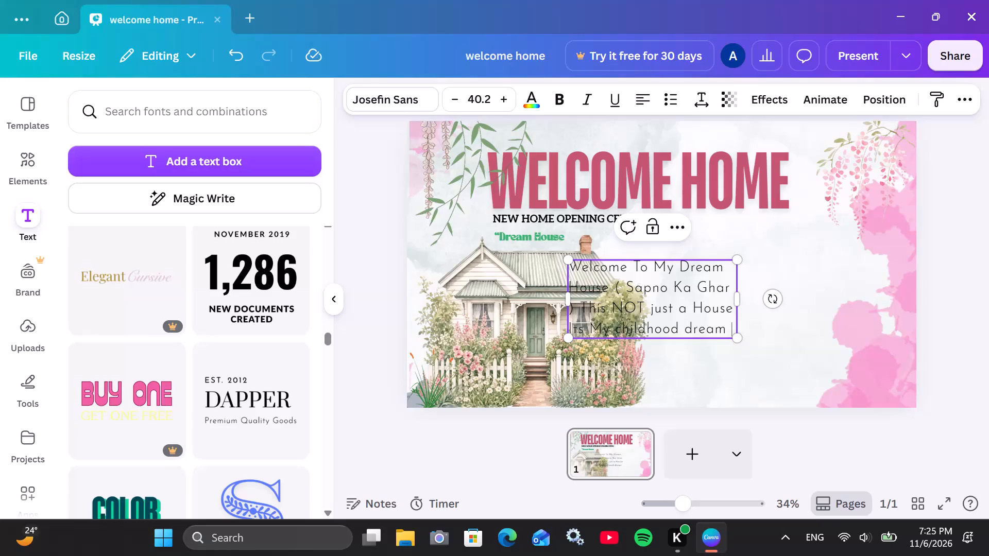
{"action": "key", "text": "BackSpace"}
{"action": "type", "text": "."}
{"action": "key", "text": "space"}
End the paragraph with the wording "bacome todays get real.".
{"action": "type", "text": "bacome ta"}
{"action": "key", "text": "BackSpace"}
{"action": "type", "text": "odays"}
{"action": "key", "text": "space"}
{"action": "type", "text": "real"}
{"action": "key", "text": "space"}
{"action": "key", "text": "BackSpace"}
{"action": "key", "text": "BackSpace"}
{"action": "key", "text": "BackSpace"}
{"action": "key", "text": "BackSpace"}
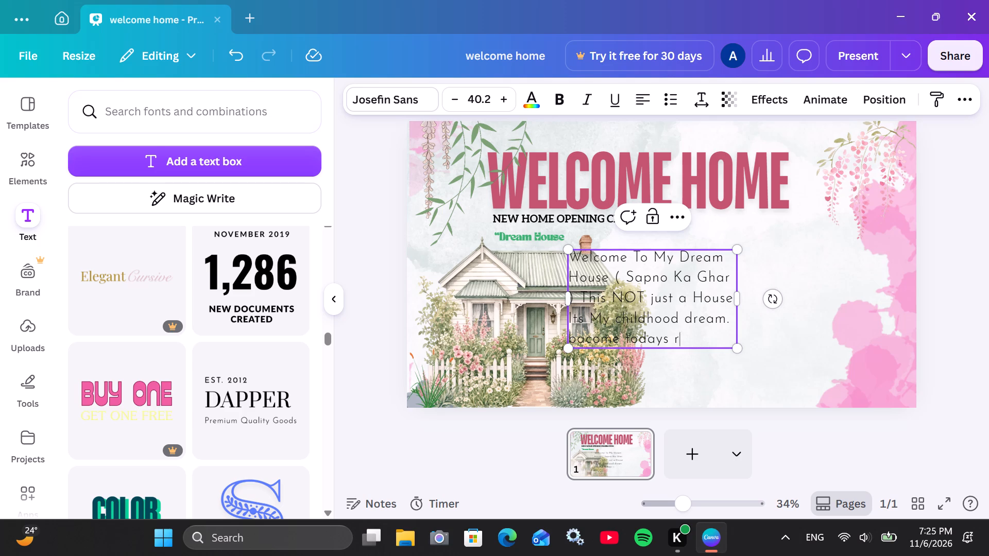
{"action": "key", "text": "BackSpace"}
{"action": "type", "text": "get"}
{"action": "key", "text": "space"}
{"action": "type", "text": "real"}
{"action": "type", "text": "."}
{"action": "key", "text": "space"}
{"action": "type", "text": "TH"}
{"action": "key", "text": "BackSpace"}
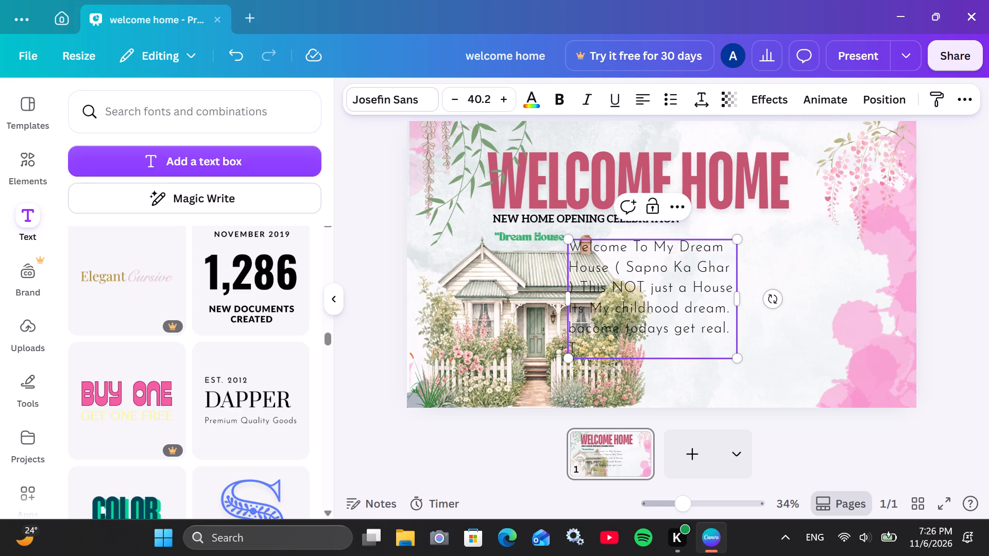
{"action": "key", "text": "BackSpace"}
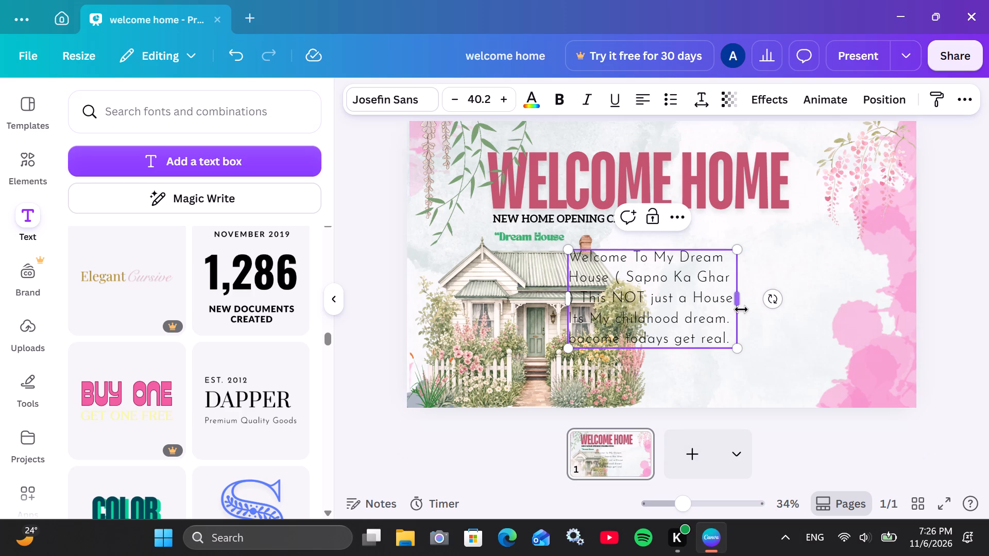
Widen the paragraph's text box and scale its text down to size 23.9.
{"action": "left_click_drag", "start_coordinate": [740, 303], "coordinate": [840, 300]}
{"action": "left_click_drag", "start_coordinate": [841, 338], "coordinate": [730, 314]}
{"action": "left_click", "coordinate": [713, 344]}
{"action": "left_click", "coordinate": [694, 285]}
Move the paragraph onto the empty area beside the cottage and scale its text down to size 15.6.
{"action": "left_click_drag", "start_coordinate": [693, 285], "coordinate": [765, 284]}
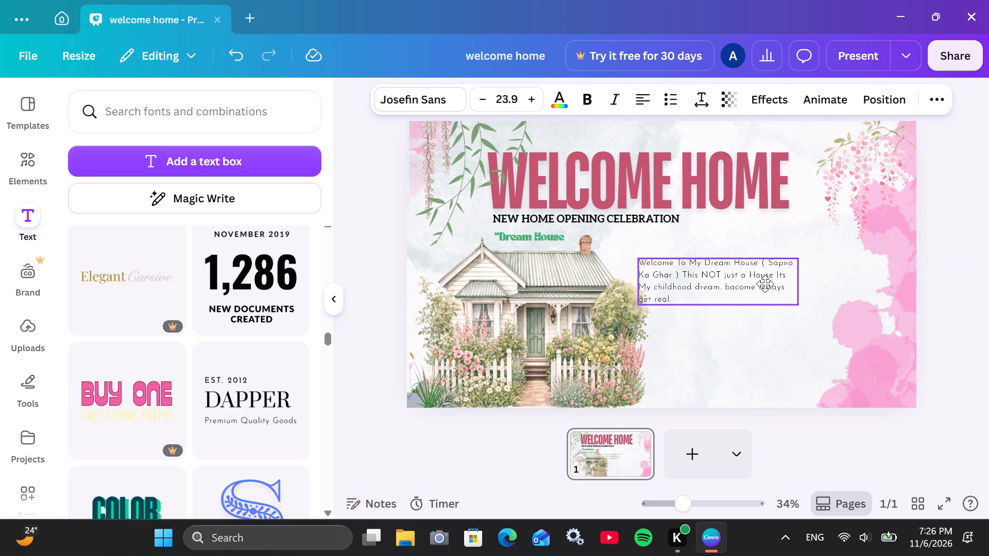
{"action": "left_click_drag", "start_coordinate": [765, 284], "coordinate": [792, 281]}
{"action": "left_click_drag", "start_coordinate": [826, 306], "coordinate": [780, 292]}
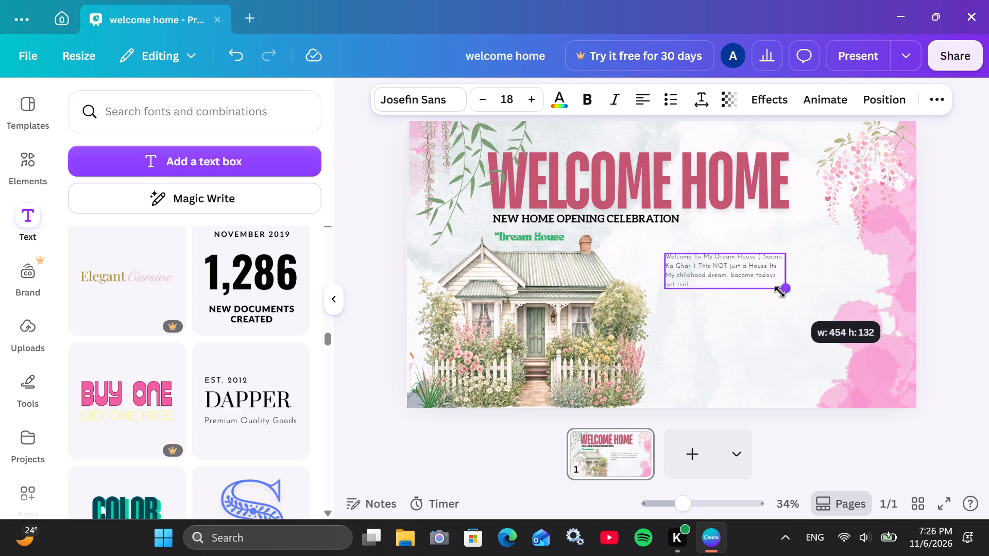
{"action": "left_click_drag", "start_coordinate": [780, 292], "coordinate": [770, 291]}
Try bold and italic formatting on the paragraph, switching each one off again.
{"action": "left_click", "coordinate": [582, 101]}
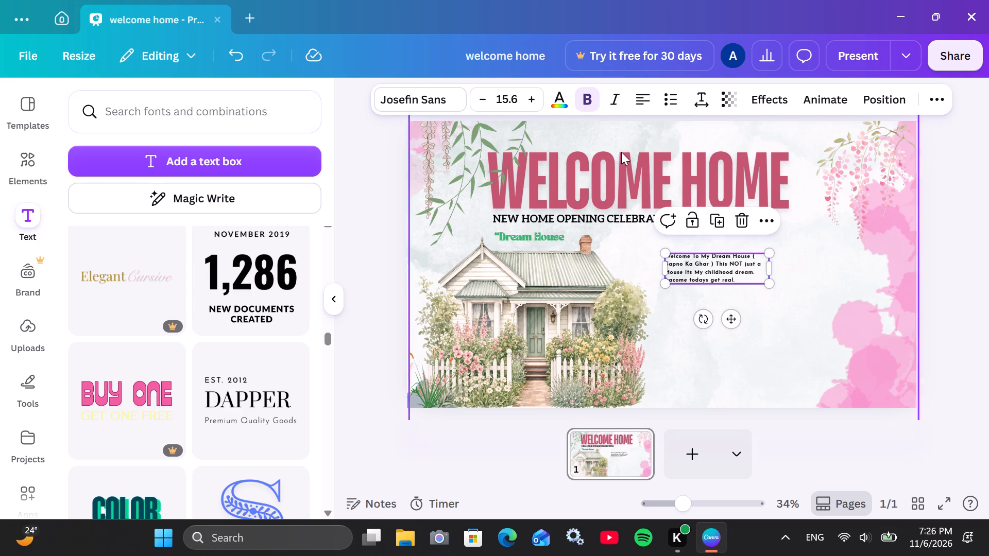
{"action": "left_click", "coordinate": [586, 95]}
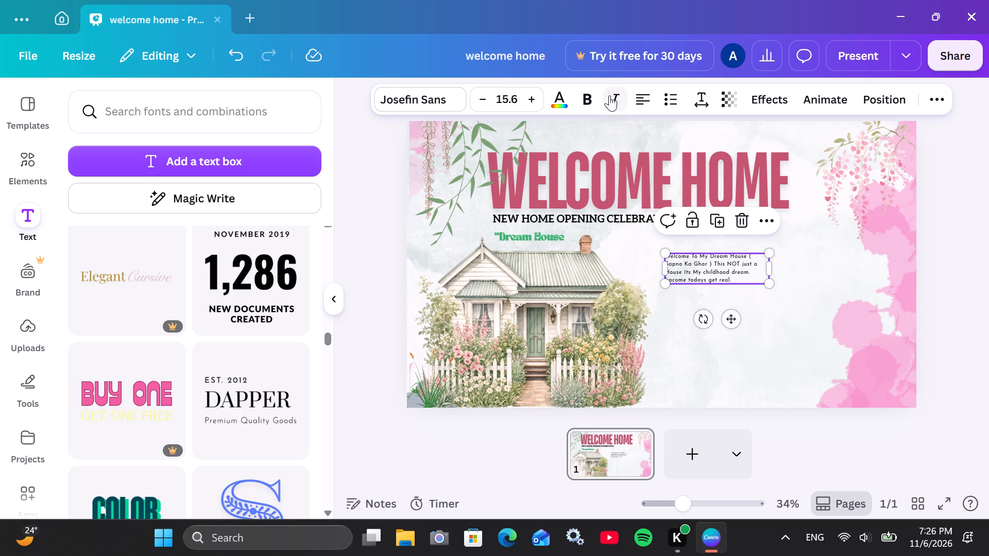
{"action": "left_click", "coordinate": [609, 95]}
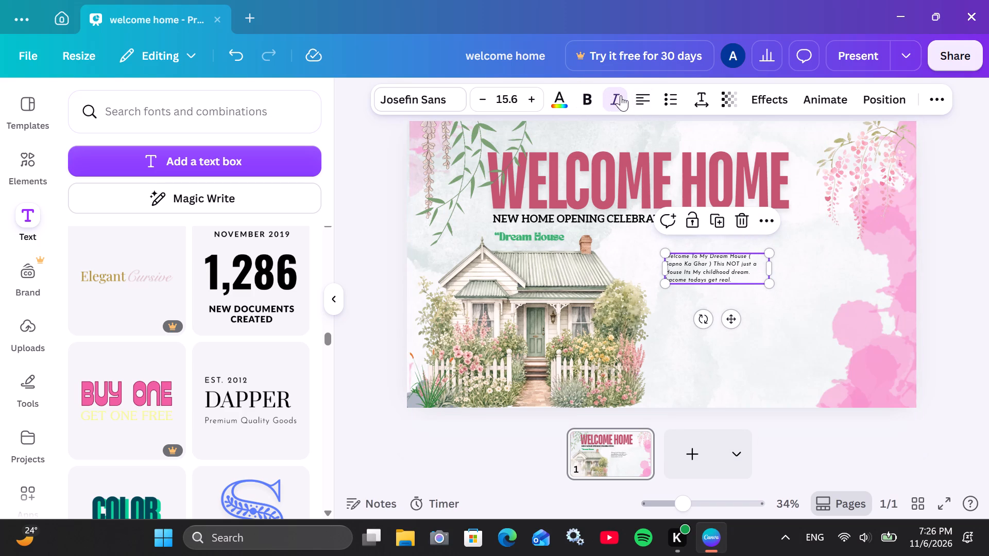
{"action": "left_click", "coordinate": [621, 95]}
Widen the paragraph's text box to about 572 so the wording wraps onto three lines.
{"action": "left_click_drag", "start_coordinate": [773, 272], "coordinate": [823, 271]}
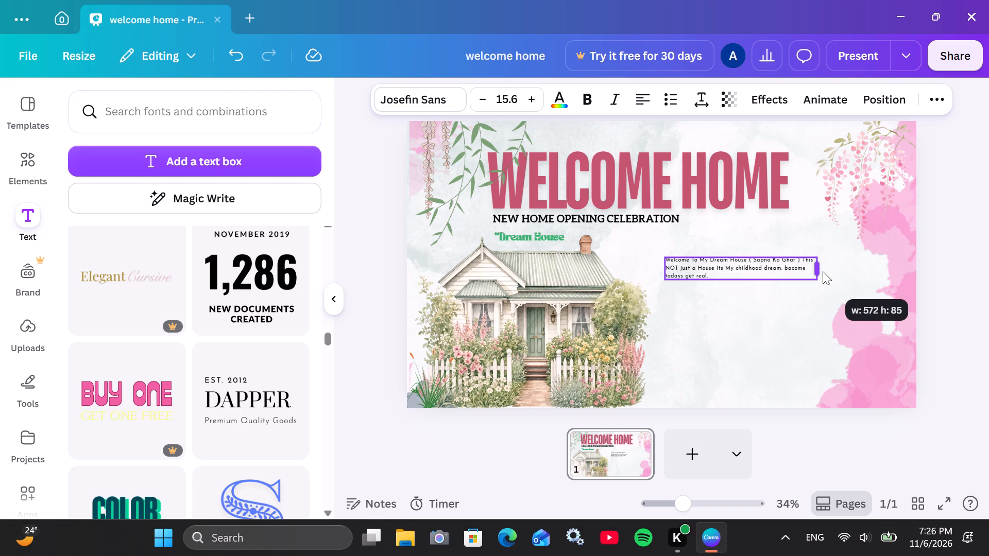
{"action": "left_click_drag", "start_coordinate": [823, 271], "coordinate": [819, 272]}
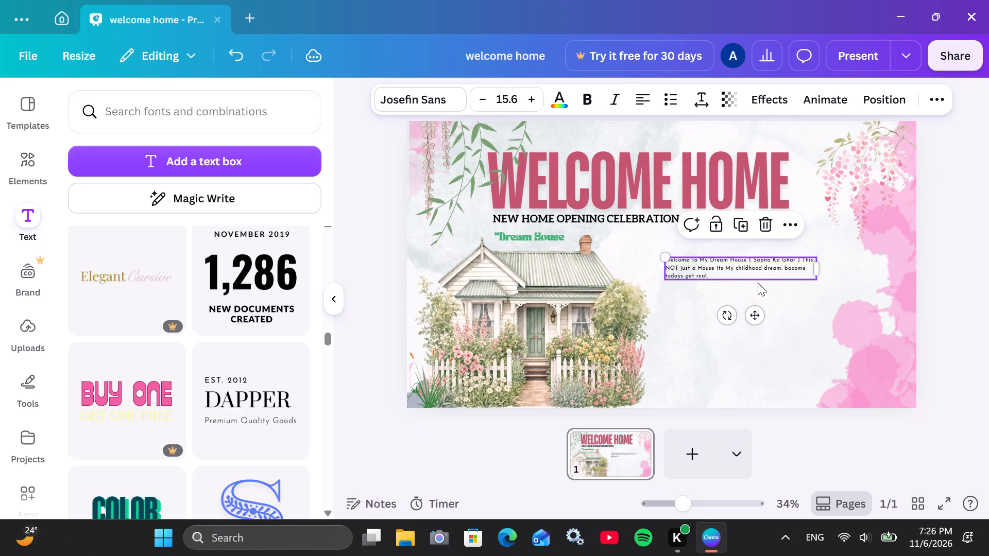
{"action": "left_click", "coordinate": [760, 296]}
Reposition the paragraph in the empty space between the cottage and the pink splashes, level with the cottage roof, and deselect it.
{"action": "left_click_drag", "start_coordinate": [752, 260], "coordinate": [765, 266]}
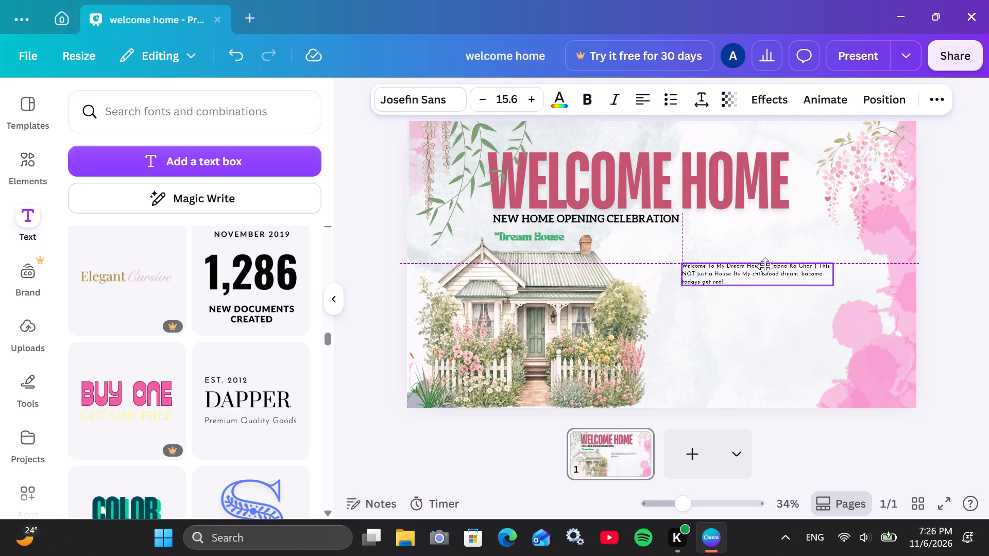
{"action": "left_click_drag", "start_coordinate": [765, 266], "coordinate": [763, 286]}
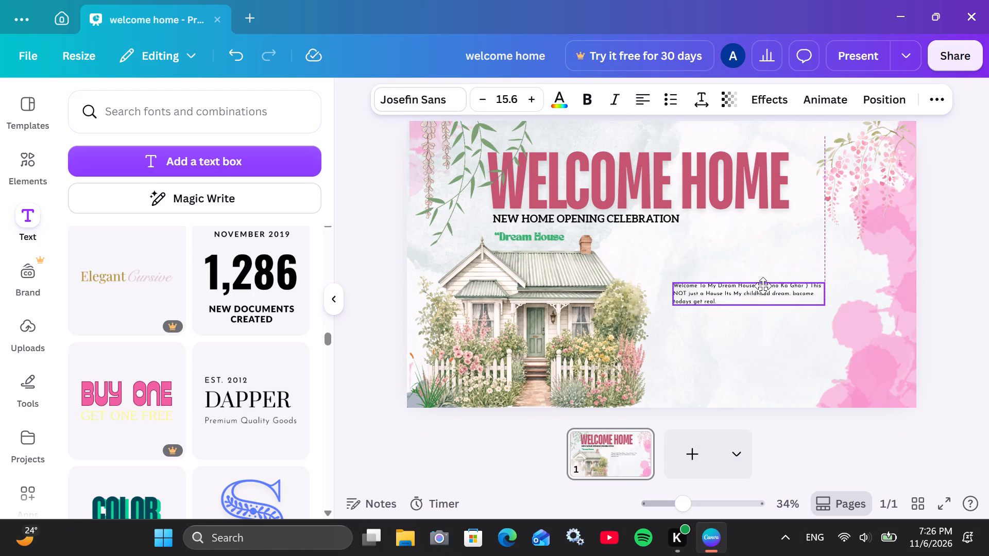
{"action": "left_click_drag", "start_coordinate": [763, 286], "coordinate": [764, 268]}
{"action": "left_click", "coordinate": [935, 269]}
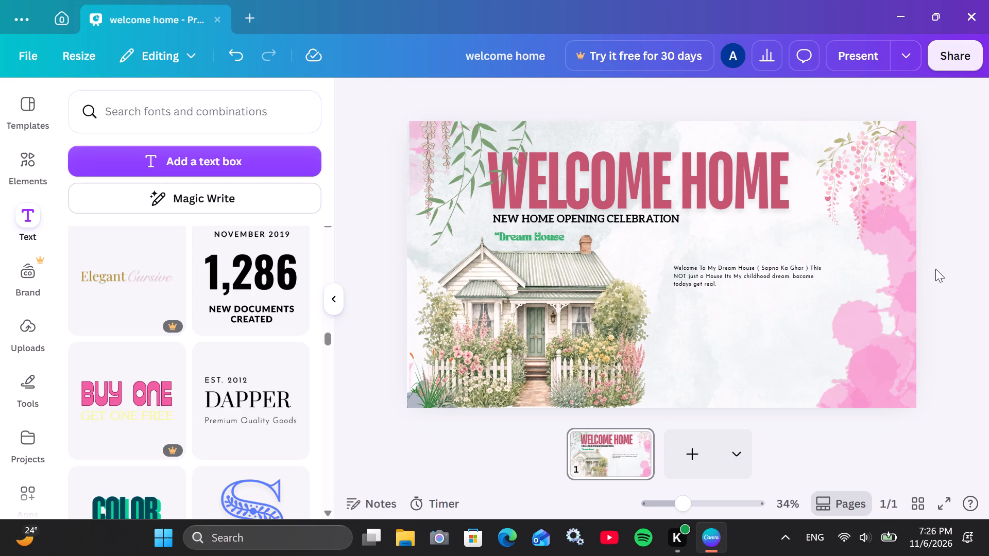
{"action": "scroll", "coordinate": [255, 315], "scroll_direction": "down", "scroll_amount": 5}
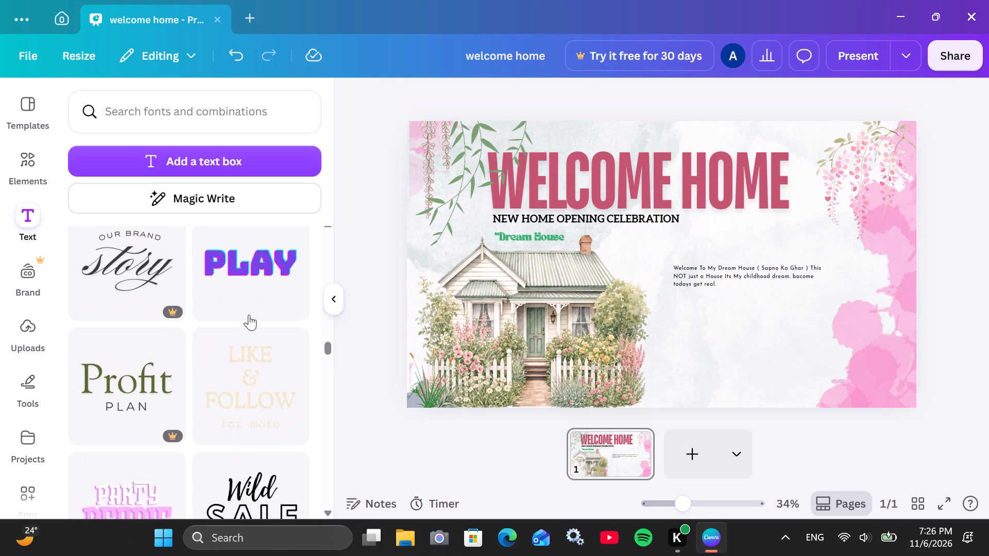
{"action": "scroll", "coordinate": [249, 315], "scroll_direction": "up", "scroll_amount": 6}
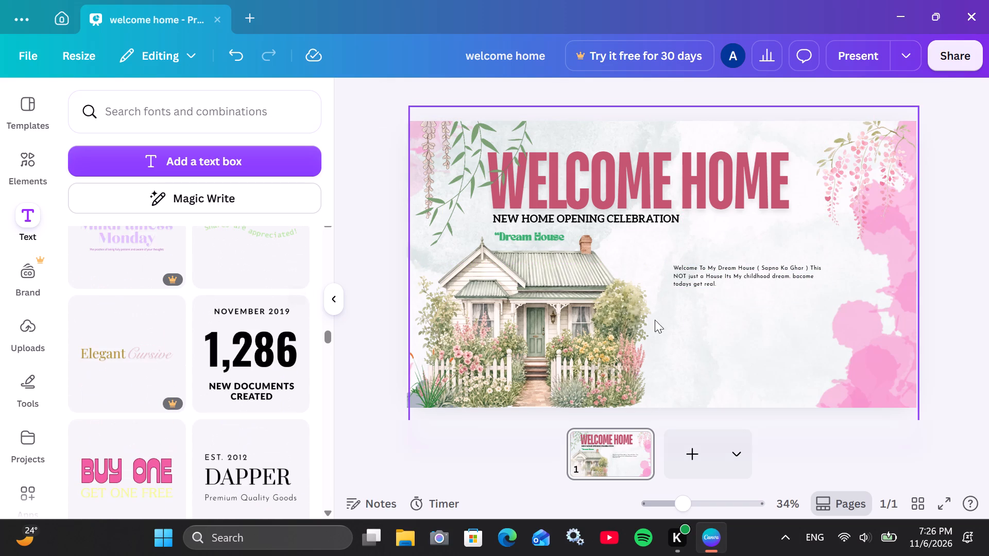
Duplicate the dream-house paragraph and place the copy directly below the original, left edges aligned.
{"action": "left_click", "coordinate": [739, 273]}
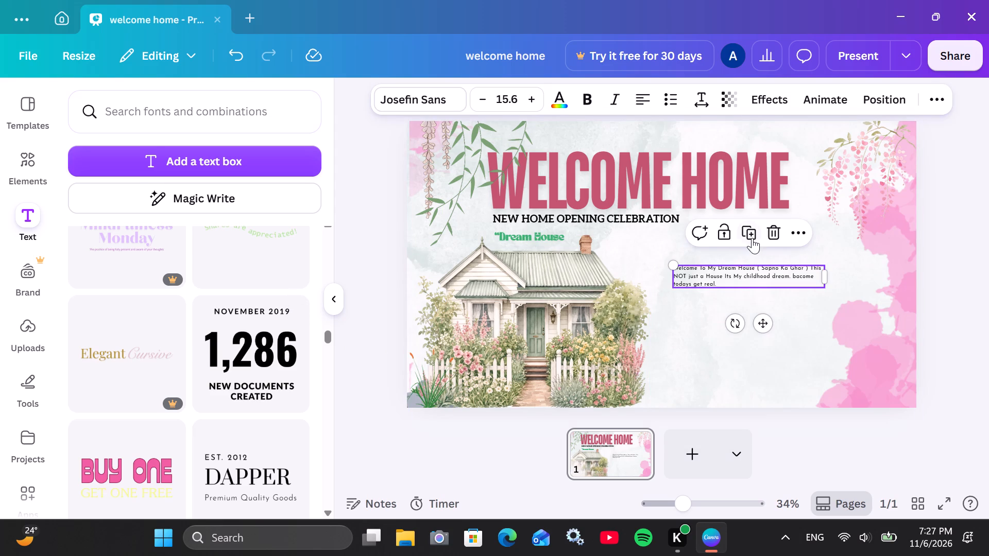
{"action": "left_click", "coordinate": [744, 234]}
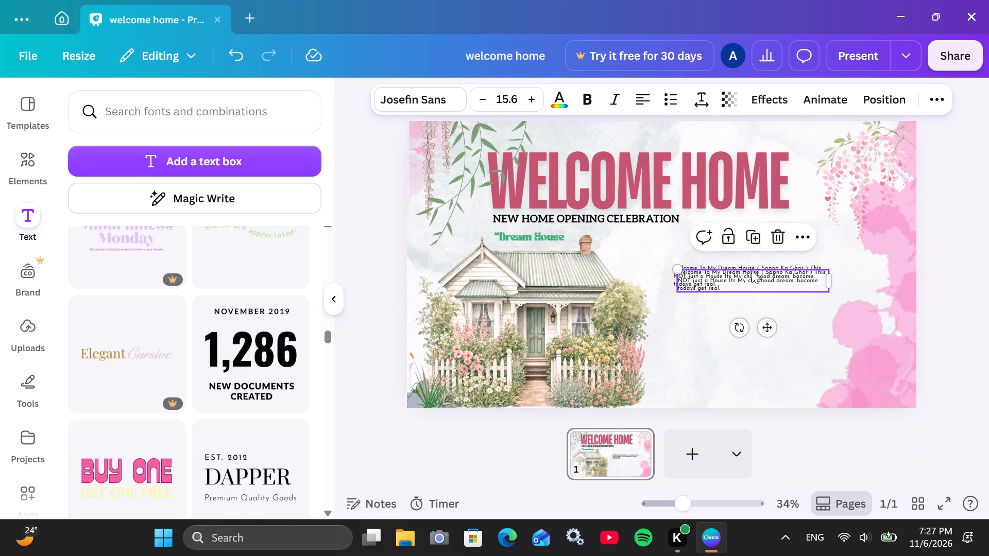
{"action": "left_click_drag", "start_coordinate": [753, 275], "coordinate": [748, 302]}
Replace the lower copy's wording with "The Touch OF Nature And enjoying With Coffey".
{"action": "double_click", "coordinate": [747, 306]}
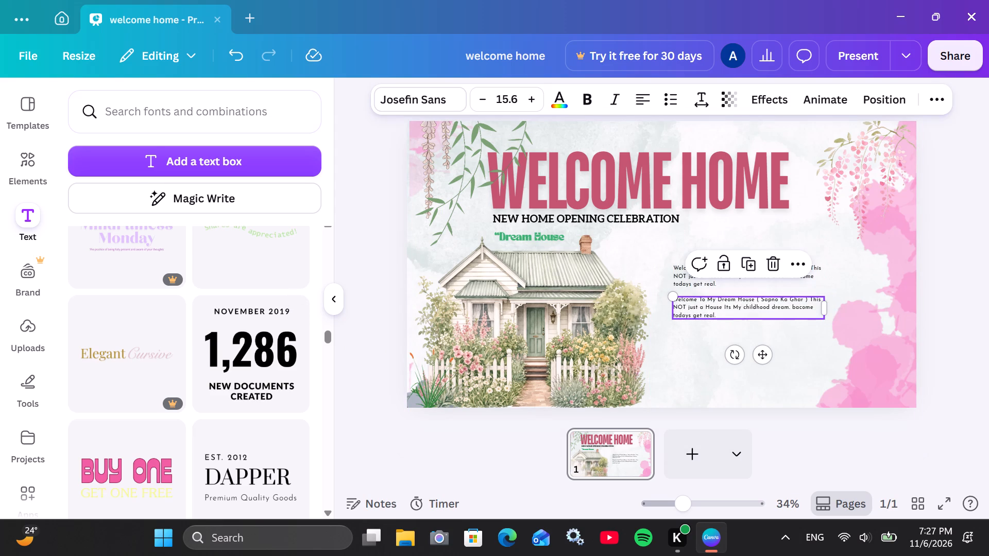
{"action": "key", "text": "BackSpace"}
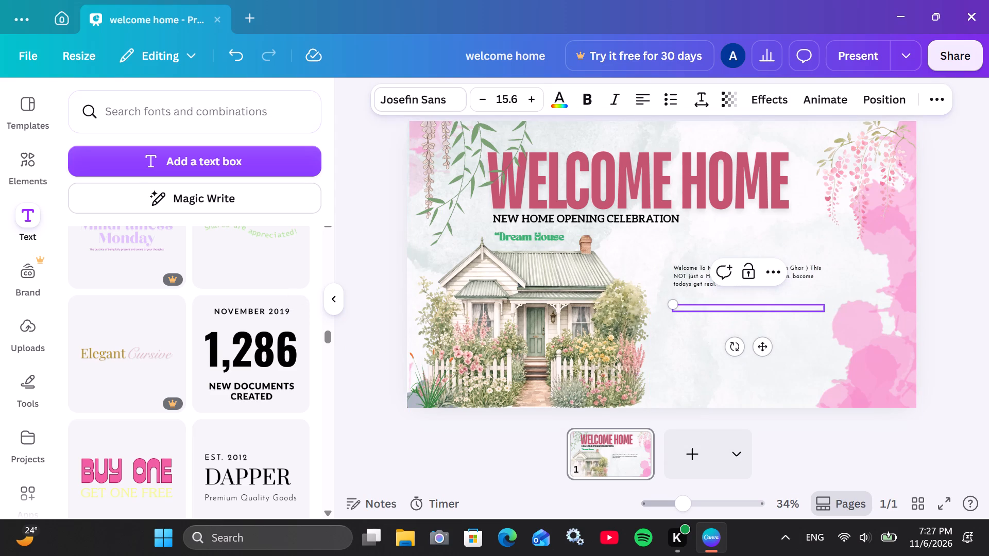
{"action": "type", "text": "THe"}
{"action": "key", "text": "BackSpace"}
{"action": "key", "text": "BackSpace"}
{"action": "key", "text": "t"}
{"action": "key", "text": "BackSpace"}
{"action": "type", "text": "The"}
{"action": "key", "text": "space"}
{"action": "type", "text": "Touch OF"}
{"action": "key", "text": "space"}
{"action": "key", "text": "shift+c"}
{"action": "key", "text": "shift+BackSpace"}
{"action": "type", "text": "Natu"}
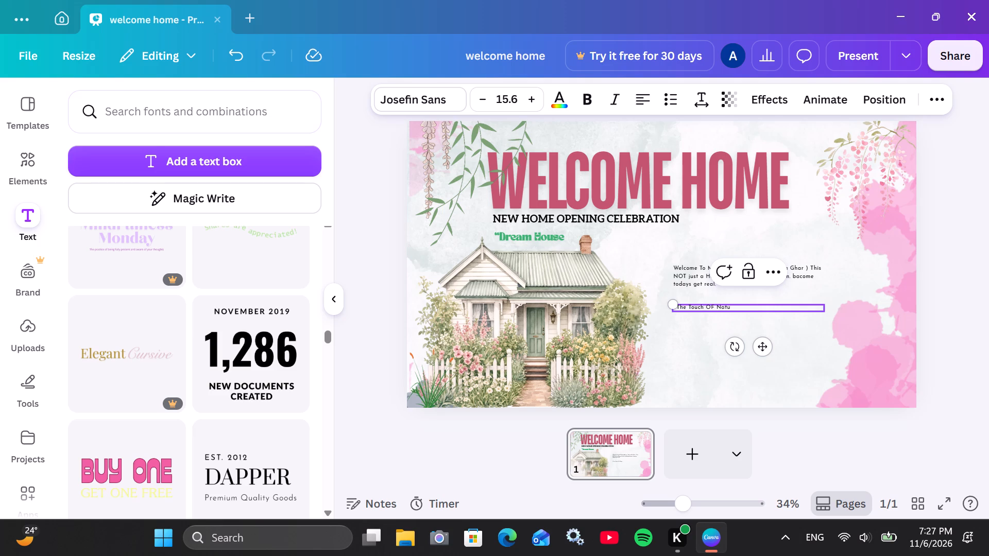
{"action": "type", "text": "re"}
{"action": "key", "text": "space"}
{"action": "type", "text": "And"}
{"action": "key", "text": "space"}
{"action": "type", "text": "enjo"}
{"action": "type", "text": "ying With"}
{"action": "key", "text": "space"}
{"action": "type", "text": "Coff"}
{"action": "type", "text": "ey"}
{"action": "key", "text": "space"}
{"action": "key", "text": "BackSpace"}
{"action": "key", "text": "BackSpace"}
{"action": "key", "text": "y"}
{"action": "key", "text": "space"}
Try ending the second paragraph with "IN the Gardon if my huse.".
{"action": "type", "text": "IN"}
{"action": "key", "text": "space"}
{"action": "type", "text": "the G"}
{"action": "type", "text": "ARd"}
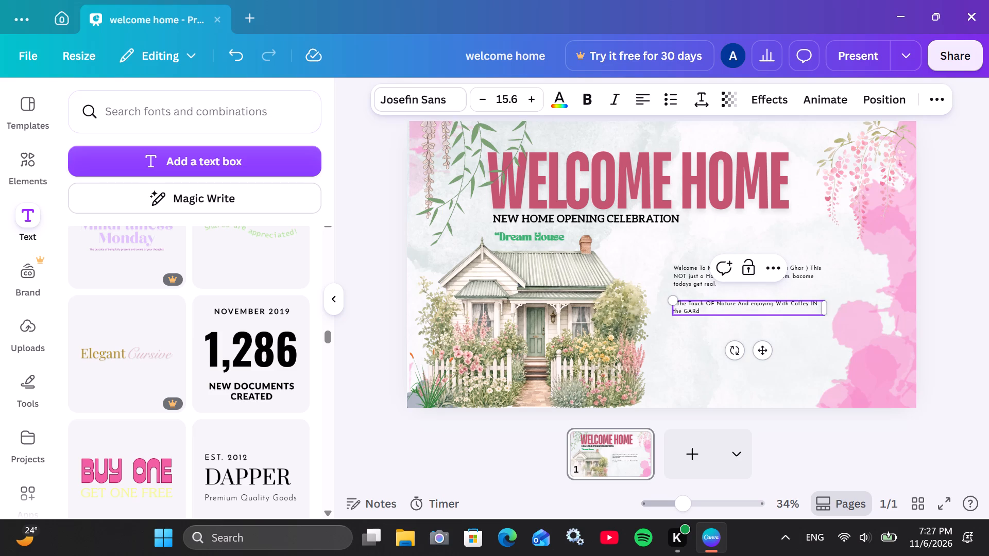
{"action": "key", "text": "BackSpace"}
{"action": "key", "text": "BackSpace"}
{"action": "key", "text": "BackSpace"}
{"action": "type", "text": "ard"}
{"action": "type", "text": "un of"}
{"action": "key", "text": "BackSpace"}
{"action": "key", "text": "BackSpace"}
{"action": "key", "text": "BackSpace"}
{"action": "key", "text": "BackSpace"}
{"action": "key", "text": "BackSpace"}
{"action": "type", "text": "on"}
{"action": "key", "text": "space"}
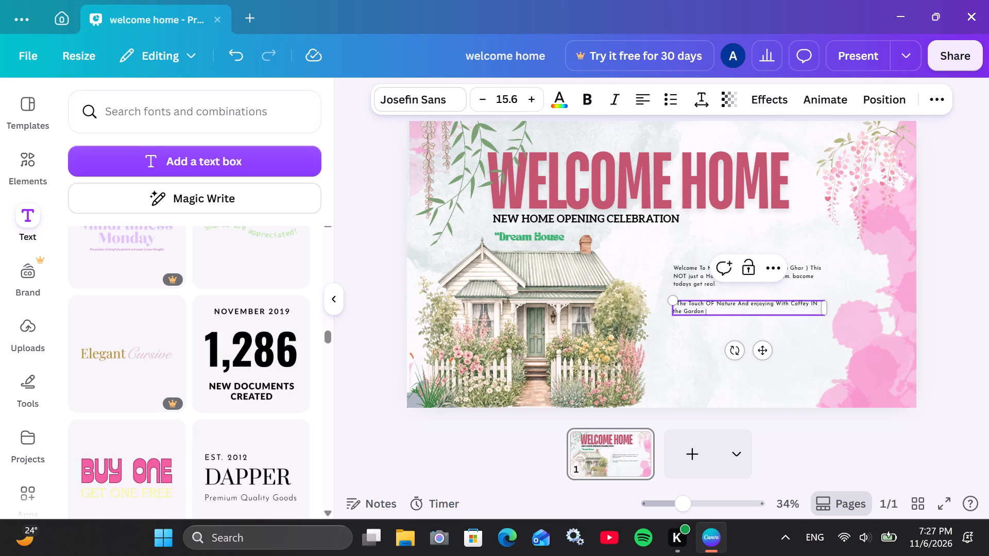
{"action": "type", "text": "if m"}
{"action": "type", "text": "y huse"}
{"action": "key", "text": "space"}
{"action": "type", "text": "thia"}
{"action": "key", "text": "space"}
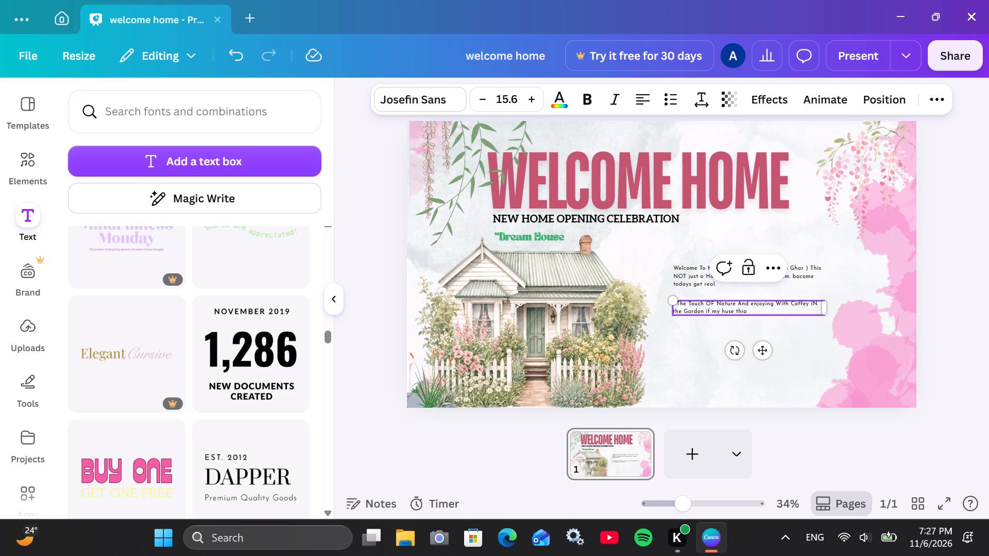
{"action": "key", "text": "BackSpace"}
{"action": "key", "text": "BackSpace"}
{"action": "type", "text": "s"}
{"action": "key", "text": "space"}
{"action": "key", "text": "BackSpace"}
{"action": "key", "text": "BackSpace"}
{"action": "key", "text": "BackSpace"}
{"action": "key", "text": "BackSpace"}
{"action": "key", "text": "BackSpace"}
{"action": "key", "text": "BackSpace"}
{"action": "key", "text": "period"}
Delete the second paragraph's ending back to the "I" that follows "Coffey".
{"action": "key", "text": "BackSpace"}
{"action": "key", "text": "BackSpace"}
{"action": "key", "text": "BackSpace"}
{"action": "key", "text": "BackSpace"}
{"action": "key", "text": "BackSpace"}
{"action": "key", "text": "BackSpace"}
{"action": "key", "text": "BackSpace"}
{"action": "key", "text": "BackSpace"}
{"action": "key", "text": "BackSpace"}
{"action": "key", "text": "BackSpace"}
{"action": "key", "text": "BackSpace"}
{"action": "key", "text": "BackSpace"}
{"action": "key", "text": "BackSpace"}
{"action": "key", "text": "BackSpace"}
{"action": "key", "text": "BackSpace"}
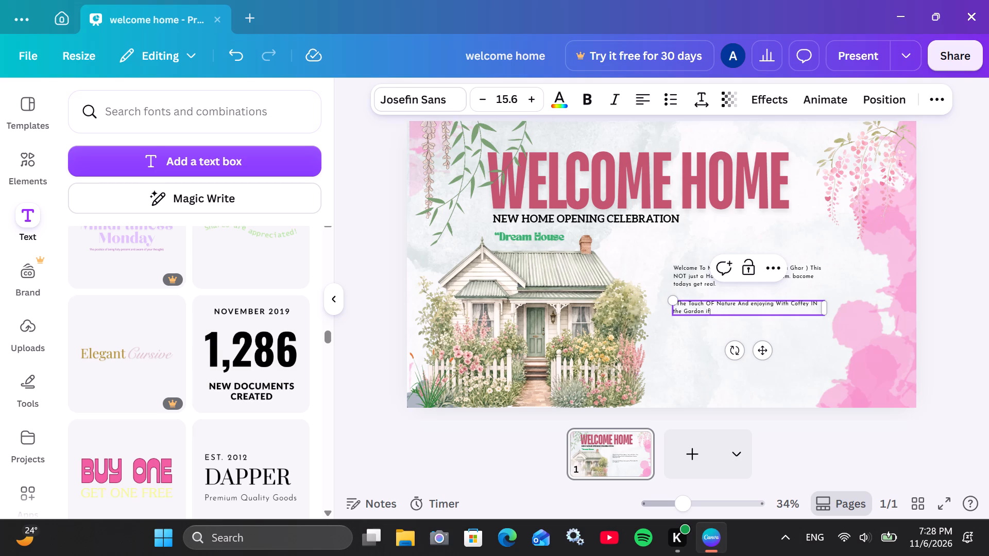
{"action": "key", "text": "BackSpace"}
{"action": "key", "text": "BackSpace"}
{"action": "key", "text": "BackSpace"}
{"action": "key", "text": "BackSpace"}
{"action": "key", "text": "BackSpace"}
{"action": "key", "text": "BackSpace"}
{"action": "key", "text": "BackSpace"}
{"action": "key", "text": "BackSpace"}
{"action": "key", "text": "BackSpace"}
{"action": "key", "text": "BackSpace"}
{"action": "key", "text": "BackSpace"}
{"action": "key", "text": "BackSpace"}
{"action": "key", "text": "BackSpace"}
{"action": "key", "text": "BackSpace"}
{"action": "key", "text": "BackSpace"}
Continue the second paragraph after "Coffey" so that it ends with "In My".
{"action": "type", "text": "n"}
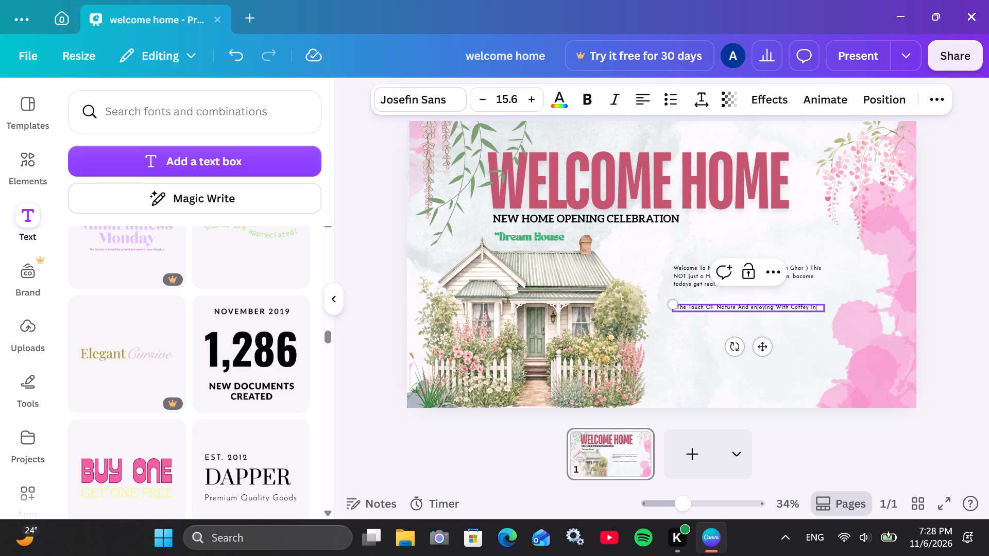
{"action": "key", "text": "space"}
{"action": "key", "text": "shift+m"}
{"action": "type", "text": "Y"}
{"action": "key", "text": "space"}
{"action": "key", "text": "BackSpace"}
{"action": "key", "text": "BackSpace"}
{"action": "type", "text": "y"}
{"action": "key", "text": "space"}
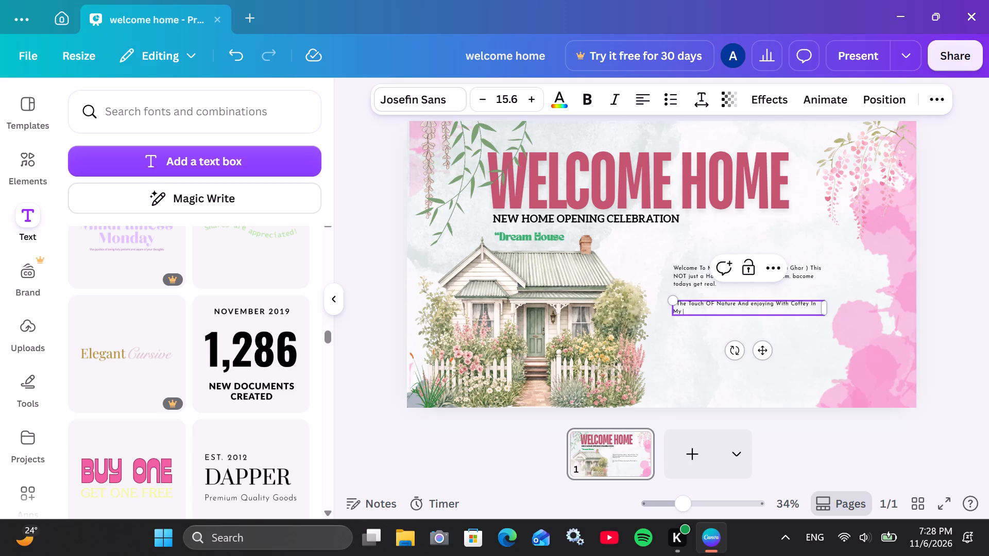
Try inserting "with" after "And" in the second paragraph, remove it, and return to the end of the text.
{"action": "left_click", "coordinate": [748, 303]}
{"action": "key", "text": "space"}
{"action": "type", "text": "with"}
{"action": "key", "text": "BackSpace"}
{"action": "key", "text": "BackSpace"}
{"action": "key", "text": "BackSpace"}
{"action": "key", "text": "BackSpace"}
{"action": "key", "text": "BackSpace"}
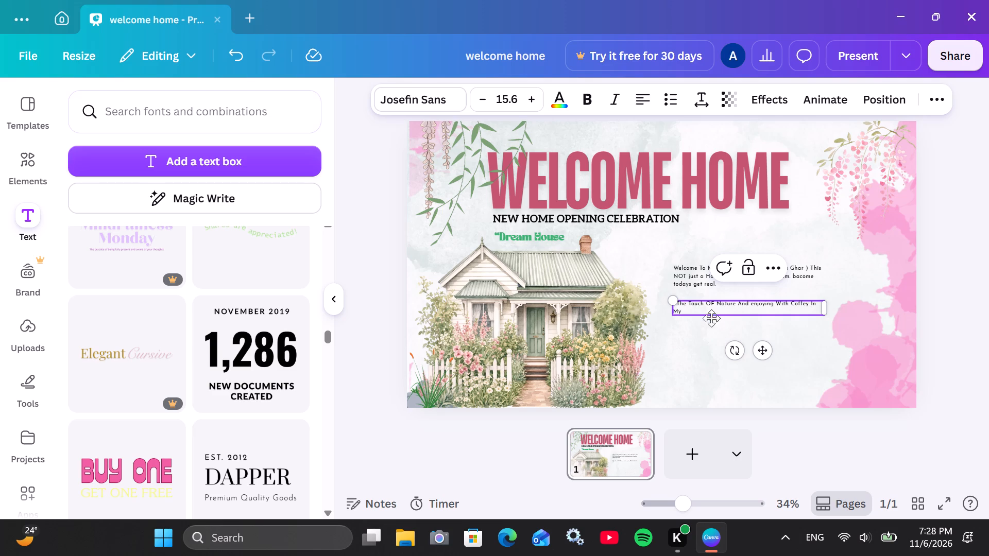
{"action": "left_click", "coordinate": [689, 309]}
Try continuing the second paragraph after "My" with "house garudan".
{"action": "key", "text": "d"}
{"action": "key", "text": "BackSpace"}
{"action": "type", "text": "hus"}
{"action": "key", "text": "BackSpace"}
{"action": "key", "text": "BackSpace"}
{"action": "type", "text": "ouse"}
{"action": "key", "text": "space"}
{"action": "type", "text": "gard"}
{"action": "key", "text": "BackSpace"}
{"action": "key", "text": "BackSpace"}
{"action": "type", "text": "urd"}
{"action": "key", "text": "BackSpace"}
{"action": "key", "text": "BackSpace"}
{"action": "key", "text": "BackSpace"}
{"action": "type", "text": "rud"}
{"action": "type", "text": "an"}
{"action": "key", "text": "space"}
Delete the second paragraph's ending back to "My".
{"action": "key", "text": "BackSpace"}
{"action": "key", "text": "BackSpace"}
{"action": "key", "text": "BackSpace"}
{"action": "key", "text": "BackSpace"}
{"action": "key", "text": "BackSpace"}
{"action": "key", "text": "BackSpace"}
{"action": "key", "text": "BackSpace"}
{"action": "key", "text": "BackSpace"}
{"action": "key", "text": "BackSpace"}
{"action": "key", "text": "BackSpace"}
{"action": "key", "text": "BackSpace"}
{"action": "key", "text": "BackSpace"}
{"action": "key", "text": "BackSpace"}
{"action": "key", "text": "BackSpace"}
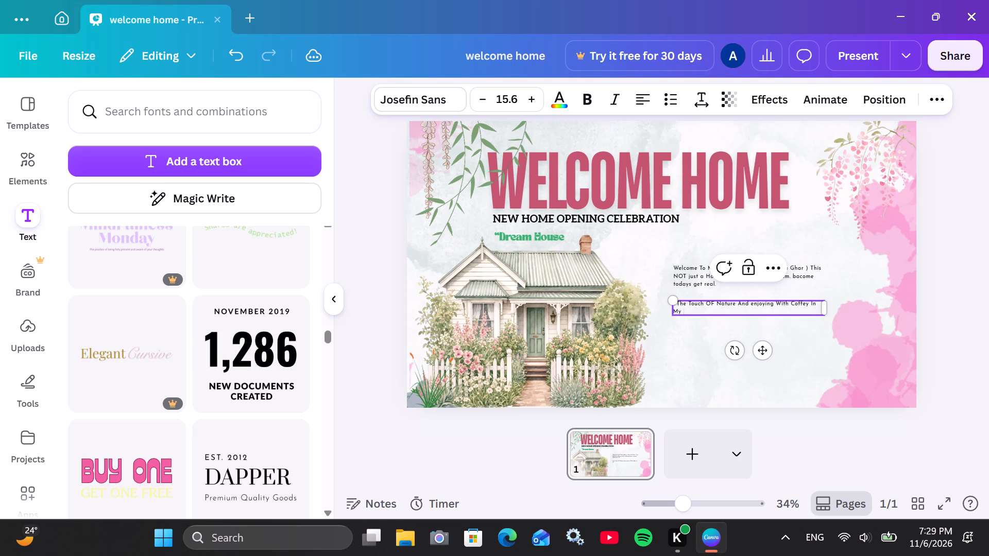
End the second paragraph's first sentence with "gardan." after "My".
{"action": "type", "text": "gar"}
{"action": "type", "text": "du"}
{"action": "key", "text": "BackSpace"}
{"action": "type", "text": "am"}
{"action": "key", "text": "BackSpace"}
{"action": "key", "text": "n"}
{"action": "key", "text": "space"}
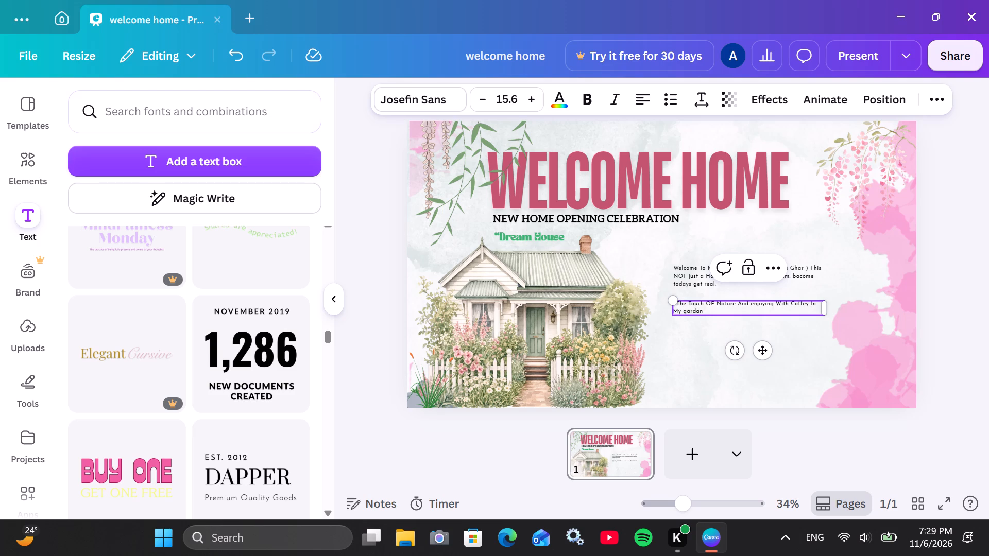
{"action": "key", "text": "BackSpace"}
{"action": "type", "text": "."}
{"action": "key", "text": "space"}
Start a new sentence in the second paragraph with "so" after "gardan.".
{"action": "type", "text": "so weklcon"}
{"action": "key", "text": "BackSpace"}
{"action": "key", "text": "BackSpace"}
{"action": "key", "text": "BackSpace"}
{"action": "key", "text": "BackSpace"}
{"action": "key", "text": "BackSpace"}
{"action": "key", "text": "BackSpace"}
{"action": "key", "text": "BackSpace"}
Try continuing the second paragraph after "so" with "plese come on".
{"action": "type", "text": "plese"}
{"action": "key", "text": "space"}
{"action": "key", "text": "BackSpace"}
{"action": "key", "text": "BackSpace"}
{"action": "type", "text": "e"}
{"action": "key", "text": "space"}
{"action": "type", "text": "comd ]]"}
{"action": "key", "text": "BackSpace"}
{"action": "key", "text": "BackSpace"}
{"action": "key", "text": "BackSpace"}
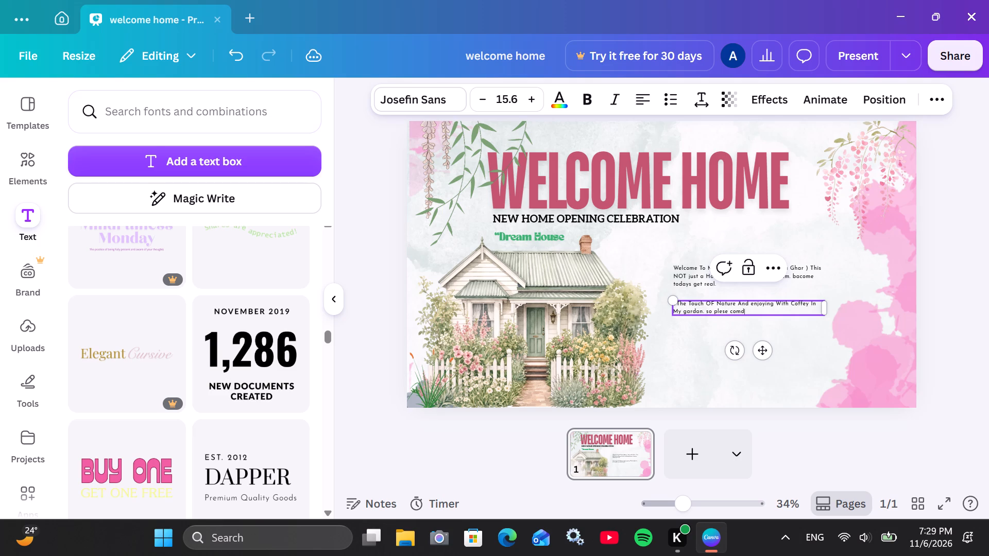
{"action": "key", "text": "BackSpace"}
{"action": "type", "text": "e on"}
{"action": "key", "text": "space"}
Replace "plese come on" at the end of the second paragraph with "please come on".
{"action": "key", "text": "BackSpace"}
{"action": "key", "text": "BackSpace"}
{"action": "key", "text": "BackSpace"}
{"action": "key", "text": "BackSpace"}
{"action": "key", "text": "BackSpace"}
{"action": "key", "text": "BackSpace"}
{"action": "key", "text": "BackSpace"}
{"action": "key", "text": "BackSpace"}
{"action": "key", "text": "BackSpace"}
{"action": "key", "text": "BackSpace"}
{"action": "key", "text": "BackSpace"}
{"action": "type", "text": "ase"}
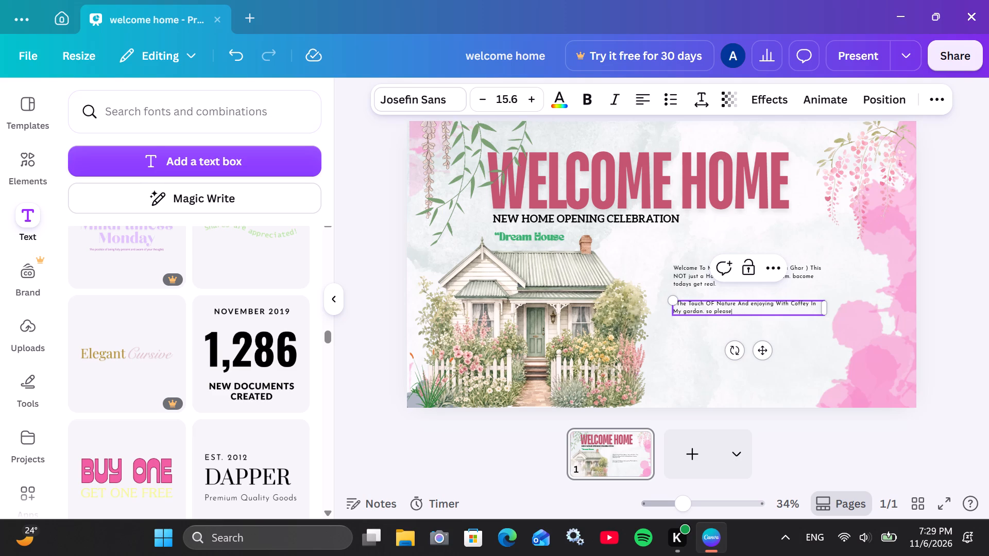
{"action": "key", "text": "space"}
{"action": "type", "text": "come"}
{"action": "key", "text": "space"}
{"action": "type", "text": "on"}
{"action": "key", "text": "space"}
Add the date "25 november, 2026" after "please come on" in the second paragraph.
{"action": "type", "text": "25"}
{"action": "key", "text": "space"}
{"action": "type", "text": "november"}
{"action": "key", "text": "space"}
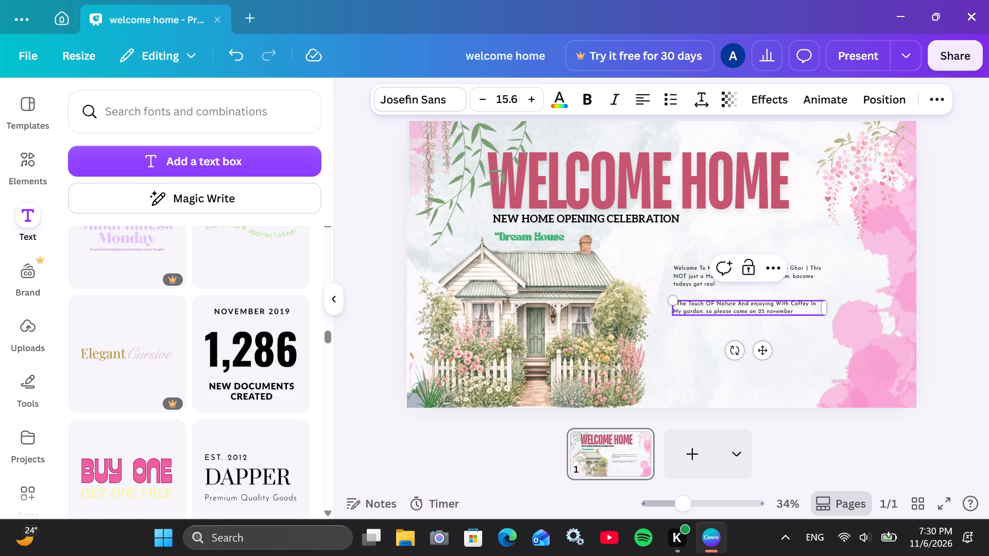
{"action": "key", "text": "BackSpace"}
{"action": "type", "text": ", 2026"}
{"action": "key", "text": "space"}
Continue the second paragraph after the date with "for the opening of my house".
{"action": "type", "text": "for the cle"}
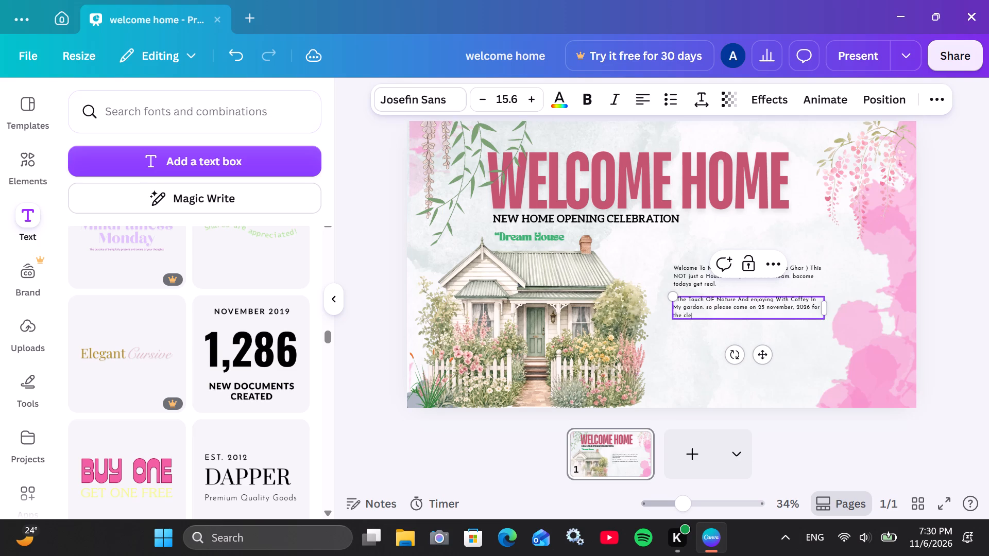
{"action": "key", "text": "BackSpace"}
{"action": "key", "text": "BackSpace"}
{"action": "key", "text": "BackSpace"}
{"action": "key", "text": "BackSpace"}
{"action": "key", "text": "BackSpace"}
{"action": "key", "text": "BackSpace"}
{"action": "key", "text": "BackSpace"}
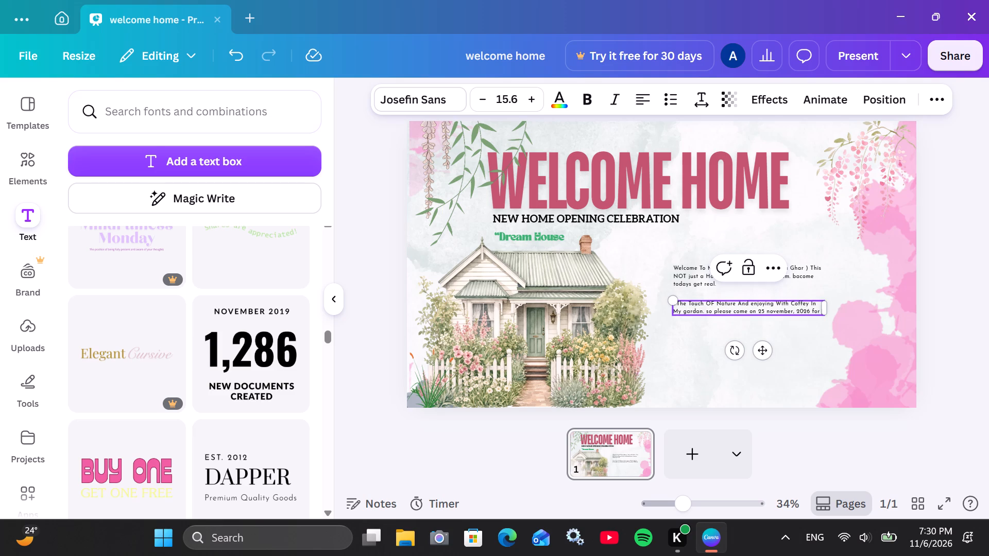
{"action": "type", "text": "the opening"}
{"action": "key", "text": "space"}
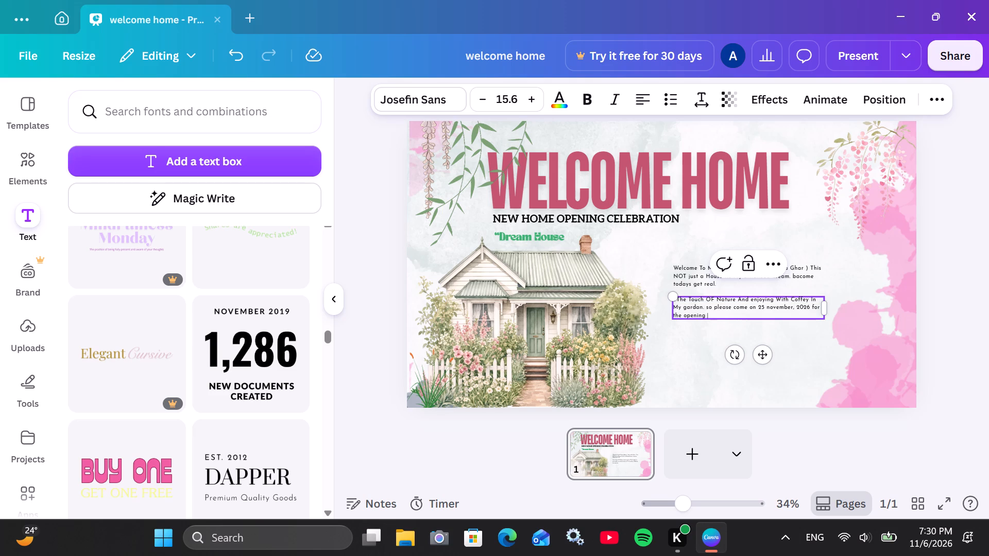
{"action": "type", "text": "of my house"}
{"action": "key", "text": "space"}
Complete the invitation sentence in the second paragraph with "and celebarte with me.".
{"action": "type", "text": "nd"}
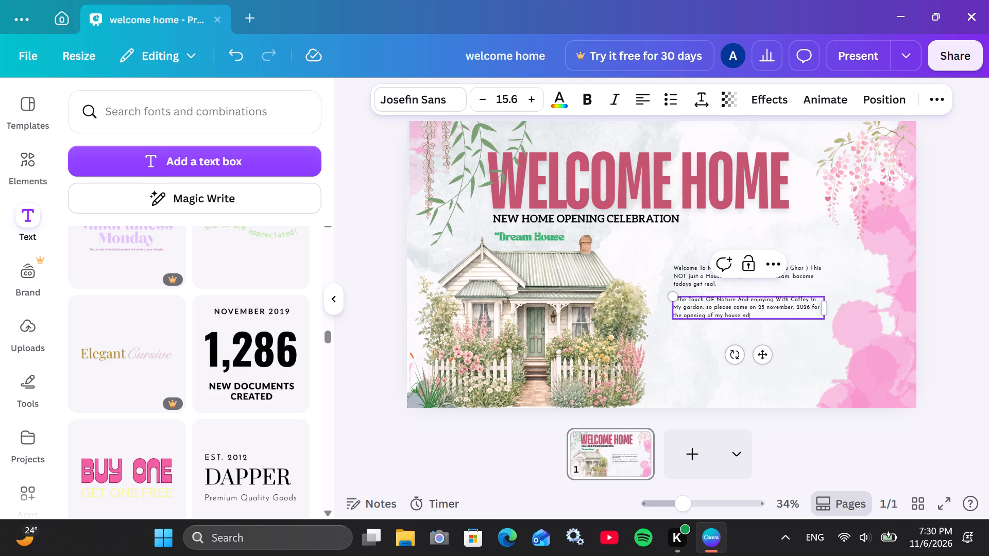
{"action": "key", "text": "BackSpace"}
{"action": "key", "text": "BackSpace"}
{"action": "type", "text": "aa"}
{"action": "key", "text": "BackSpace"}
{"action": "key", "text": "BackSpace"}
{"action": "key", "text": "a"}
{"action": "key", "text": "BackSpace"}
{"action": "type", "text": "and cele"}
{"action": "key", "text": "b"}
{"action": "type", "text": "arte with me"}
{"action": "key", "text": "space"}
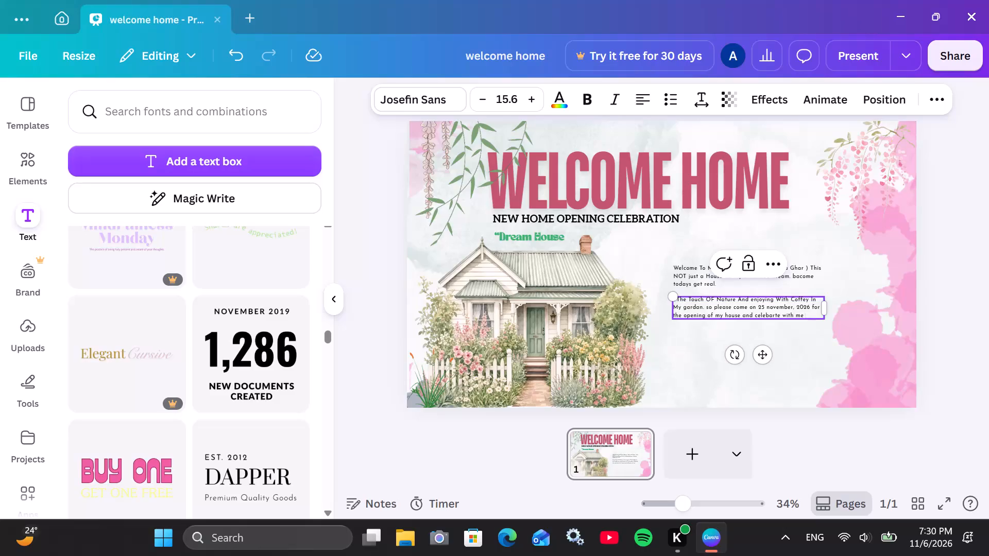
{"action": "key", "text": "BackSpace"}
{"action": "type", "text": "."}
Start another sentence in the second paragraph with "if you are come to celebarte".
{"action": "key", "text": "space"}
{"action": "type", "text": "if you"}
{"action": "key", "text": "space"}
{"action": "type", "text": "are com"}
{"action": "type", "text": "e"}
{"action": "key", "text": "space"}
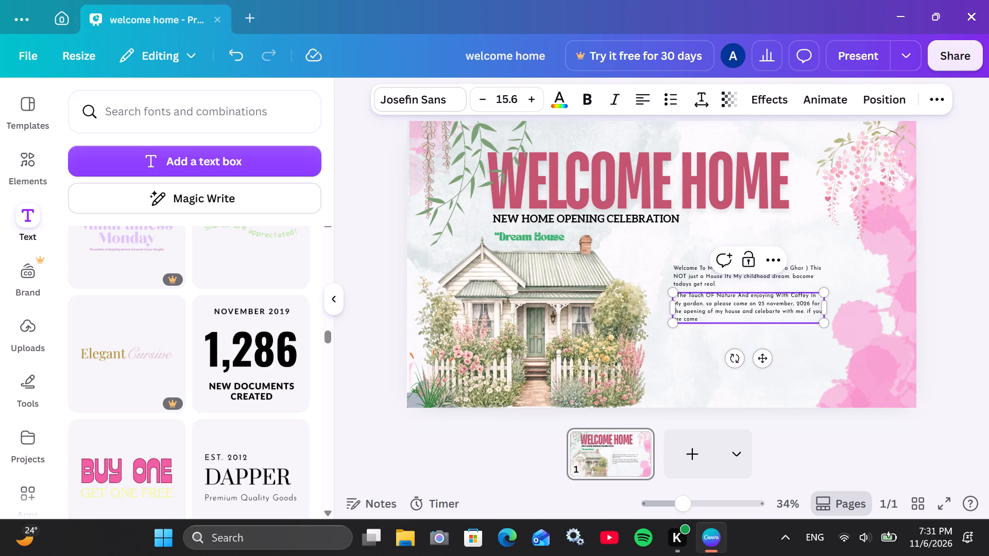
{"action": "type", "text": "to celet"}
{"action": "key", "text": "BackSpace"}
{"action": "type", "text": "barte"}
{"action": "key", "text": "BackSpace"}
{"action": "type", "text": "e this"}
{"action": "key", "text": "space"}
{"action": "key", "text": "BackSpace"}
{"action": "key", "text": "BackSpace"}
{"action": "key", "text": "BackSpace"}
{"action": "key", "text": "BackSpace"}
{"action": "key", "text": "BackSpace"}
Try continuing the sentence after "celebarte" with "this is plasure my", keeping only its beginning "this i".
{"action": "type", "text": "this is plau"}
{"action": "key", "text": "BackSpace"}
{"action": "type", "text": "sure"}
{"action": "key", "text": "space"}
{"action": "key", "text": "space"}
{"action": "type", "text": "my"}
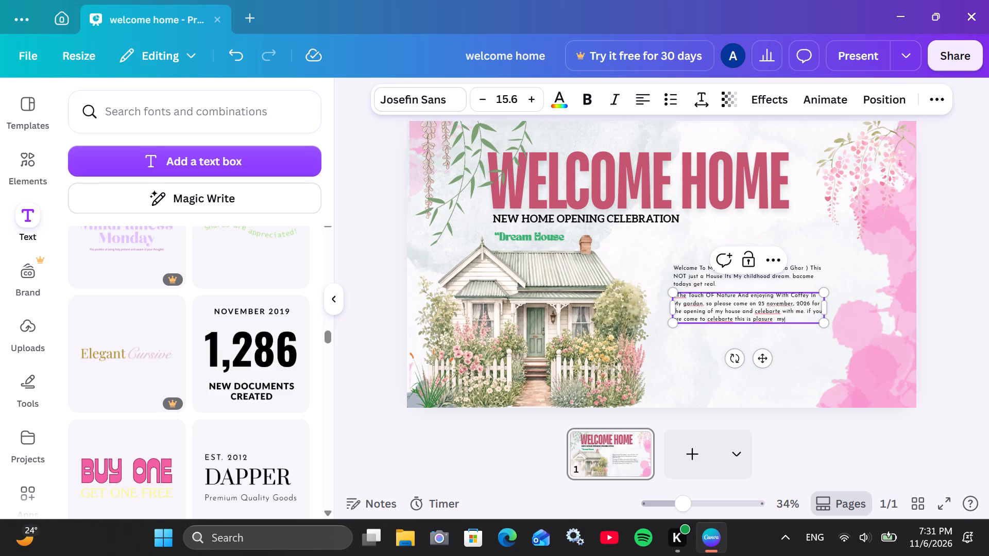
{"action": "key", "text": "BackSpace"}
{"action": "key", "text": "BackSpace"}
{"action": "key", "text": "BackSpace"}
{"action": "key", "text": "BackSpace"}
{"action": "key", "text": "BackSpace"}
{"action": "key", "text": "BackSpace"}
{"action": "key", "text": "BackSpace"}
{"action": "key", "text": "BackSpace"}
{"action": "key", "text": "BackSpace"}
{"action": "key", "text": "BackSpace"}
{"action": "key", "text": "BackSpace"}
{"action": "key", "text": "BackSpace"}
{"action": "key", "text": "BackSpace"}
Finish the second paragraph's last sentence so it ends "this is my plasure to serve you.".
{"action": "type", "text": "s my plause"}
{"action": "key", "text": "BackSpace"}
{"action": "key", "text": "r"}
{"action": "key", "text": "BackSpace"}
{"action": "key", "text": "BackSpace"}
{"action": "key", "text": "BackSpace"}
{"action": "type", "text": "sure to se"}
{"action": "key", "text": "v"}
{"action": "key", "text": "BackSpace"}
{"action": "type", "text": "rve you"}
{"action": "key", "text": "period"}
{"action": "left_click", "coordinate": [858, 288]}
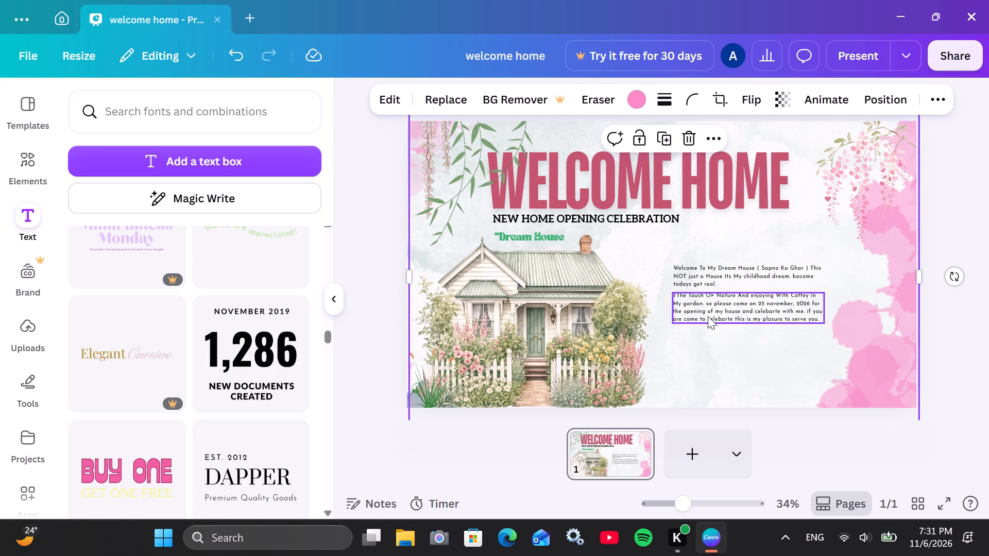
Remove the stray mark in front of "The Touch OF Nature" at the start of the second paragraph.
{"action": "left_click", "coordinate": [677, 291]}
{"action": "left_click", "coordinate": [678, 293]}
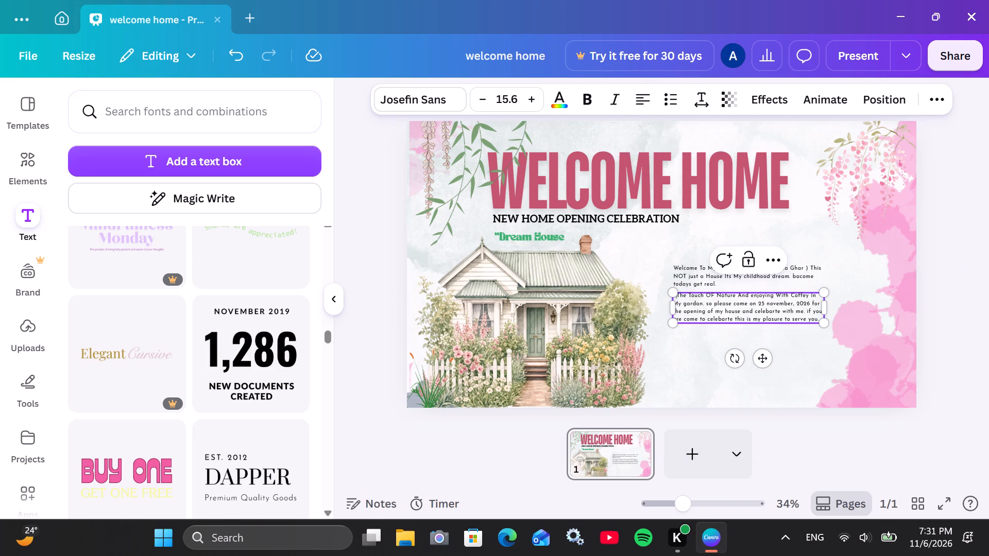
{"action": "key", "text": "BackSpace"}
{"action": "left_click", "coordinate": [764, 356]}
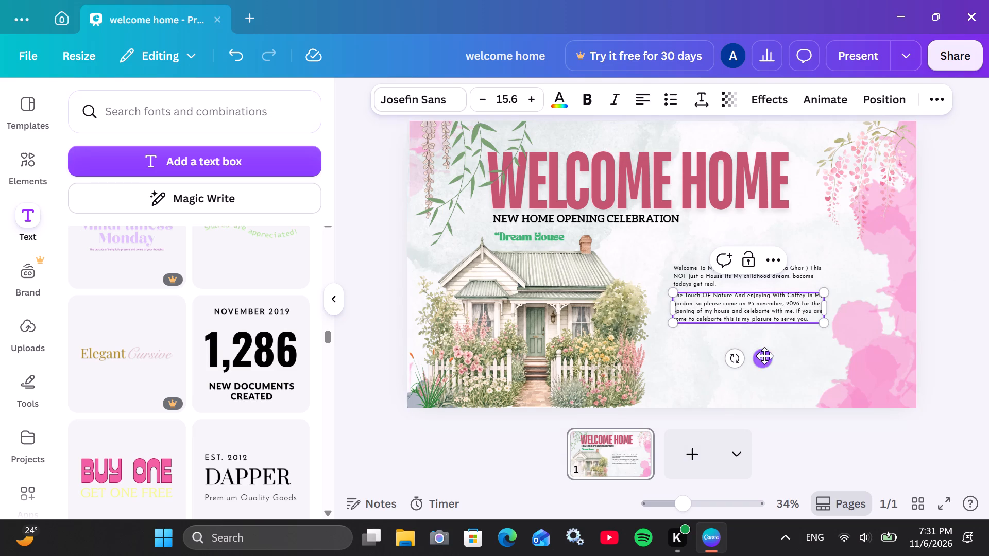
{"action": "left_click", "coordinate": [816, 354]}
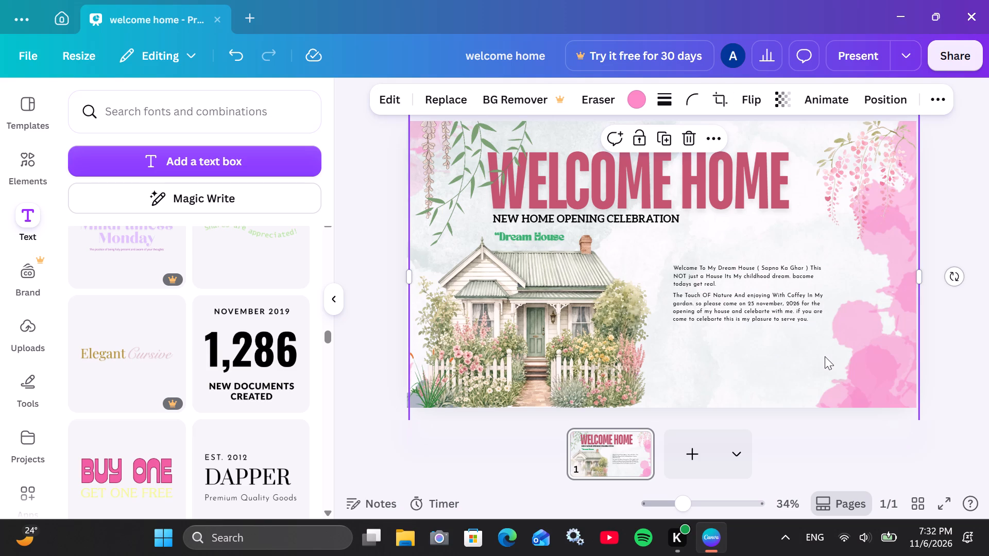
Find the purple neon "24/7 Open" font combination and add it to the page over the paragraphs.
{"action": "scroll", "coordinate": [825, 356], "scroll_direction": "up", "scroll_amount": 5}
{"action": "scroll", "coordinate": [18, 354], "scroll_direction": "down", "scroll_amount": 3}
{"action": "scroll", "coordinate": [205, 347], "scroll_direction": "down", "scroll_amount": 12}
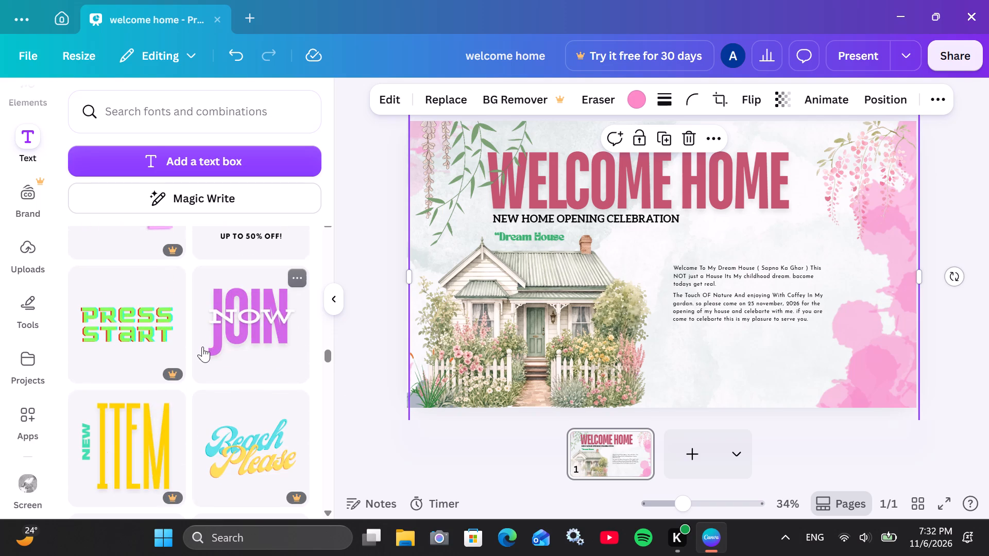
{"action": "scroll", "coordinate": [202, 346], "scroll_direction": "down", "scroll_amount": 16}
{"action": "scroll", "coordinate": [204, 346], "scroll_direction": "down", "scroll_amount": 10}
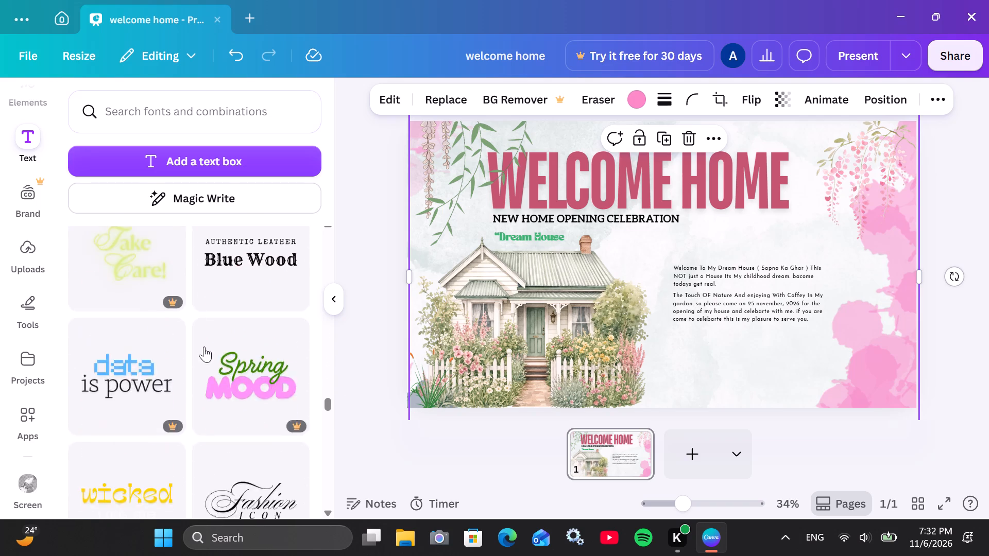
{"action": "scroll", "coordinate": [204, 346], "scroll_direction": "down", "scroll_amount": 15}
{"action": "scroll", "coordinate": [204, 346], "scroll_direction": "up", "scroll_amount": 7}
{"action": "scroll", "coordinate": [204, 346], "scroll_direction": "down", "scroll_amount": 9}
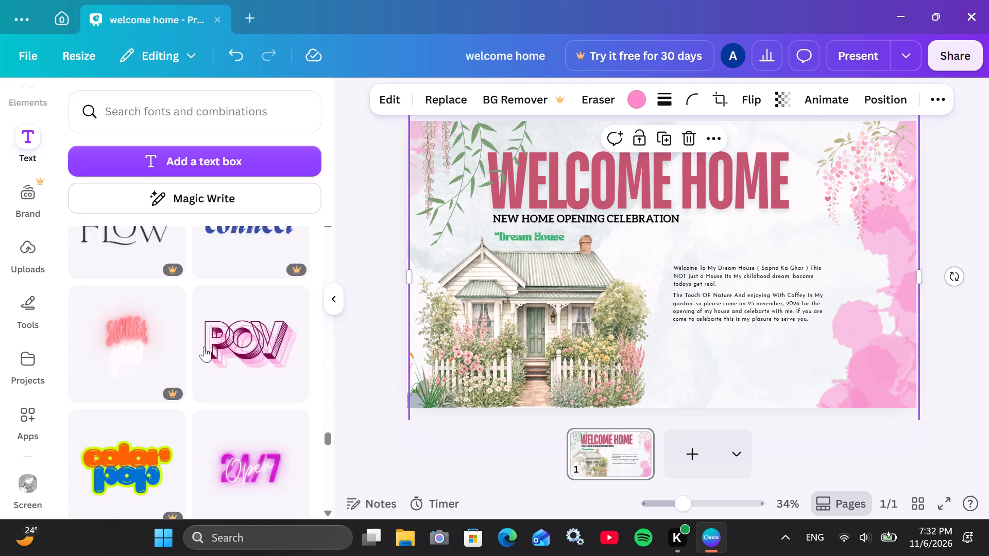
{"action": "left_click", "coordinate": [261, 337]}
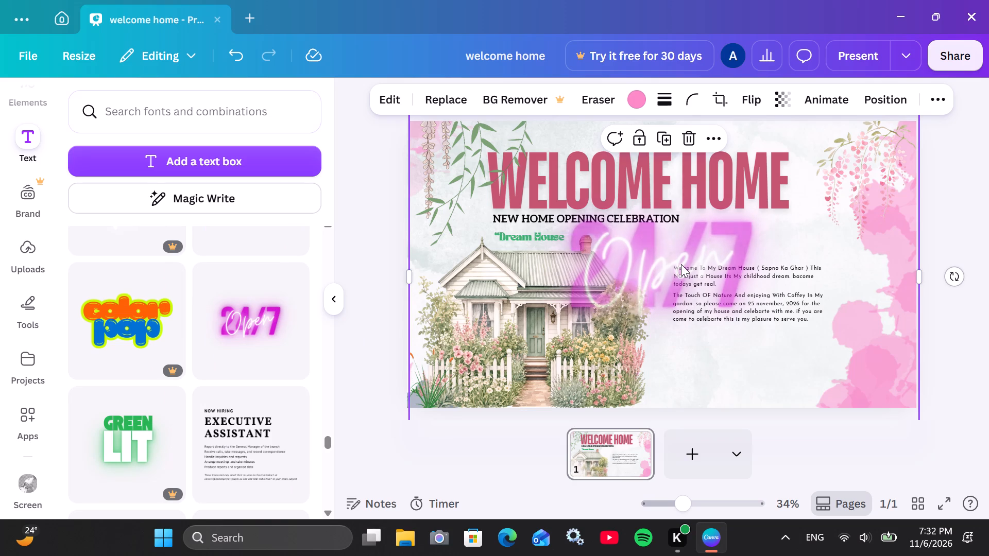
{"action": "left_click_drag", "start_coordinate": [681, 264], "coordinate": [728, 319]}
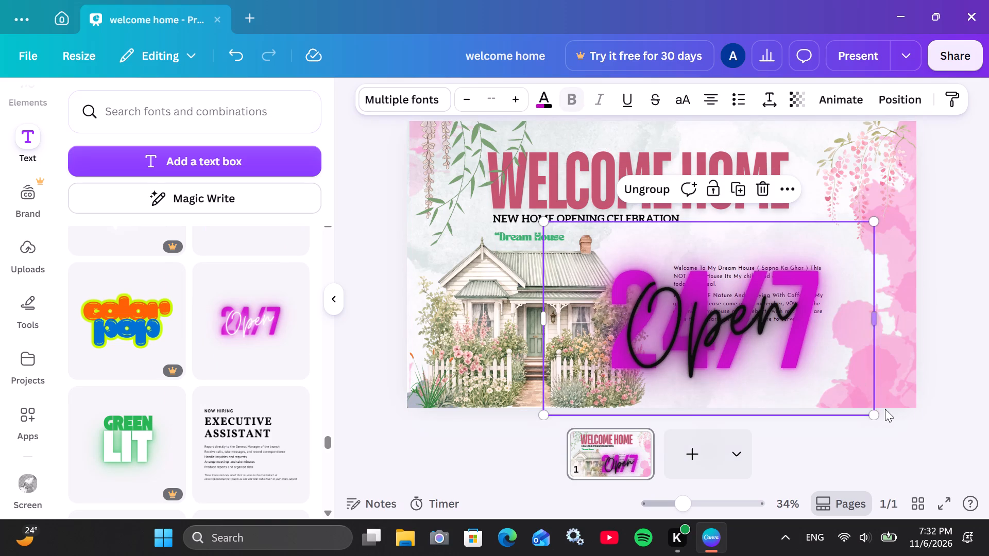
Shrink the "24/7 Open" text group to under half its size and place it below the second paragraph.
{"action": "left_click_drag", "start_coordinate": [874, 415], "coordinate": [678, 338]}
{"action": "left_click_drag", "start_coordinate": [643, 276], "coordinate": [766, 394]}
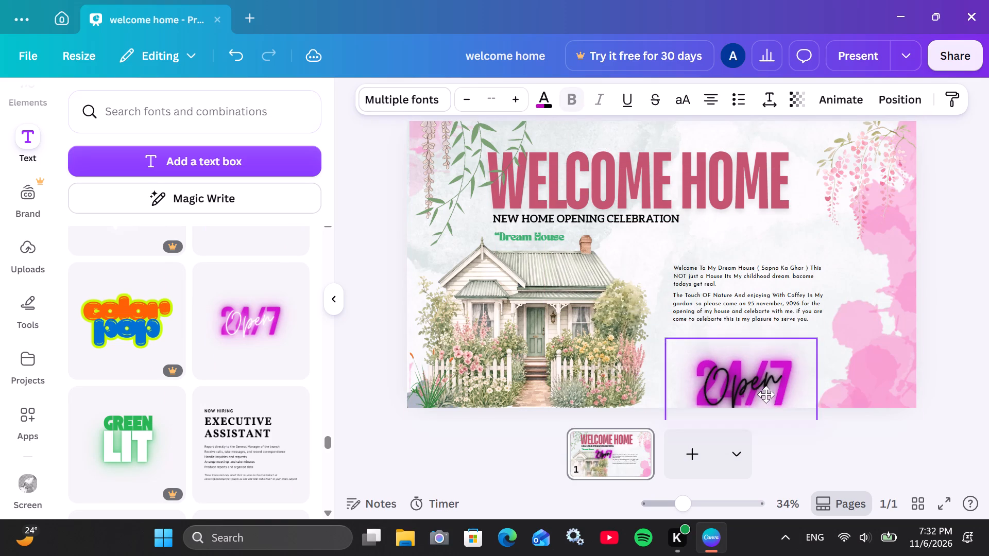
{"action": "left_click_drag", "start_coordinate": [766, 394], "coordinate": [761, 371]}
Delete the script word "Open" from the group, leaving only the neon "24/7" text.
{"action": "left_click", "coordinate": [739, 367]}
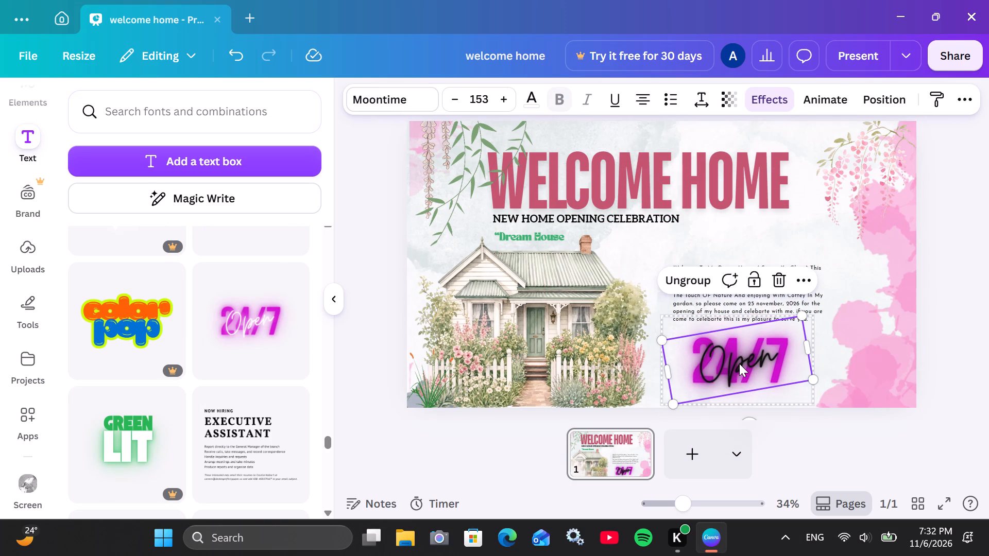
{"action": "key", "text": "BackSpace"}
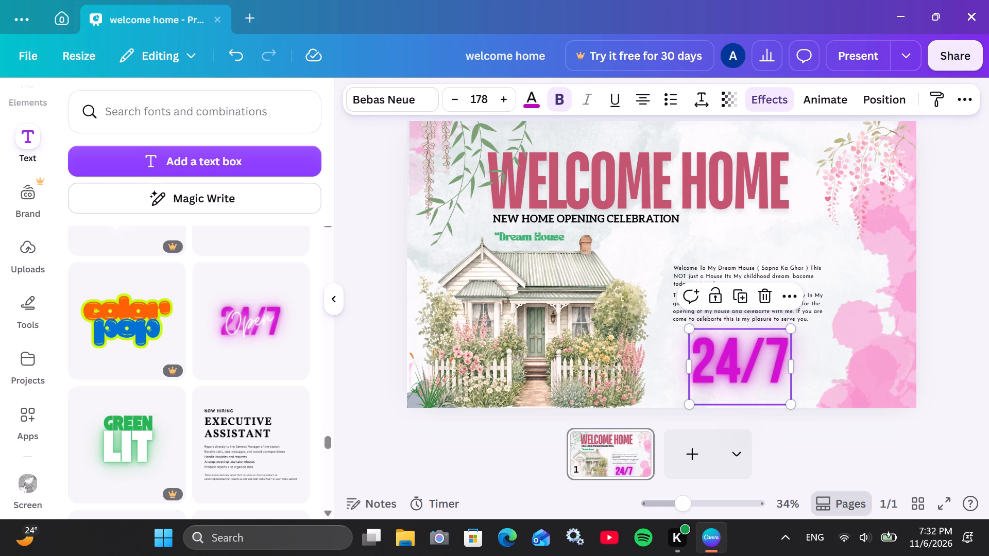
Delete the remaining neon "24/7" text below the second paragraph.
{"action": "key", "text": "o"}
{"action": "key", "text": "o"}
{"action": "type", "text": "openi"}
{"action": "key", "text": "BackSpace"}
{"action": "key", "text": "BackSpace"}
{"action": "key", "text": "BackSpace"}
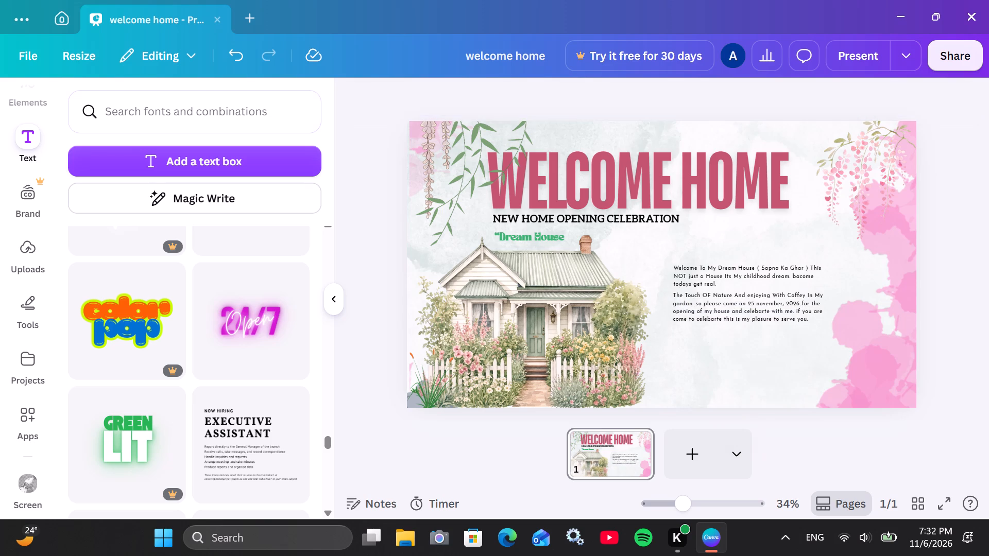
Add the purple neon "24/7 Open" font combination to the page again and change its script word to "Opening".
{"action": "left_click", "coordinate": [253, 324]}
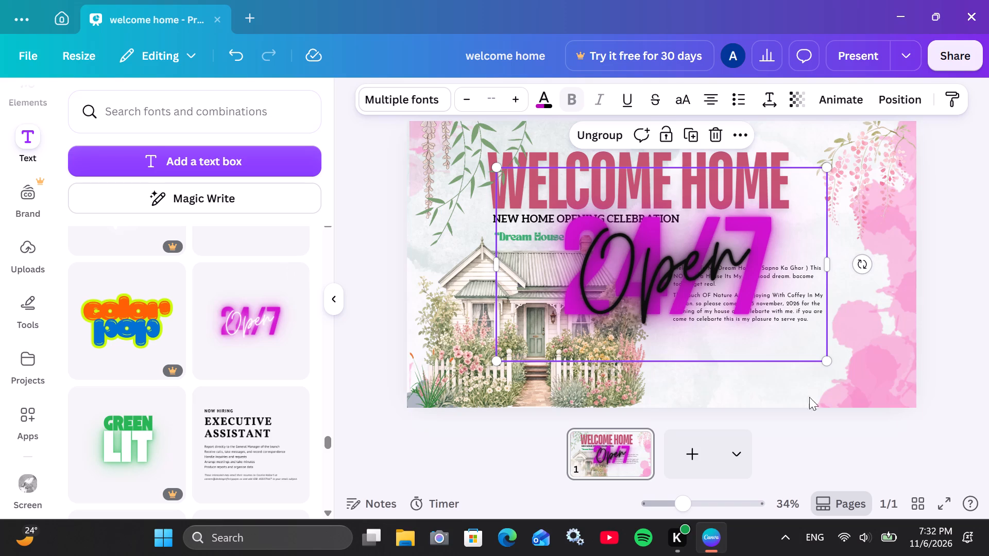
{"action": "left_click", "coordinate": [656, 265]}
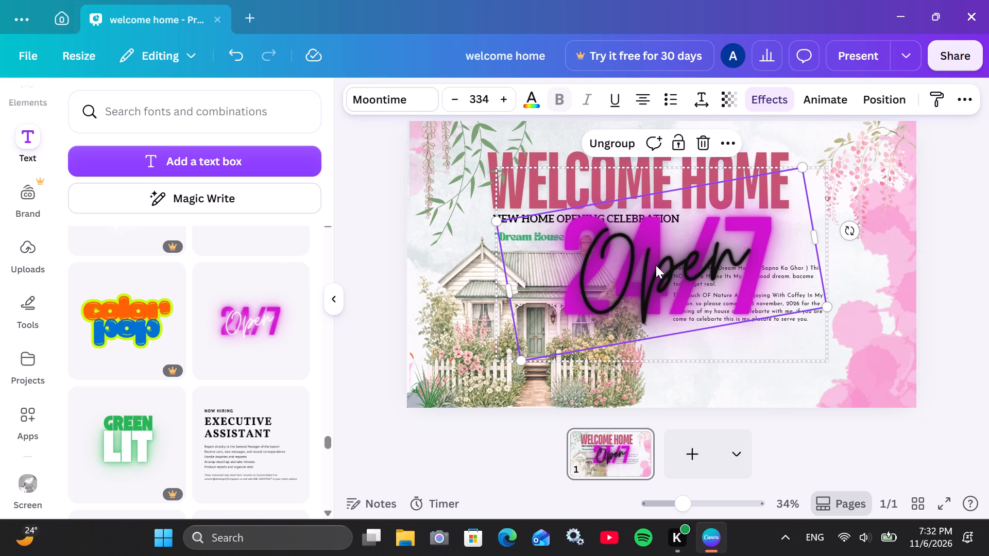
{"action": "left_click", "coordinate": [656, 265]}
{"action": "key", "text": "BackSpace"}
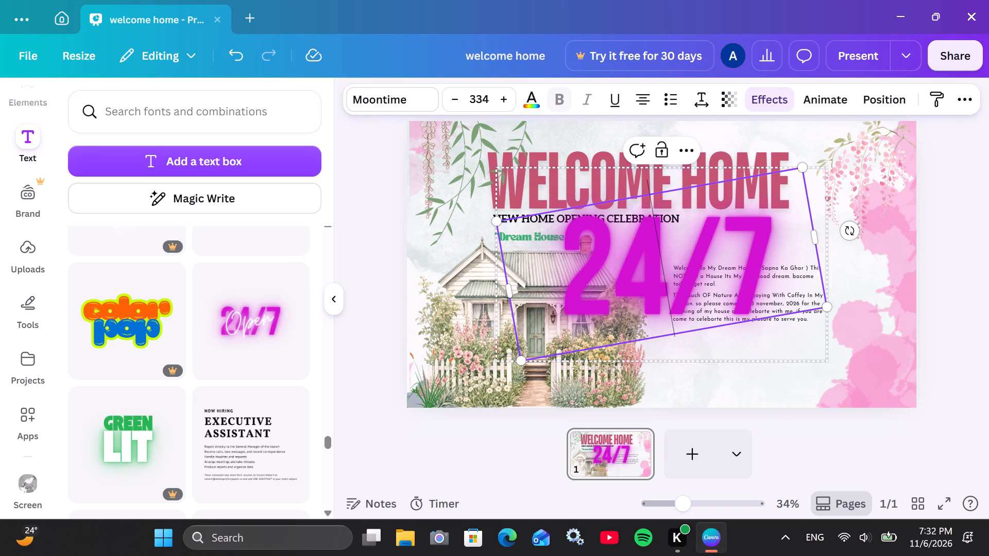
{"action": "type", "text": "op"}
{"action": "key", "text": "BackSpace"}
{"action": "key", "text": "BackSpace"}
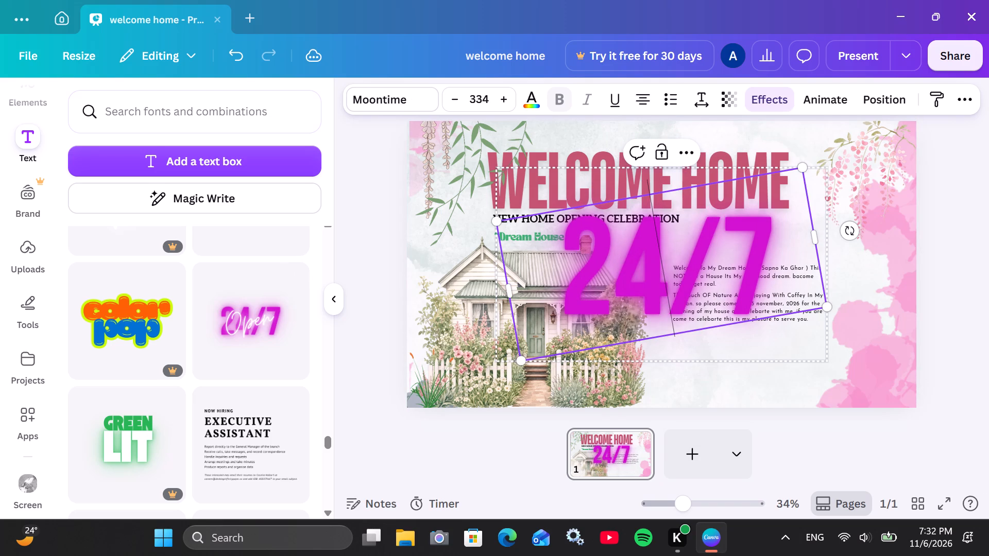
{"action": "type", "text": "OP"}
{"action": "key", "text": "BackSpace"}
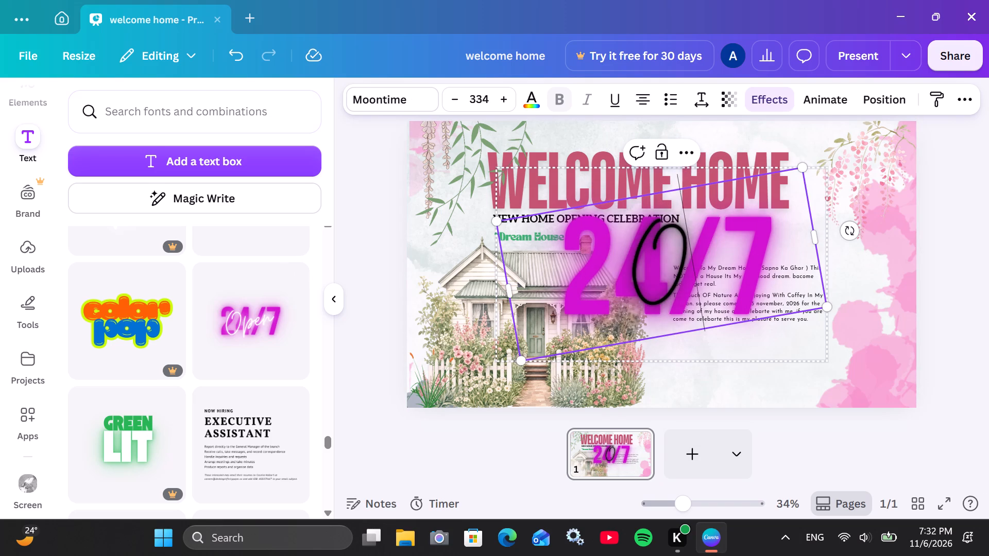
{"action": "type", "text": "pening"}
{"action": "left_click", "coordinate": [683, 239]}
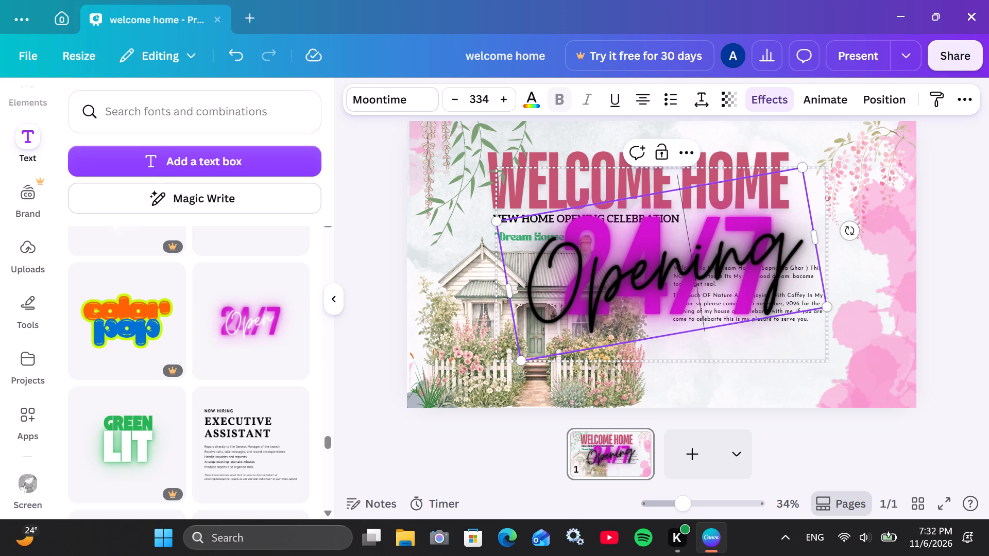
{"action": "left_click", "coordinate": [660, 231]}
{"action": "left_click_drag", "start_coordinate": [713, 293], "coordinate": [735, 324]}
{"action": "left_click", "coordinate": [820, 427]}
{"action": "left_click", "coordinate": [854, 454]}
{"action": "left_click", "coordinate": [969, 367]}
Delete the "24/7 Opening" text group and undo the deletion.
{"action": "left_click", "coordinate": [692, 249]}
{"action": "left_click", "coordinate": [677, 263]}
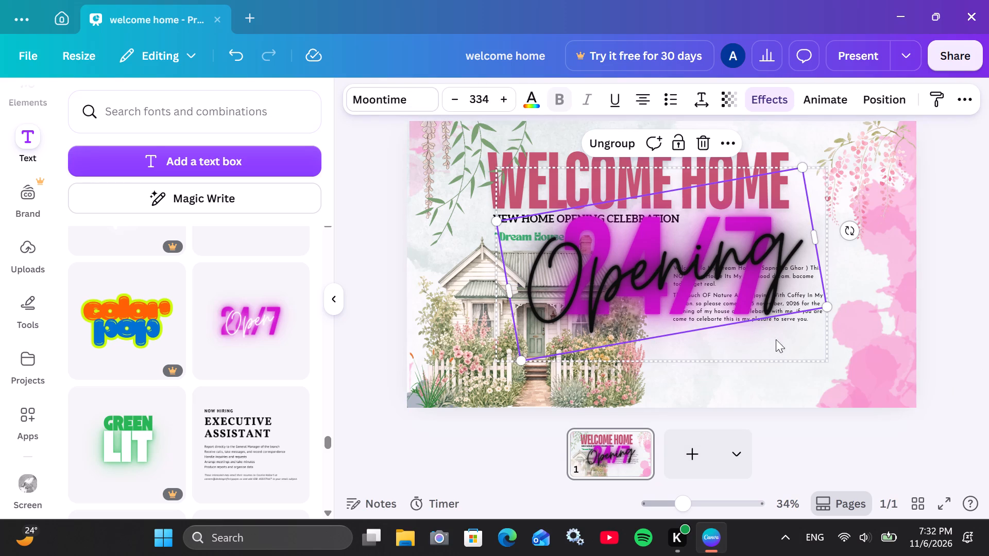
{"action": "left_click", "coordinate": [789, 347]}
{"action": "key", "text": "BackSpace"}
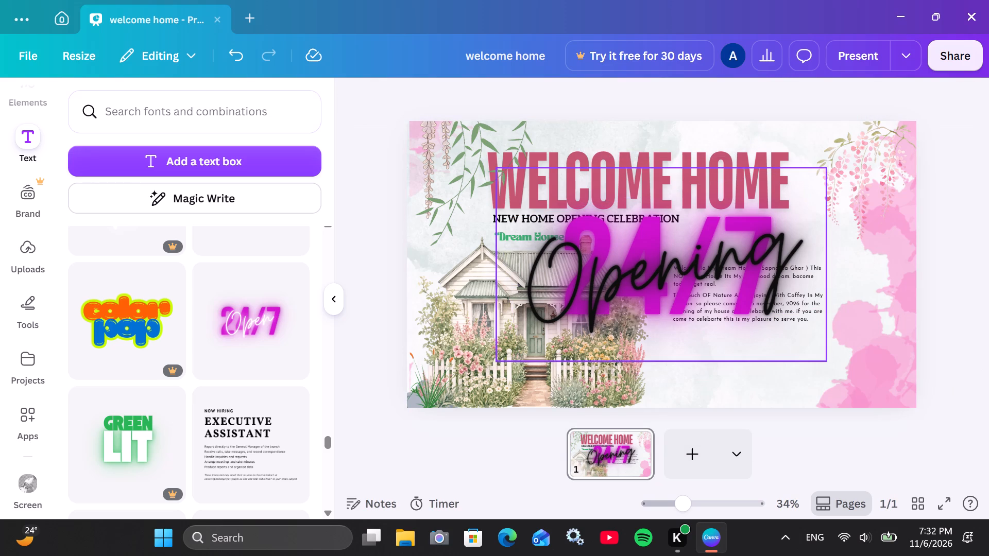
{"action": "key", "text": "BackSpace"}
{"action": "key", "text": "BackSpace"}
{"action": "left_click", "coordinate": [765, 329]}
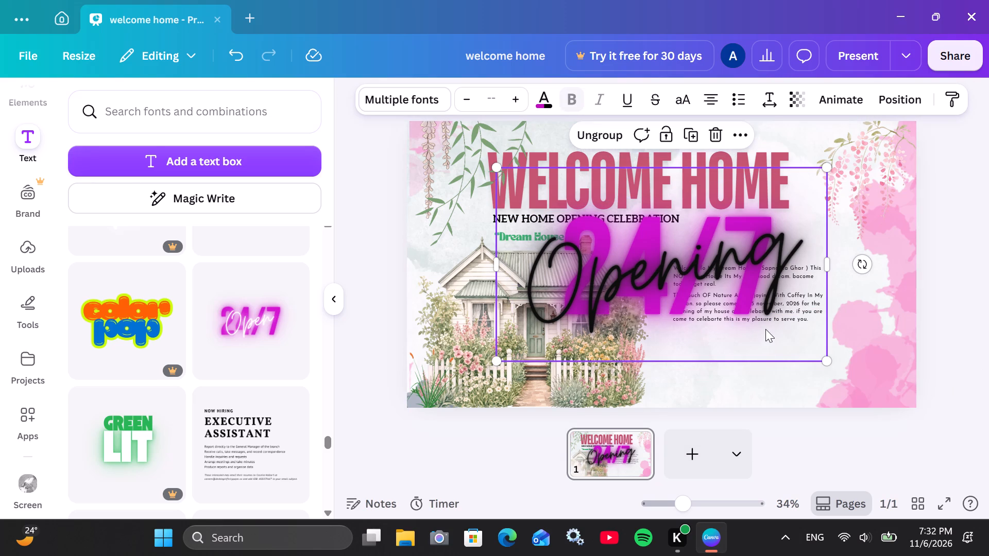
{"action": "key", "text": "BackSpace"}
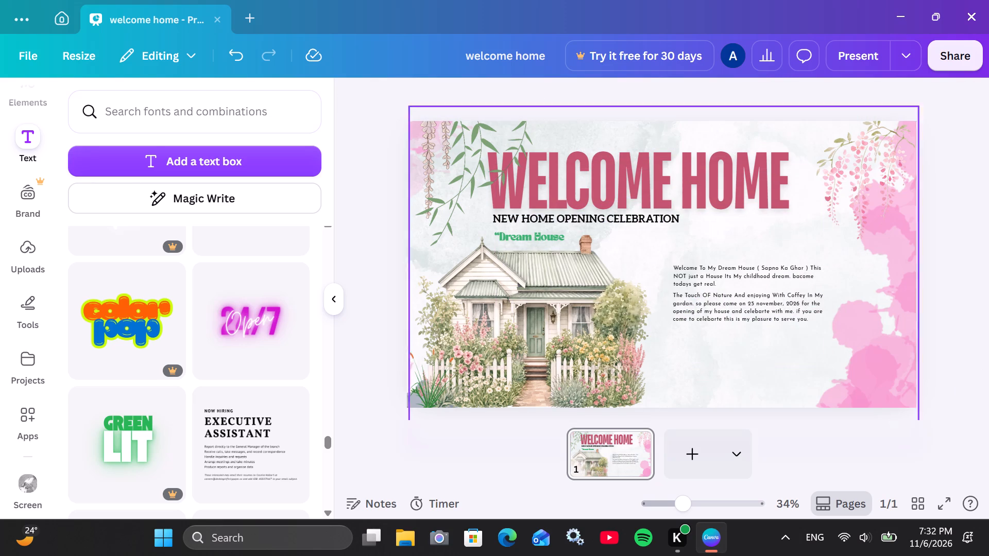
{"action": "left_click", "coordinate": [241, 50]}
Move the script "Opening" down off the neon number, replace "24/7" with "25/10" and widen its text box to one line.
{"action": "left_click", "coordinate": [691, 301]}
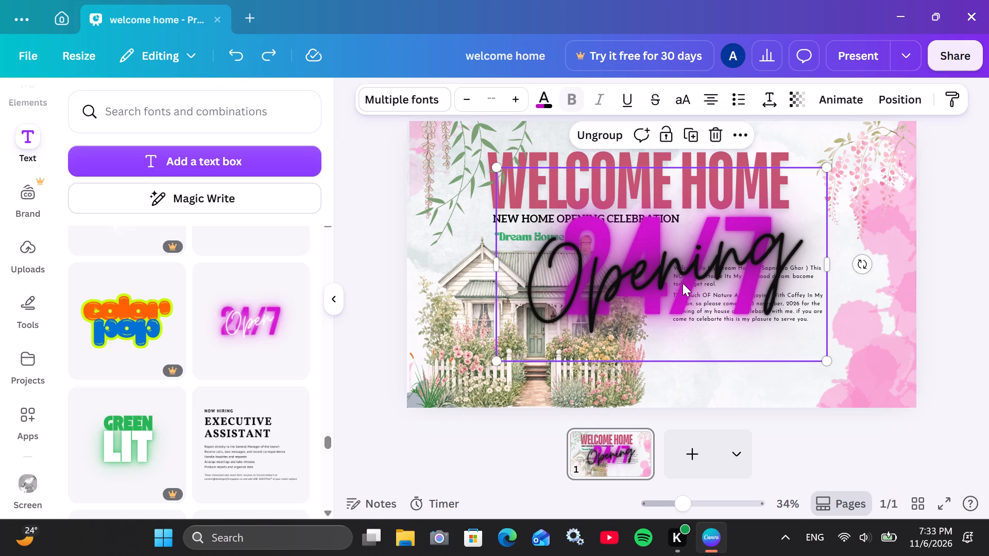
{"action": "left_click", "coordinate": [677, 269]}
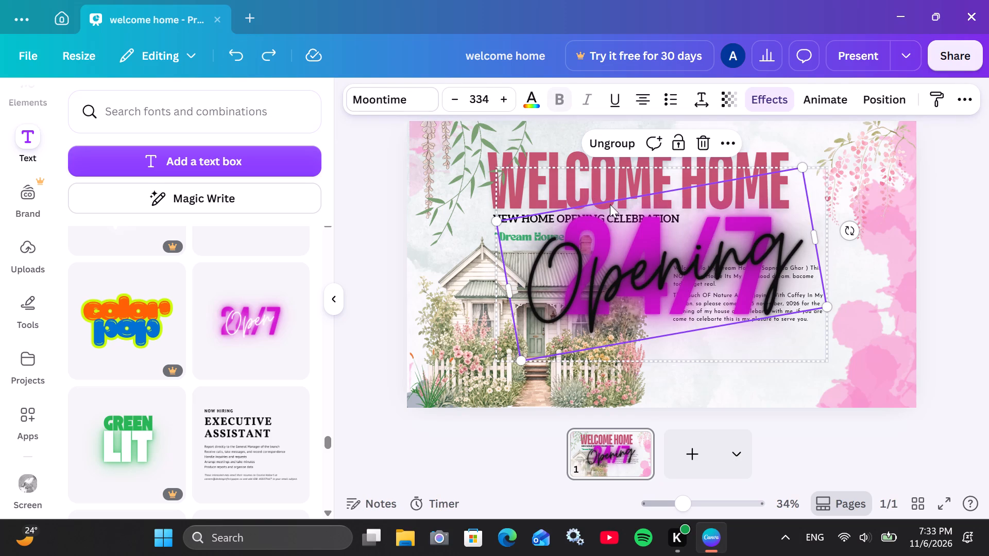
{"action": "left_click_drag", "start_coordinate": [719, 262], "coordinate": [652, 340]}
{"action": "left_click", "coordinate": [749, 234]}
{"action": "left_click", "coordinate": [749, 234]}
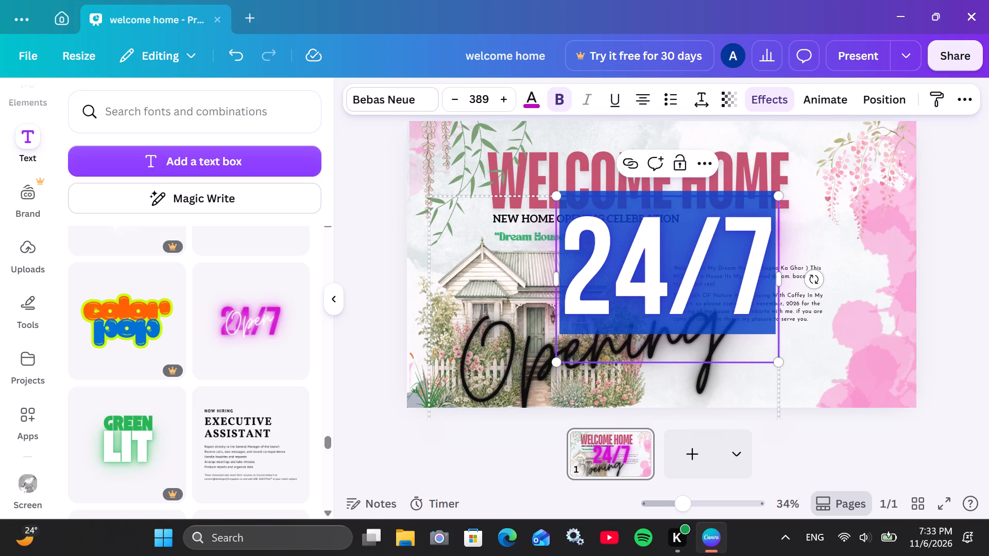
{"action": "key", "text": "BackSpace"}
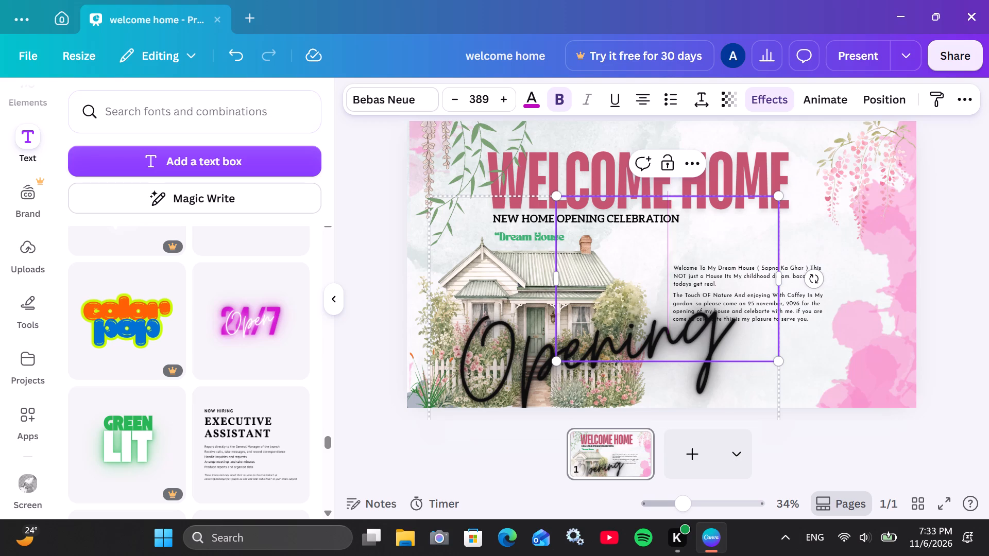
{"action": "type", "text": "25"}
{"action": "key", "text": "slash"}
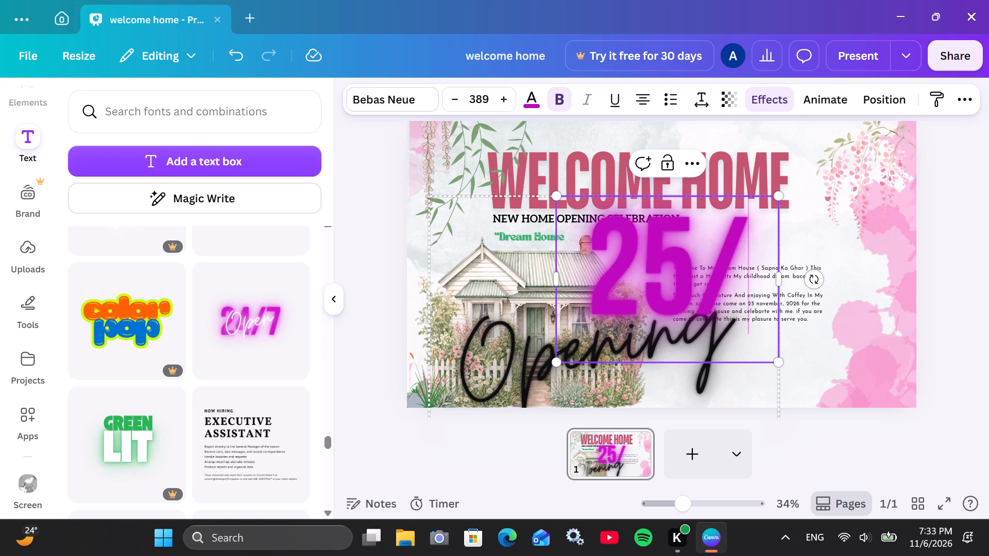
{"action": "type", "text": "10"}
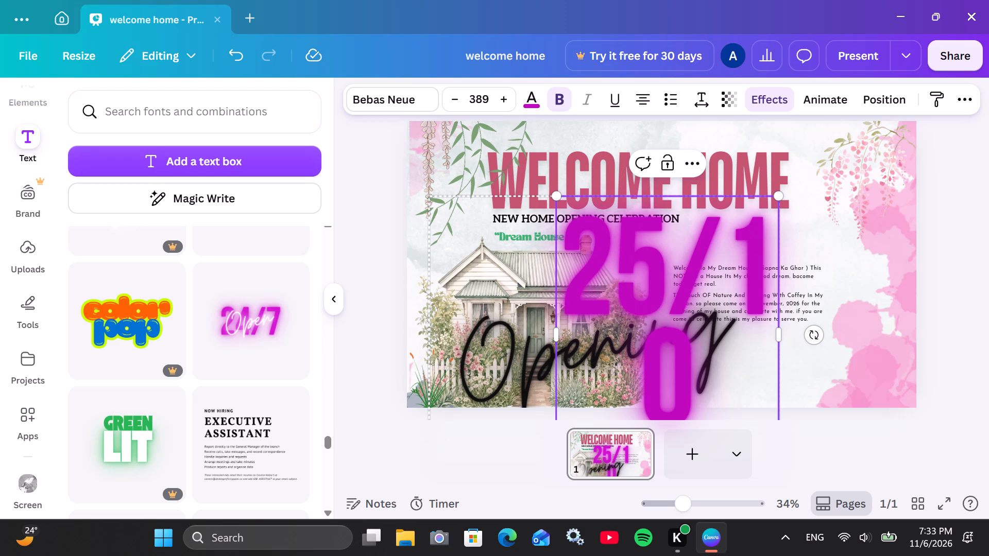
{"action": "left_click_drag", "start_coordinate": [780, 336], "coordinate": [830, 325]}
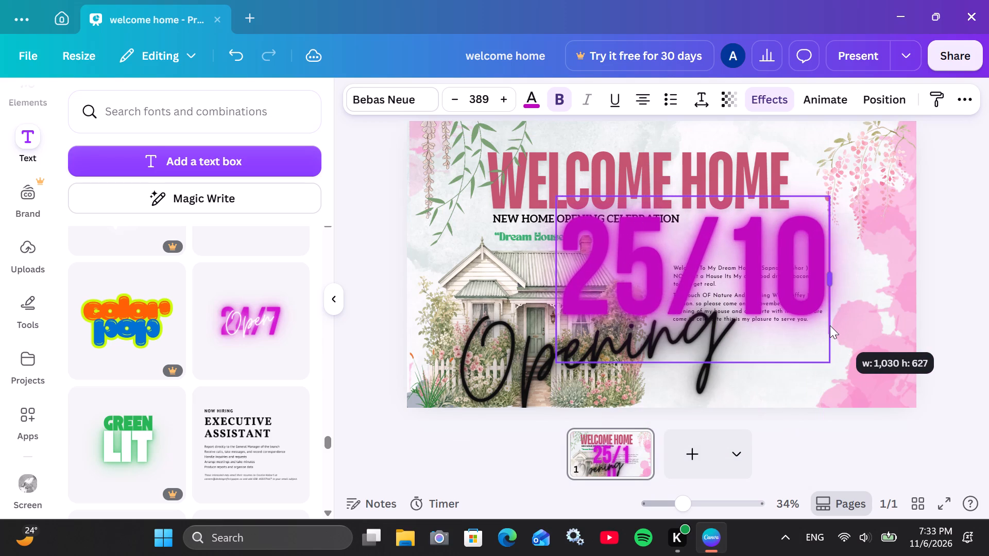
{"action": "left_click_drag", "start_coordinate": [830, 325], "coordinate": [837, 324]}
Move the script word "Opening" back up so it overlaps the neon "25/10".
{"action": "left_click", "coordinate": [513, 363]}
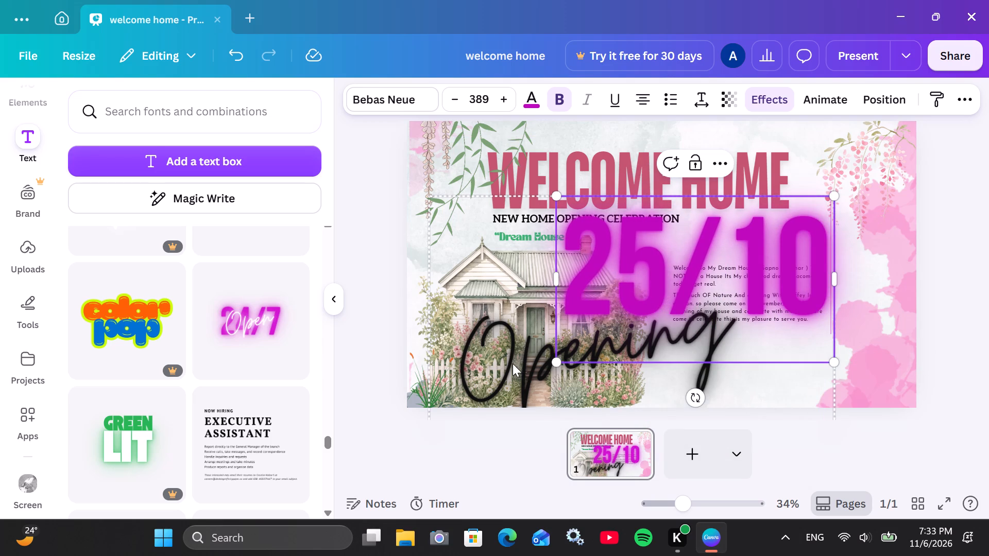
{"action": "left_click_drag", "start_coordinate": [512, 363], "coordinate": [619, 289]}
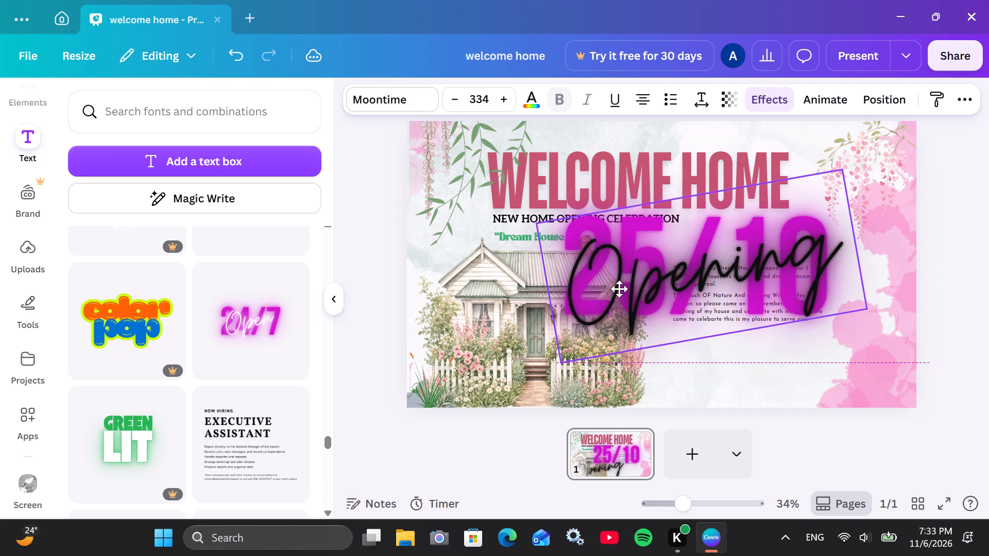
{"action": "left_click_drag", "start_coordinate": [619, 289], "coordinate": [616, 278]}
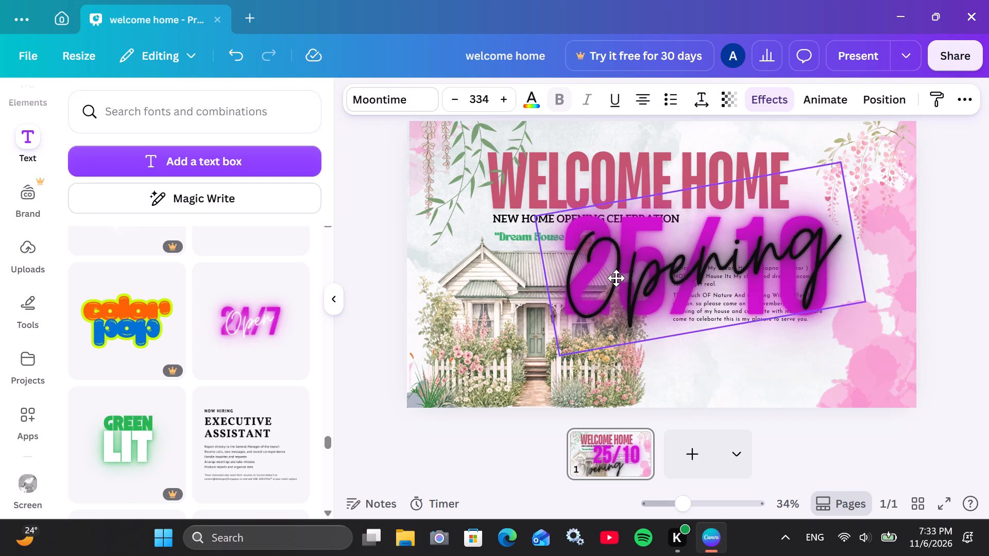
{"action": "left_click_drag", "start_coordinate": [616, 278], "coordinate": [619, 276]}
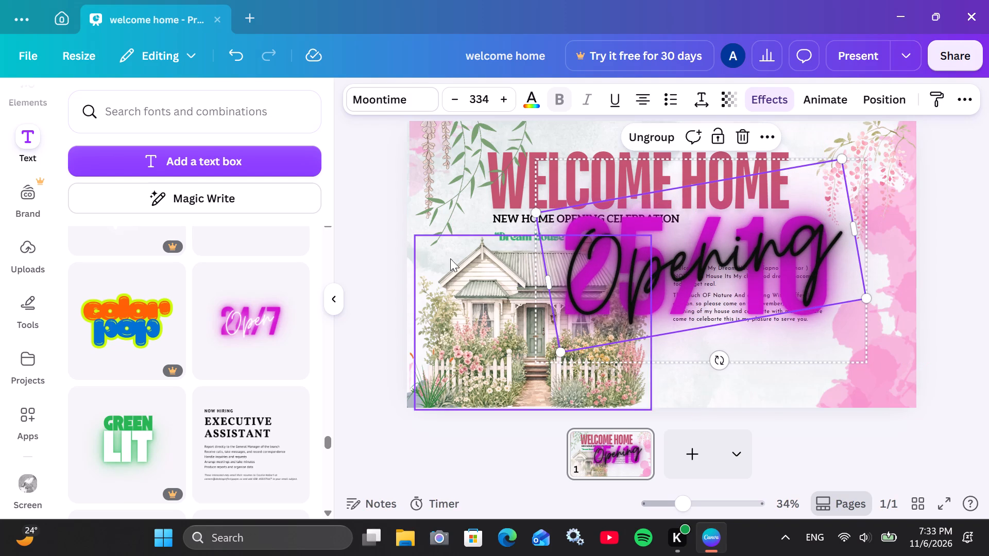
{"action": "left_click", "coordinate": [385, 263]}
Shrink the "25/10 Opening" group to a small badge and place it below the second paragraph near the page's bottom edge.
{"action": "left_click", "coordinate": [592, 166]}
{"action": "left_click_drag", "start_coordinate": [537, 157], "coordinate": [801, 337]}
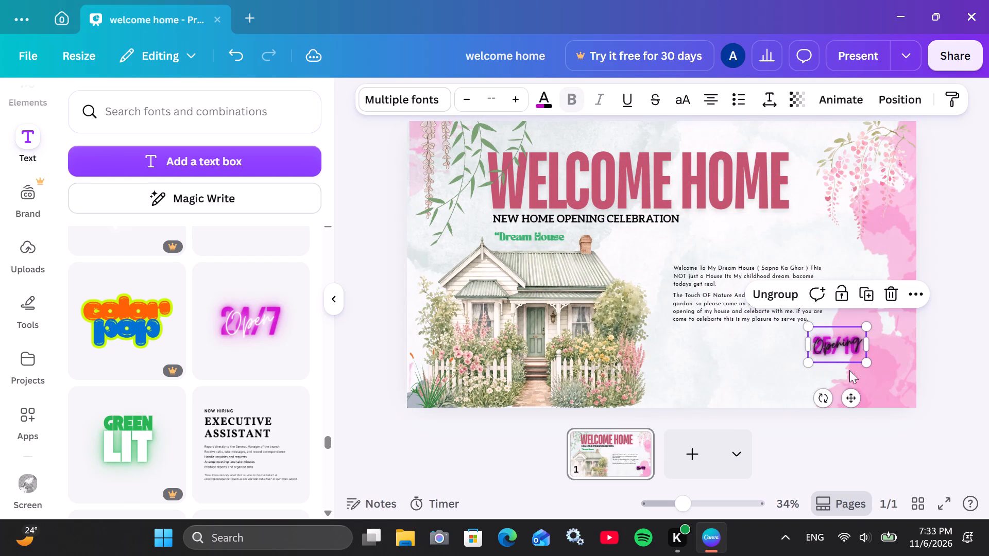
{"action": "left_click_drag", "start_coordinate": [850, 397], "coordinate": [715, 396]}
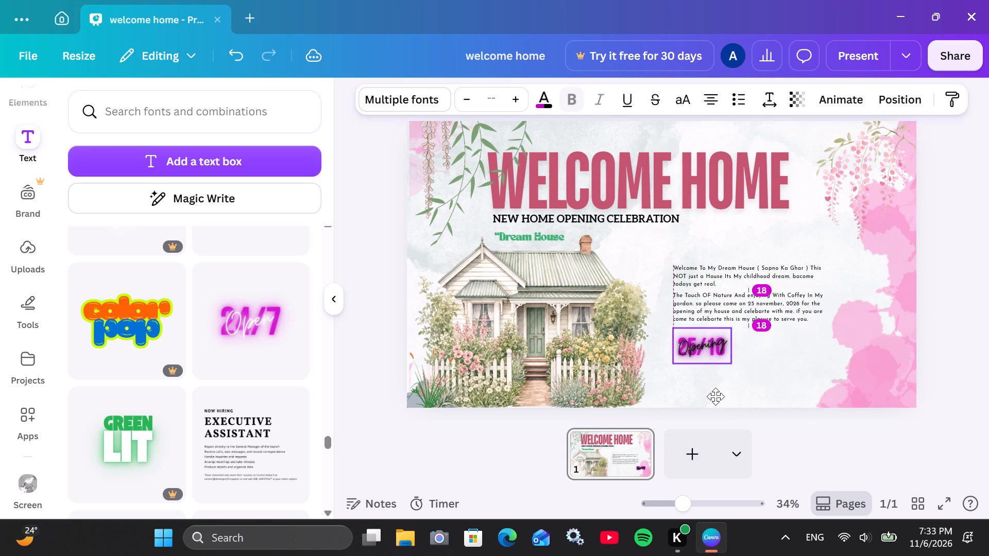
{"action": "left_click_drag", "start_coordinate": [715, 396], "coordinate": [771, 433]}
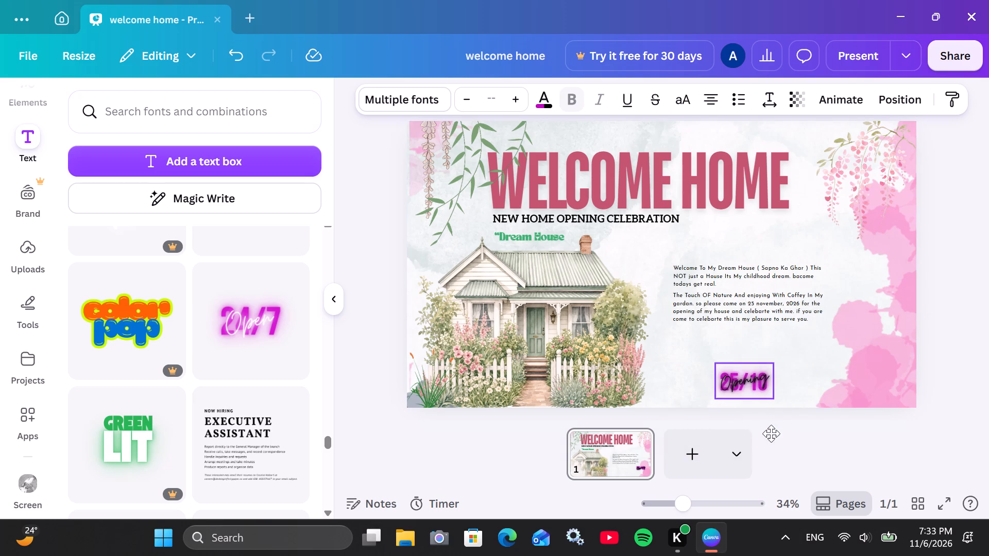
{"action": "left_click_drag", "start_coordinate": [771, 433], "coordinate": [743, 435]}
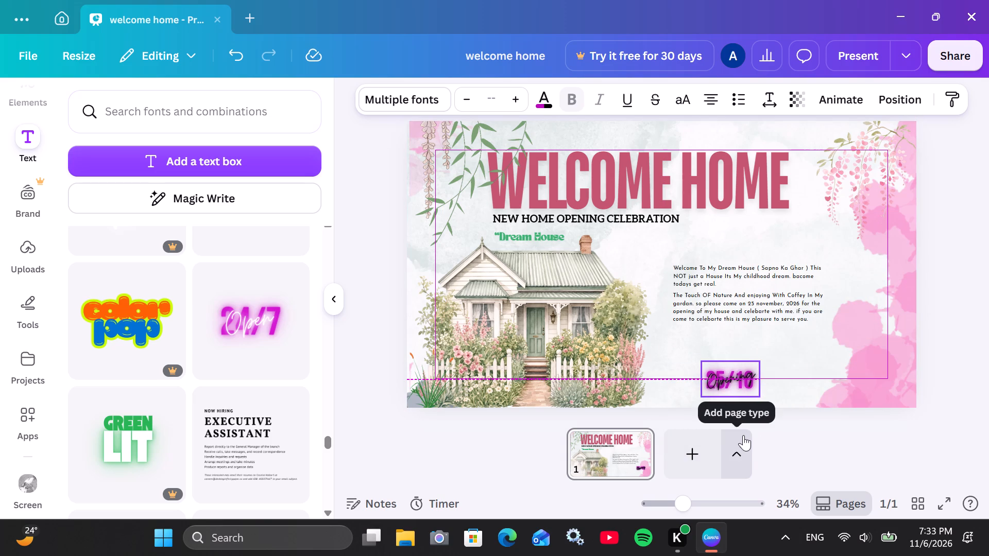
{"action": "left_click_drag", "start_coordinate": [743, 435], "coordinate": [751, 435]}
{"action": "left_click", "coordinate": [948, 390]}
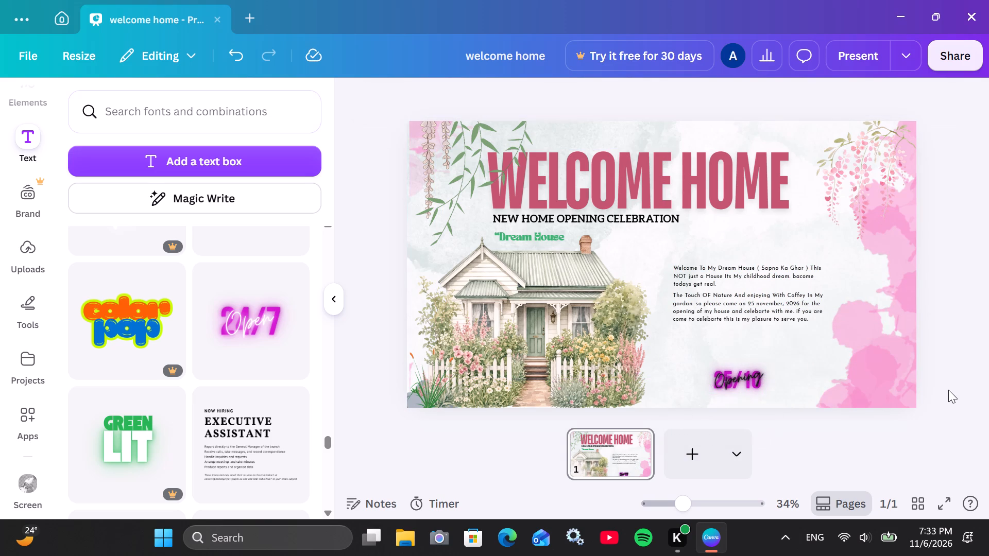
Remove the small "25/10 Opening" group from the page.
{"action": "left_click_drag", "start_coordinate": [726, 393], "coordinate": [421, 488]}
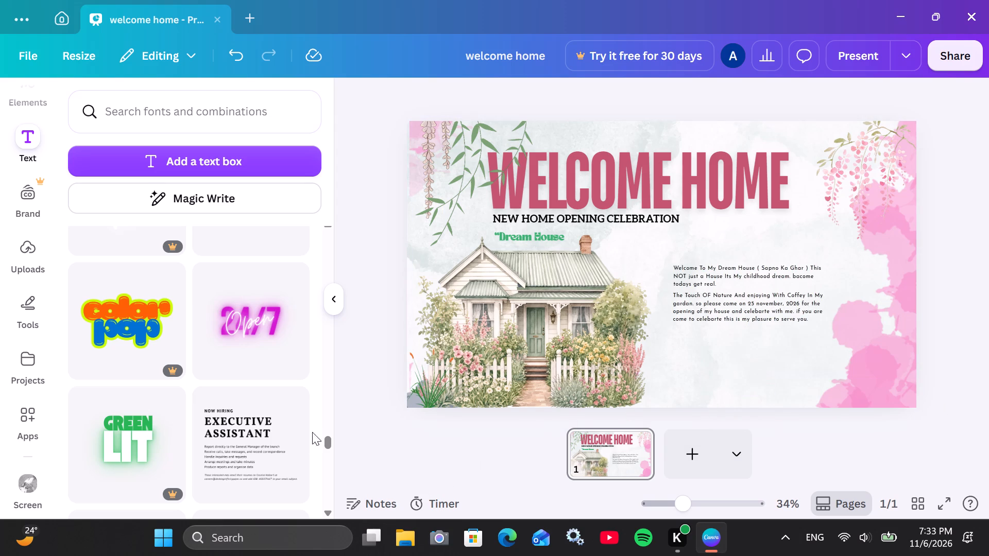
Find the red "THANK YOU" font combination among the text designs and add it to the page.
{"action": "scroll", "coordinate": [299, 431], "scroll_direction": "down", "scroll_amount": 3}
{"action": "scroll", "coordinate": [245, 414], "scroll_direction": "down", "scroll_amount": 14}
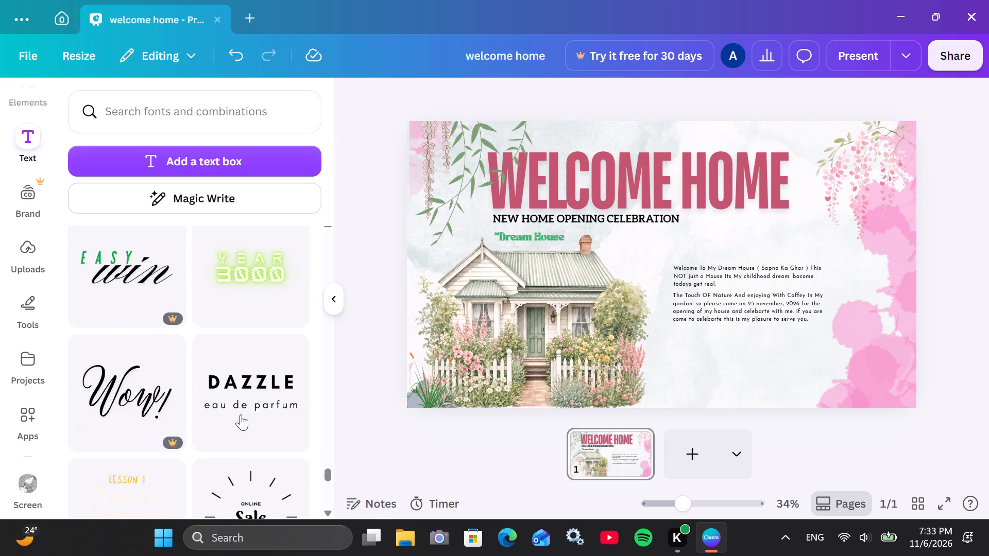
{"action": "scroll", "coordinate": [241, 414], "scroll_direction": "down", "scroll_amount": 6}
{"action": "scroll", "coordinate": [241, 414], "scroll_direction": "up", "scroll_amount": 2}
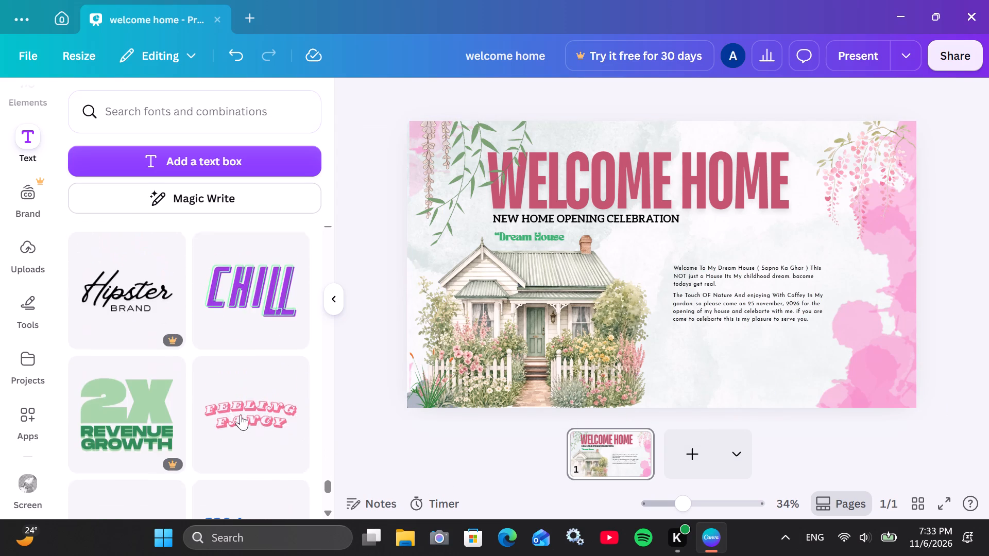
{"action": "scroll", "coordinate": [241, 414], "scroll_direction": "up", "scroll_amount": 20}
{"action": "scroll", "coordinate": [241, 414], "scroll_direction": "up", "scroll_amount": 19}
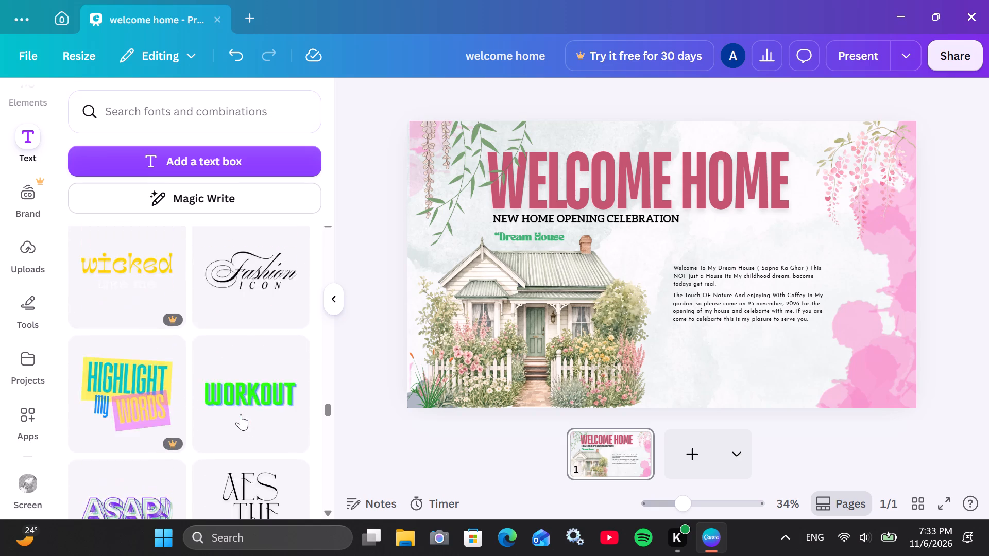
{"action": "scroll", "coordinate": [241, 414], "scroll_direction": "up", "scroll_amount": 14}
{"action": "scroll", "coordinate": [241, 414], "scroll_direction": "up", "scroll_amount": 16}
{"action": "scroll", "coordinate": [241, 414], "scroll_direction": "up", "scroll_amount": 14}
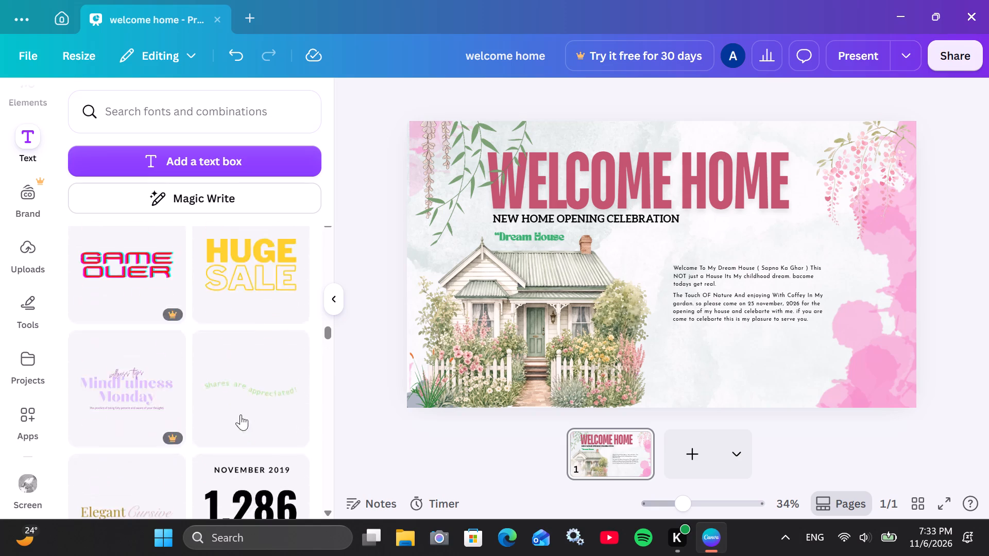
{"action": "scroll", "coordinate": [241, 414], "scroll_direction": "up", "scroll_amount": 2}
{"action": "scroll", "coordinate": [241, 414], "scroll_direction": "up", "scroll_amount": 20}
{"action": "scroll", "coordinate": [241, 414], "scroll_direction": "up", "scroll_amount": 4}
{"action": "scroll", "coordinate": [246, 446], "scroll_direction": "down", "scroll_amount": 6}
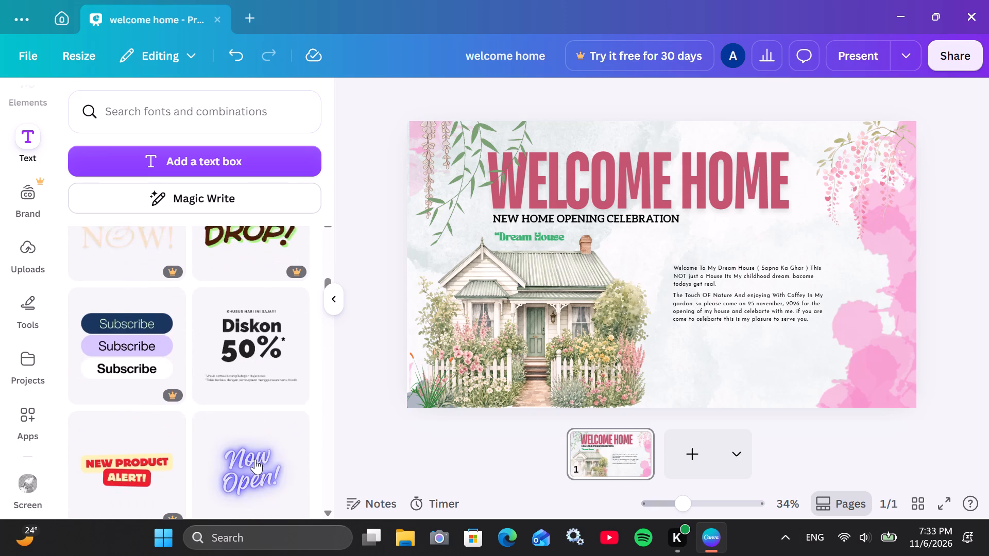
{"action": "scroll", "coordinate": [255, 459], "scroll_direction": "up", "scroll_amount": 13}
{"action": "scroll", "coordinate": [257, 458], "scroll_direction": "down", "scroll_amount": 4}
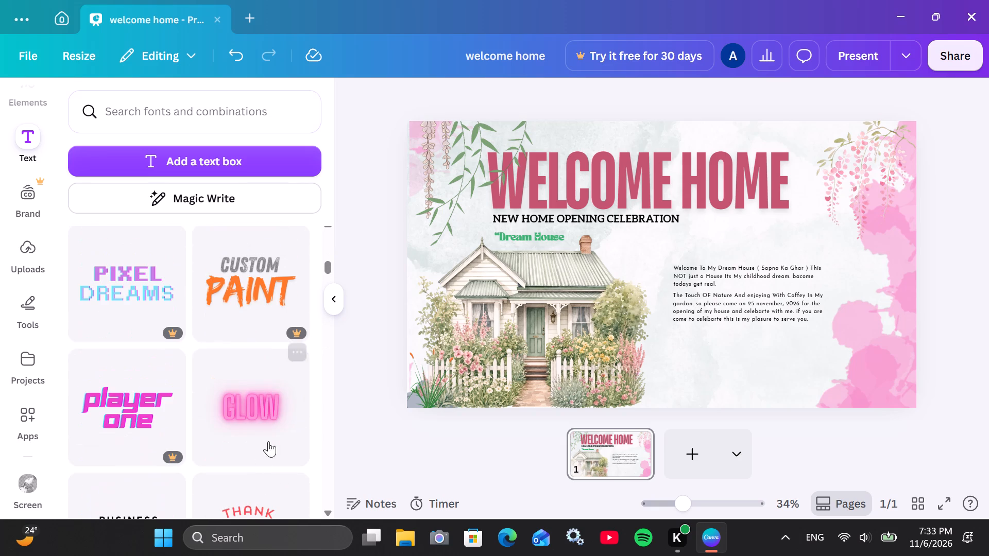
{"action": "scroll", "coordinate": [224, 390], "scroll_direction": "down", "scroll_amount": 3}
{"action": "left_click", "coordinate": [268, 323]}
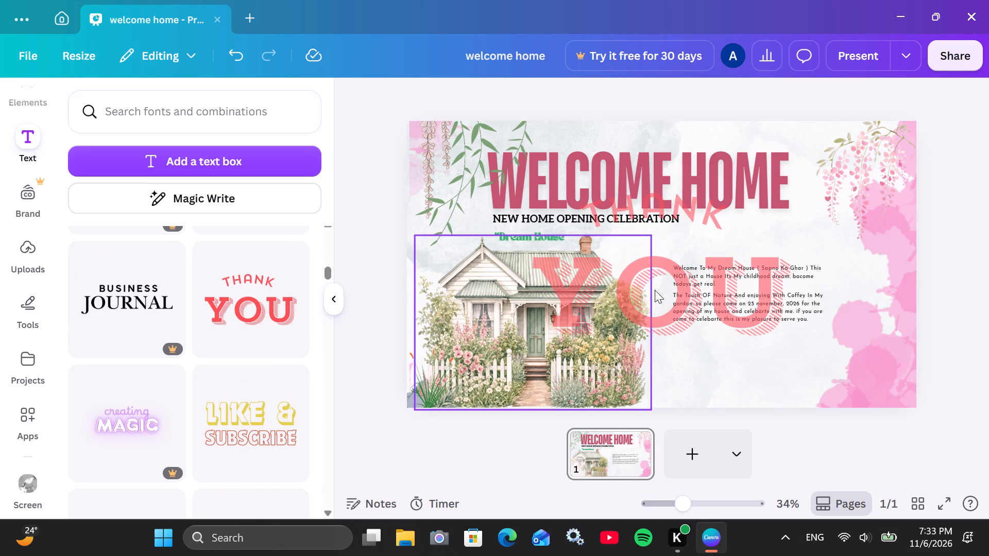
Shrink the "THANK YOU" group to a small accent and place it below the second invitation paragraph.
{"action": "left_click_drag", "start_coordinate": [694, 292], "coordinate": [735, 376]}
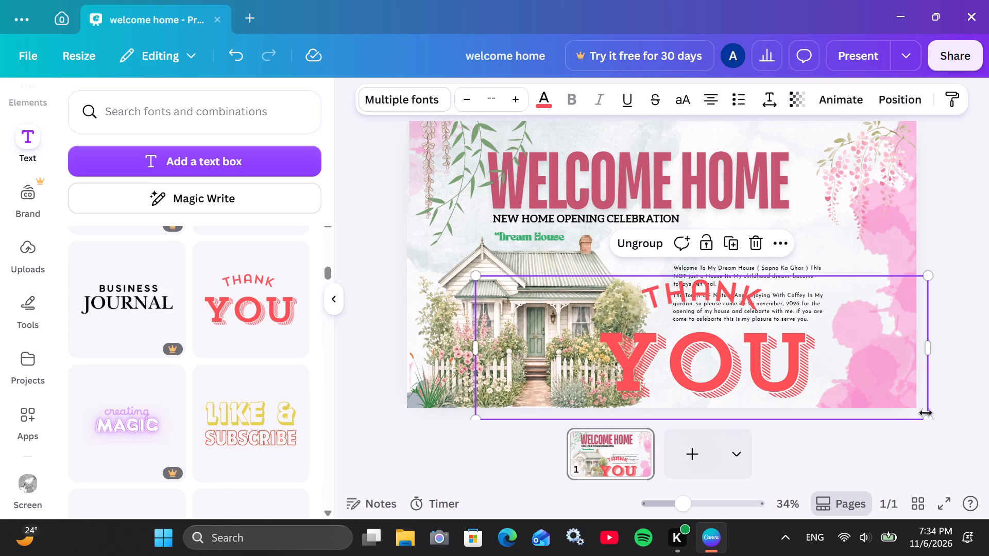
{"action": "left_click_drag", "start_coordinate": [932, 417], "coordinate": [527, 344]}
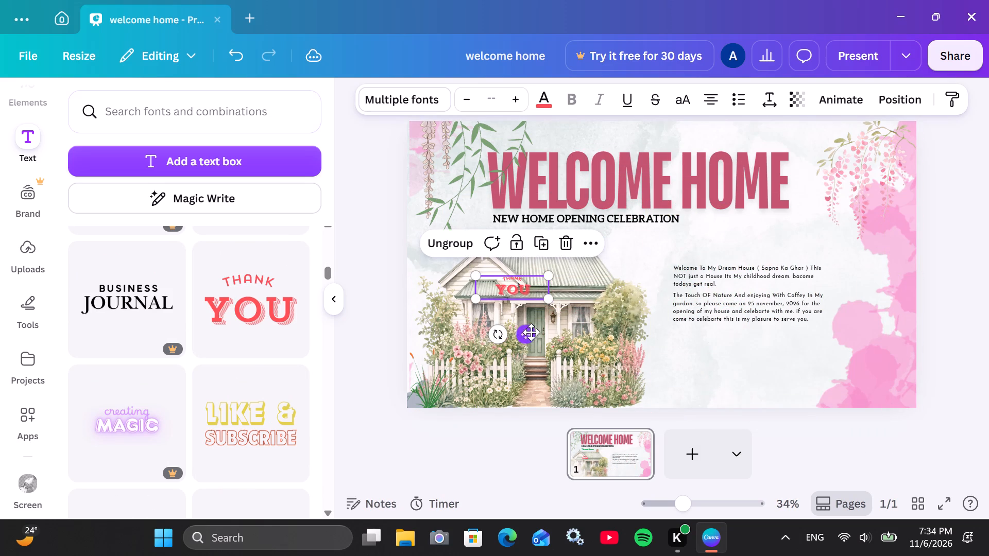
{"action": "left_click_drag", "start_coordinate": [526, 336], "coordinate": [748, 400]}
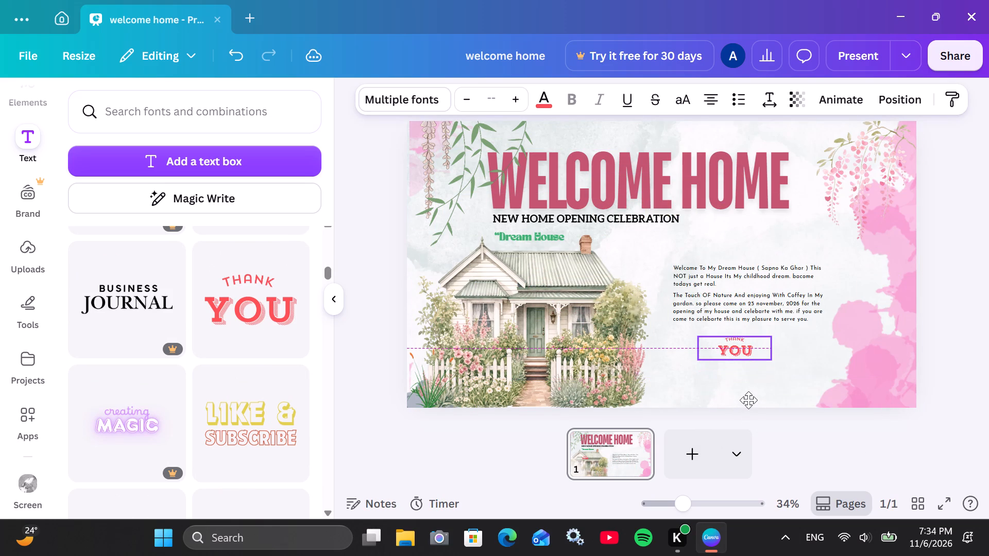
{"action": "left_click_drag", "start_coordinate": [748, 400], "coordinate": [753, 400]}
{"action": "left_click", "coordinate": [938, 379]}
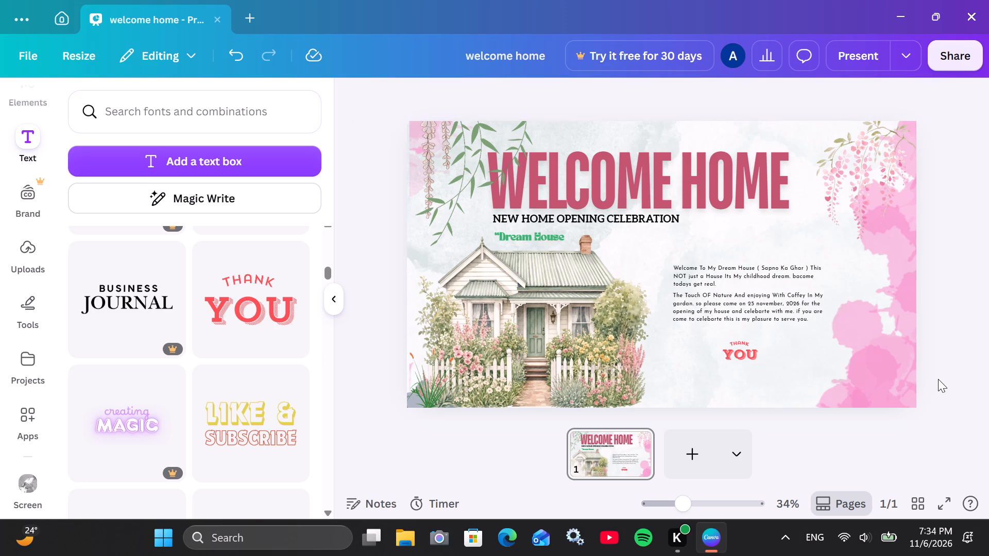
Adjust the small "THANK YOU" group slightly lower, leaving a wider gap beneath the second paragraph.
{"action": "left_click_drag", "start_coordinate": [740, 356], "coordinate": [741, 370]}
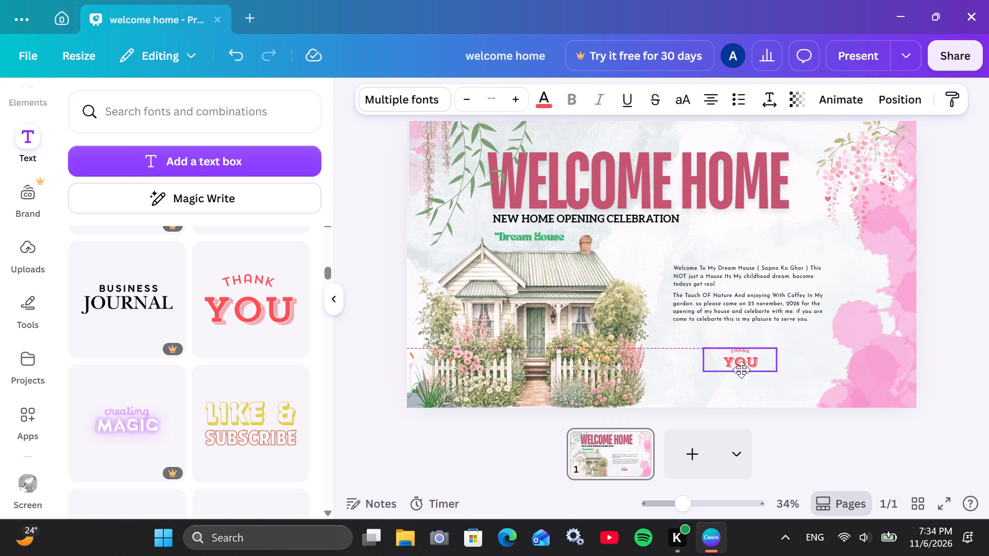
{"action": "left_click_drag", "start_coordinate": [741, 370], "coordinate": [742, 380]}
{"action": "left_click", "coordinate": [934, 357]}
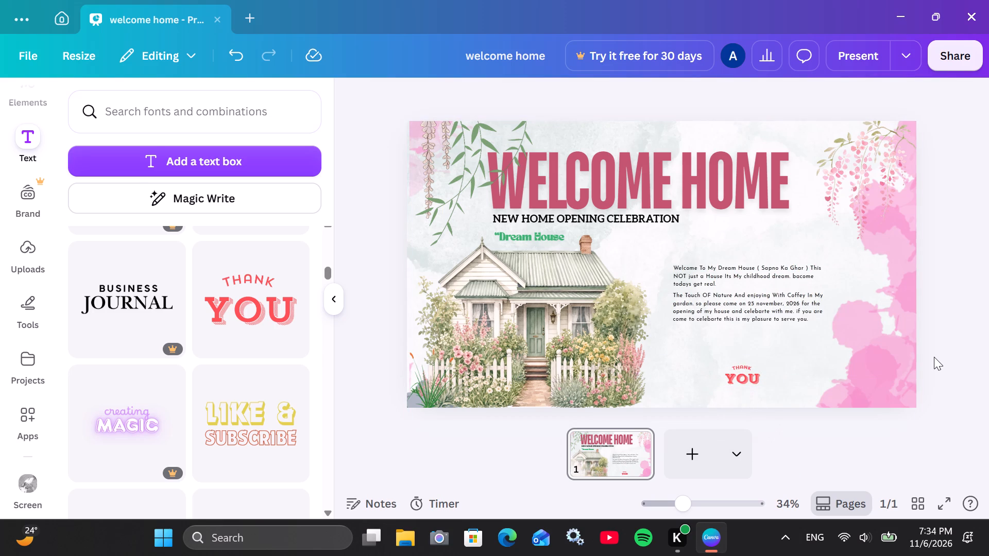
{"action": "left_click_drag", "start_coordinate": [739, 380], "coordinate": [737, 364]}
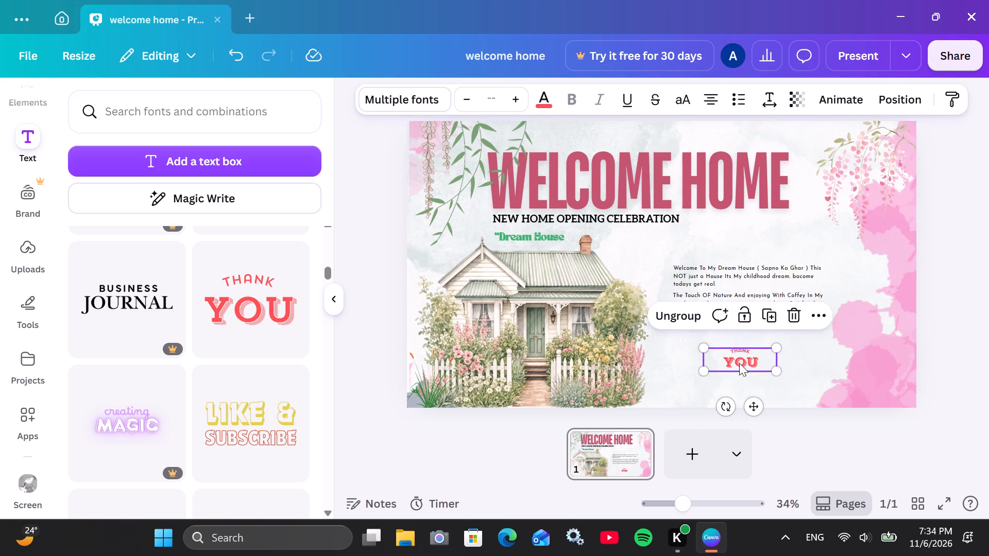
{"action": "left_click", "coordinate": [988, 351]}
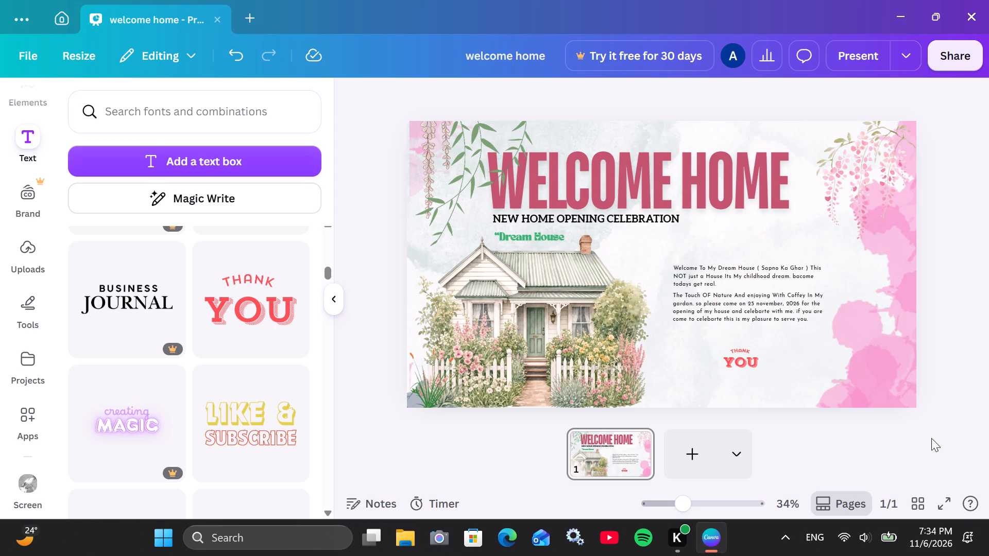
Look through the font combinations and default text styles for further text designs.
{"action": "scroll", "coordinate": [214, 413], "scroll_direction": "down", "scroll_amount": 5}
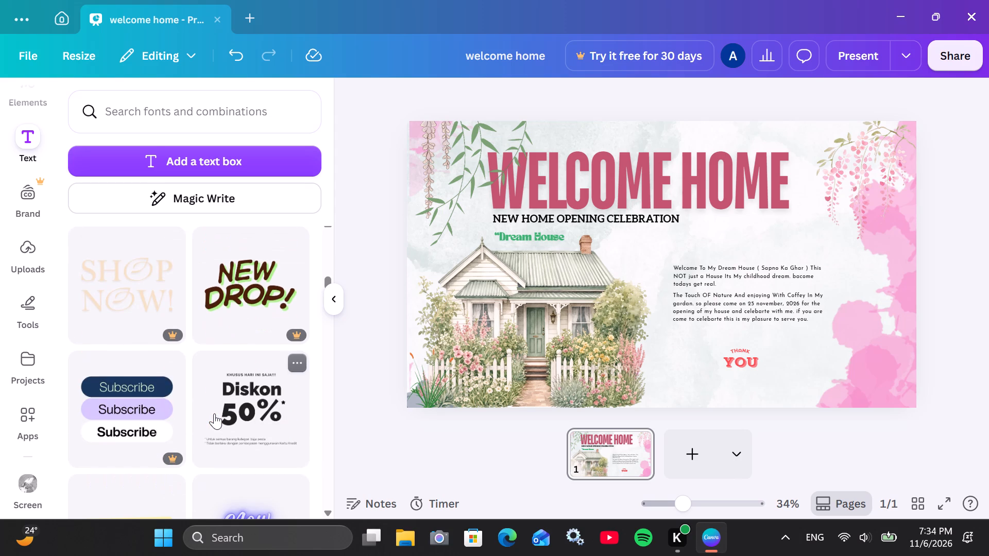
{"action": "scroll", "coordinate": [214, 413], "scroll_direction": "up", "scroll_amount": 3}
{"action": "scroll", "coordinate": [214, 413], "scroll_direction": "down", "scroll_amount": 7}
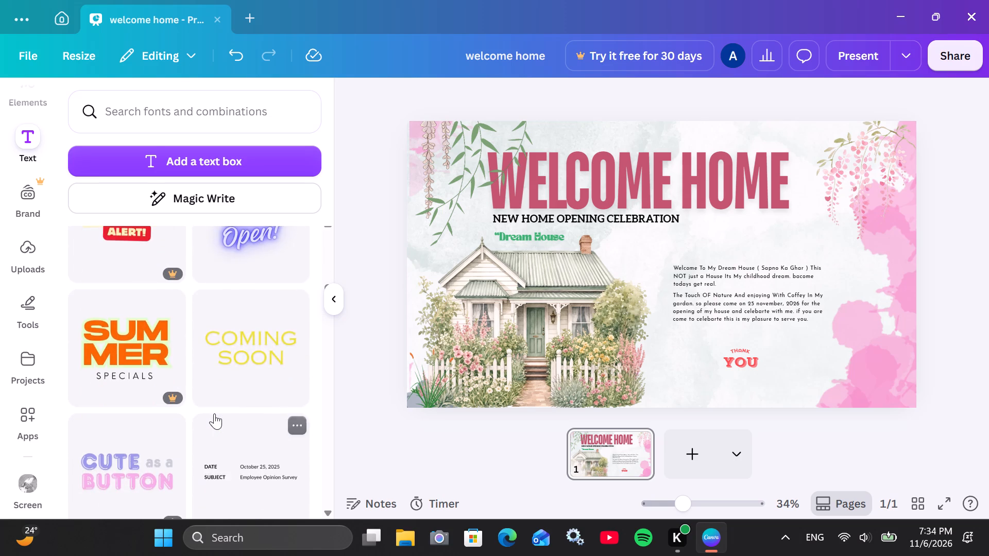
{"action": "scroll", "coordinate": [214, 413], "scroll_direction": "down", "scroll_amount": 10}
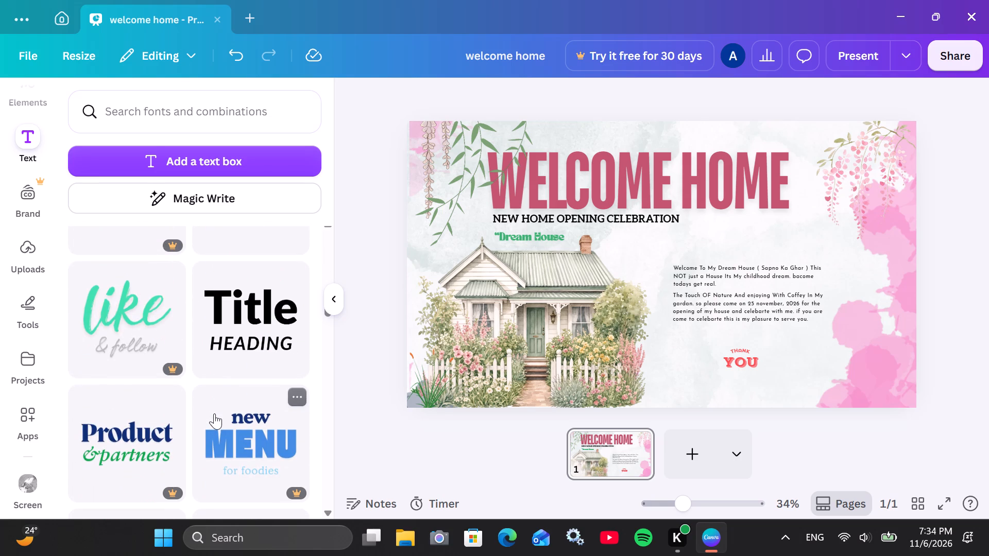
{"action": "scroll", "coordinate": [214, 413], "scroll_direction": "up", "scroll_amount": 13}
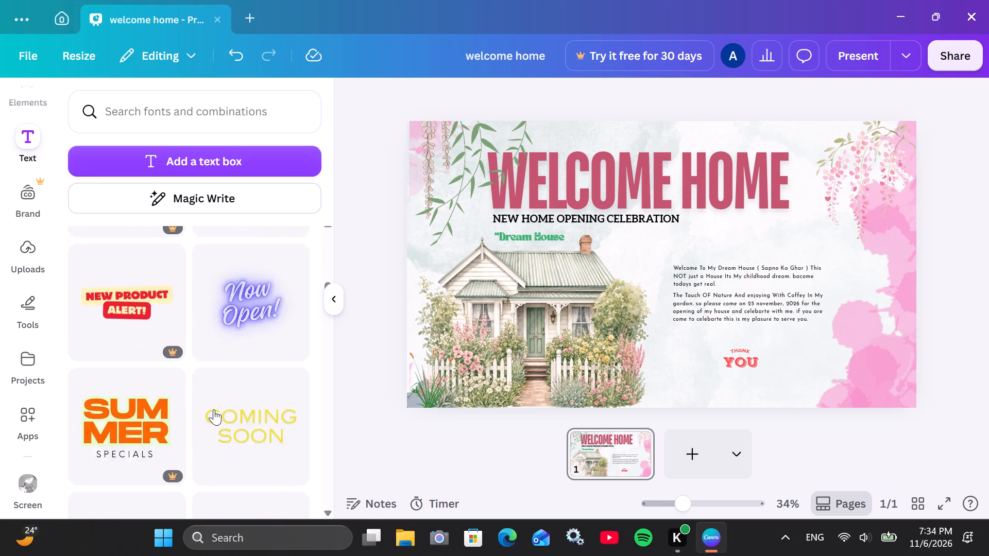
{"action": "scroll", "coordinate": [214, 409], "scroll_direction": "up", "scroll_amount": 20}
{"action": "scroll", "coordinate": [214, 409], "scroll_direction": "up", "scroll_amount": 16}
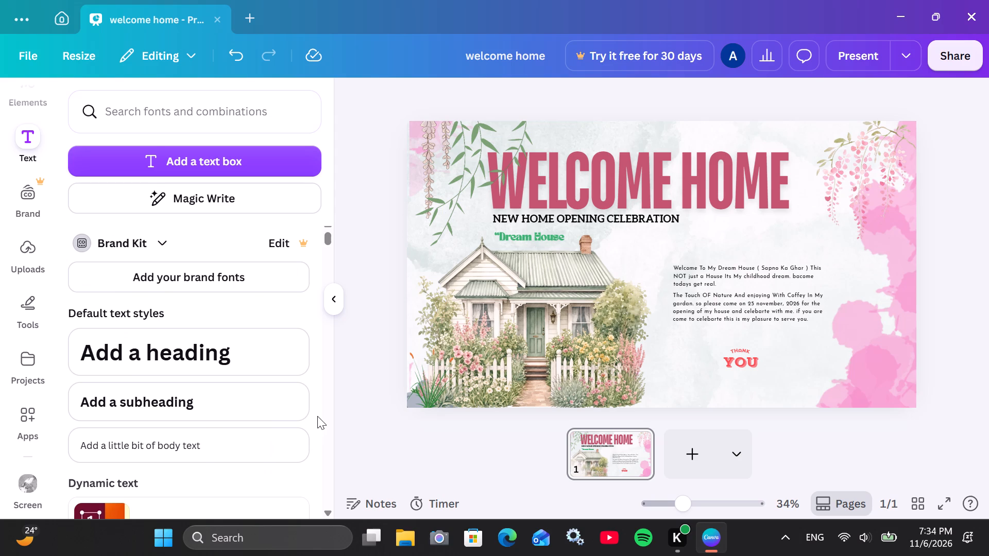
{"action": "scroll", "coordinate": [301, 413], "scroll_direction": "up", "scroll_amount": 5}
{"action": "scroll", "coordinate": [289, 404], "scroll_direction": "down", "scroll_amount": 9}
{"action": "scroll", "coordinate": [284, 401], "scroll_direction": "up", "scroll_amount": 10}
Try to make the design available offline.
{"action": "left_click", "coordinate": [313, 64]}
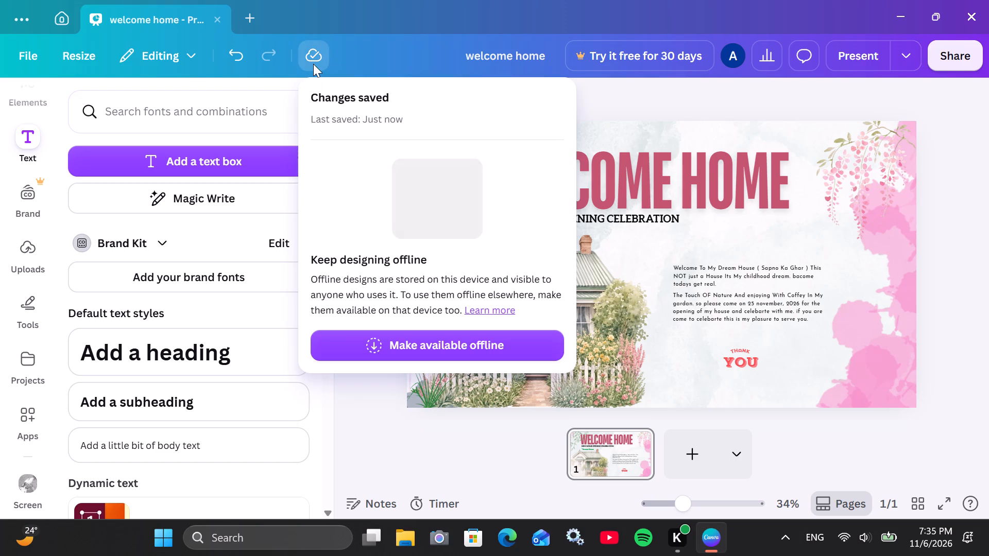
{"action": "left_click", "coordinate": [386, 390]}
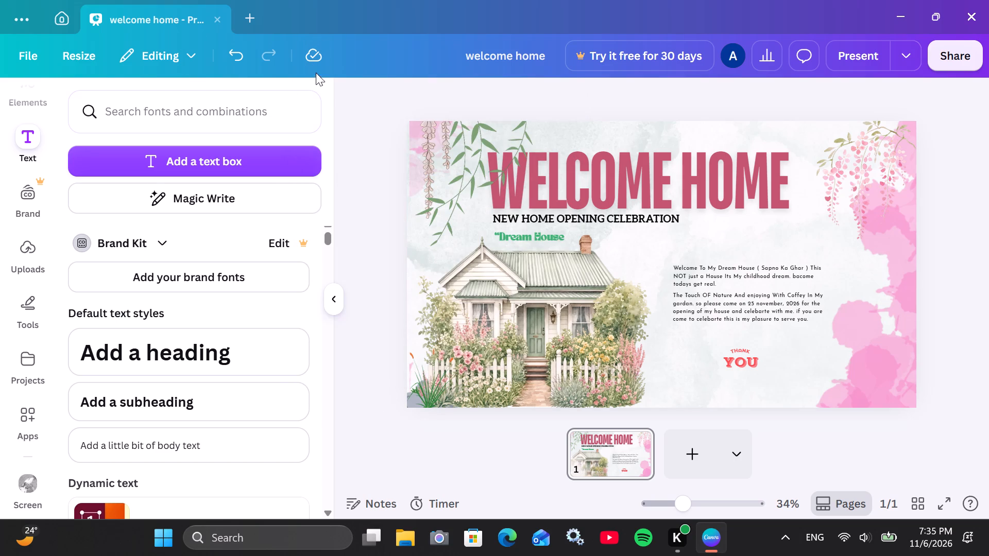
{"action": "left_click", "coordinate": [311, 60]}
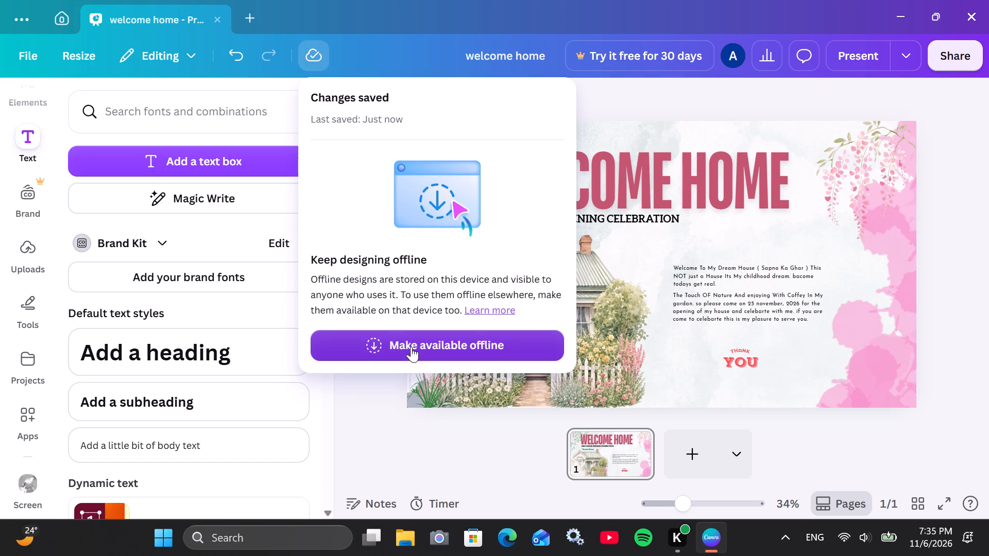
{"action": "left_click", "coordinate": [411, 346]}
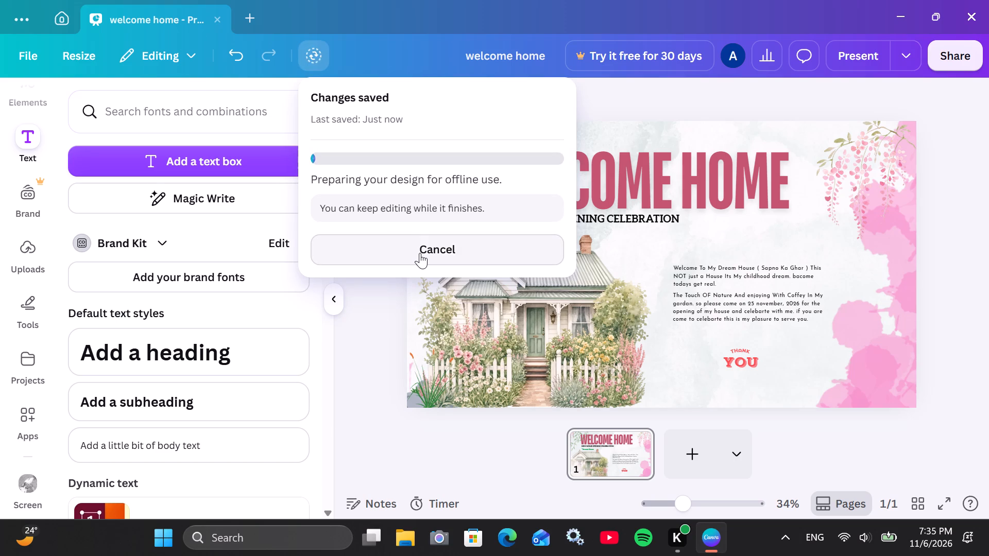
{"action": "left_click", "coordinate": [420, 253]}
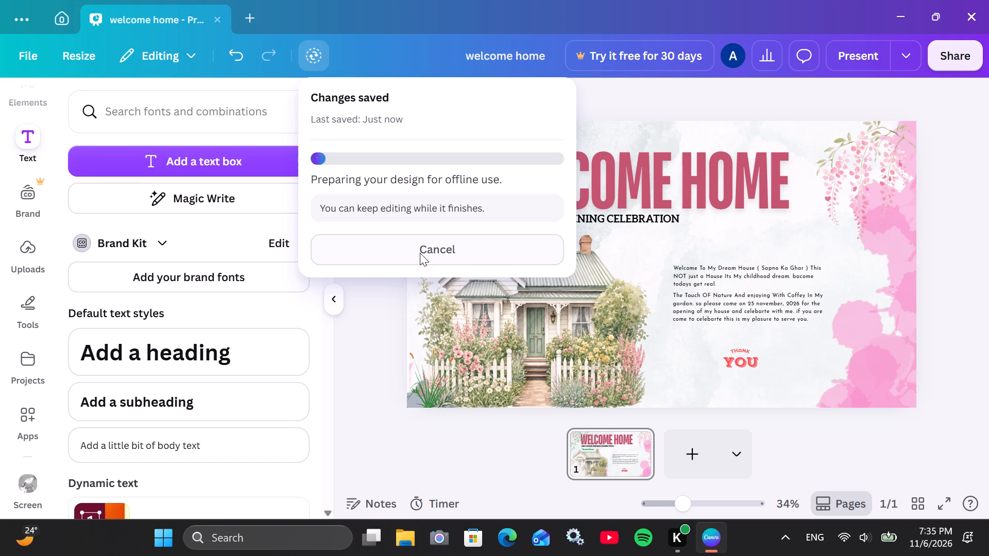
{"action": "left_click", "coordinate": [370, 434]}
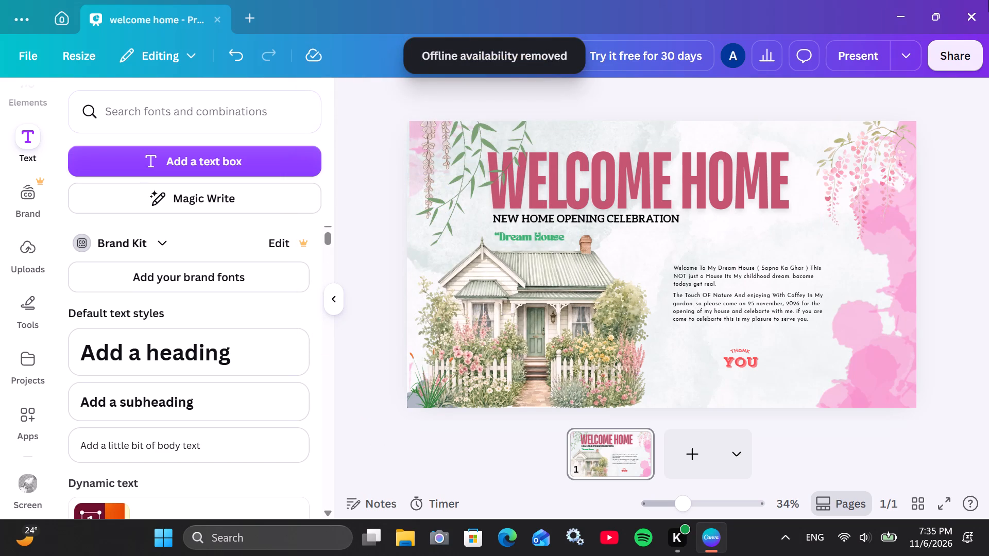